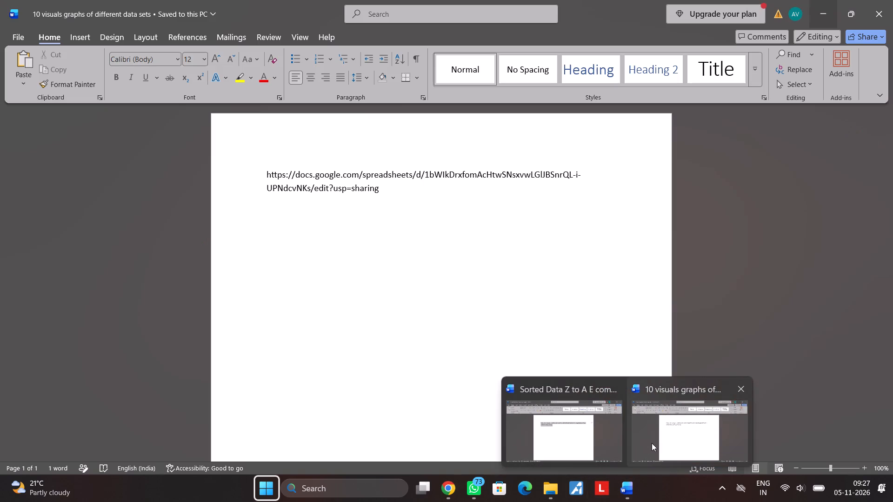
Close both open Word documents, "10 visuals graphs of different data sets" and "Sorted Data Z to A E commerce".
{"action": "left_click", "coordinate": [741, 389]}
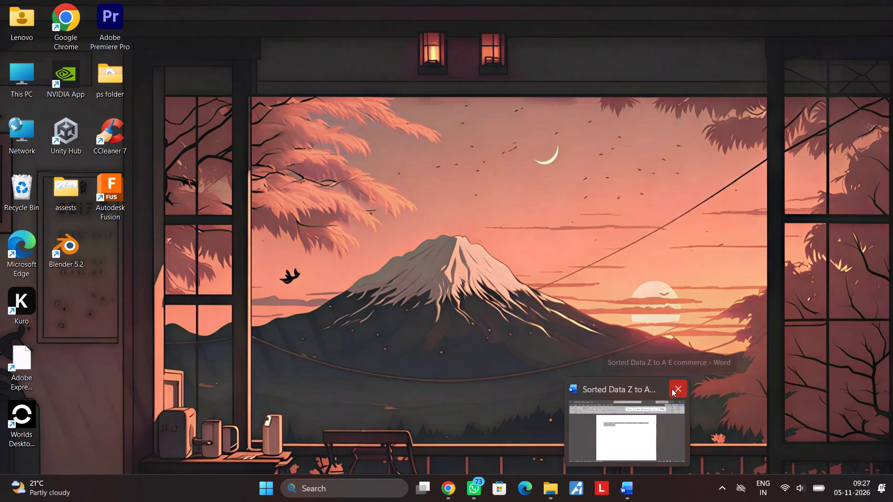
{"action": "left_click", "coordinate": [672, 389]}
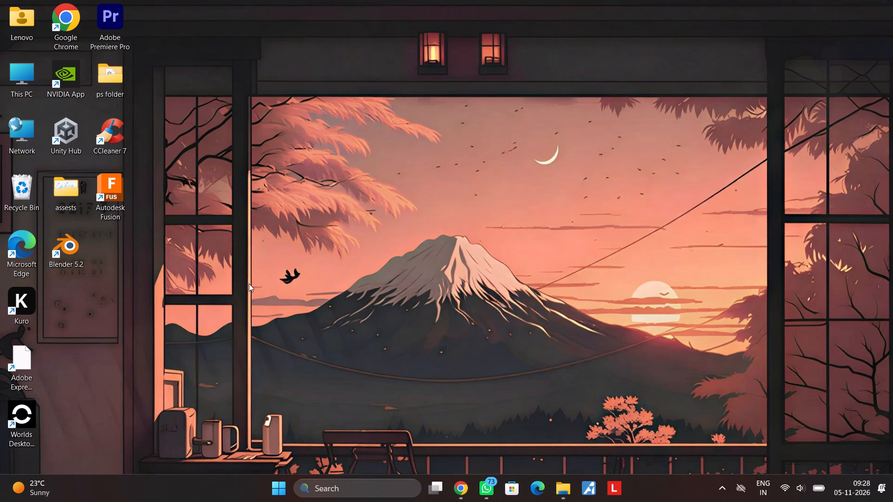
Open Google Chrome, maximize its window and go to YouTube.
{"action": "left_click", "coordinate": [65, 23]}
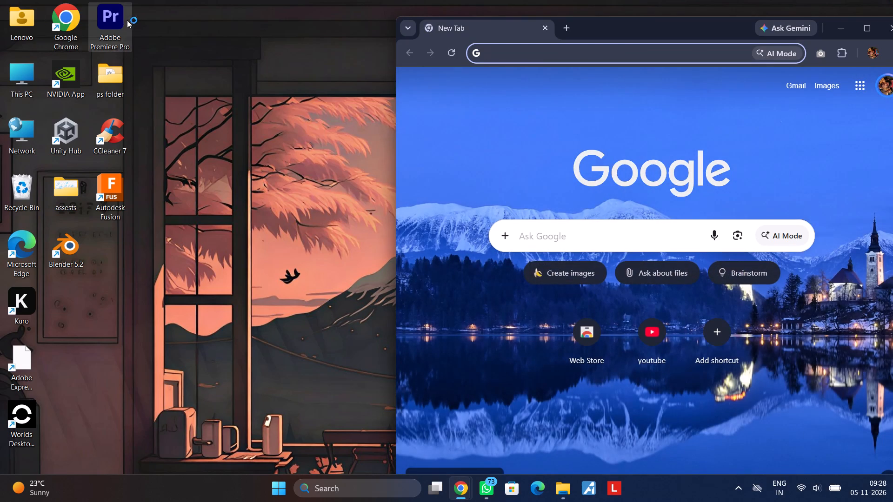
{"action": "left_click_drag", "start_coordinate": [679, 27], "coordinate": [684, 0]}
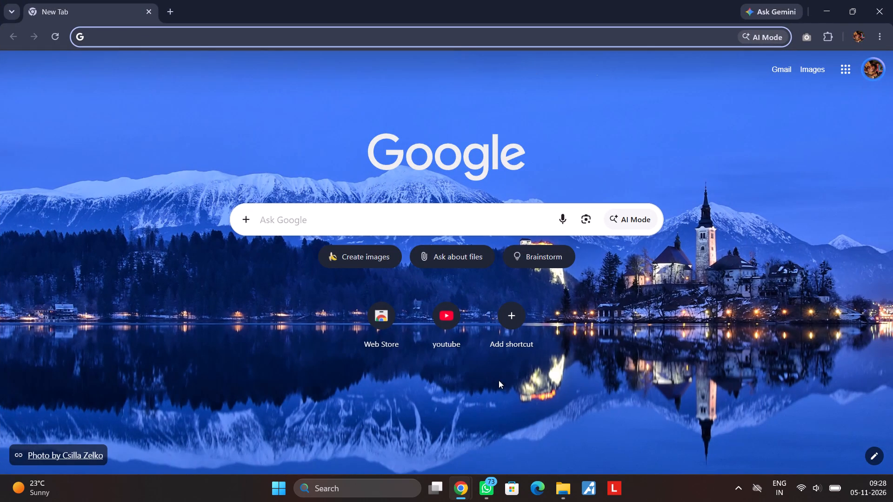
{"action": "left_click", "coordinate": [460, 329]}
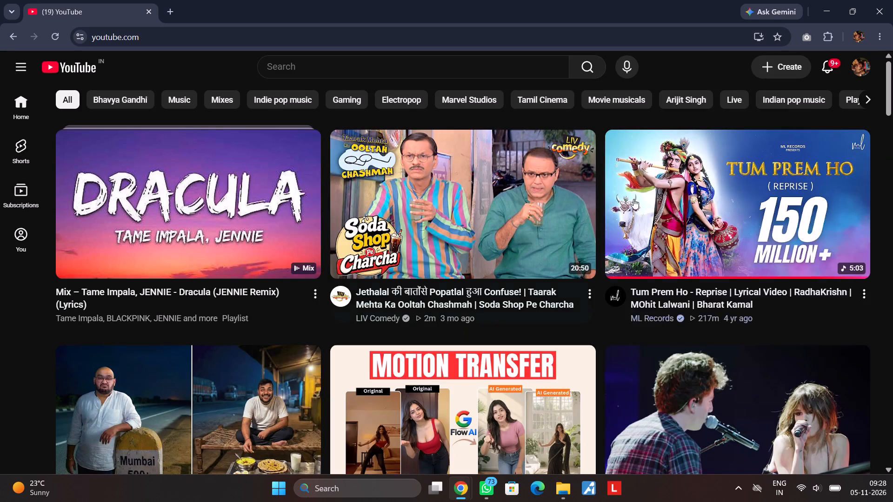
Search YouTube for "how to make a dashboard in google sheet".
{"action": "left_click", "coordinate": [491, 70]}
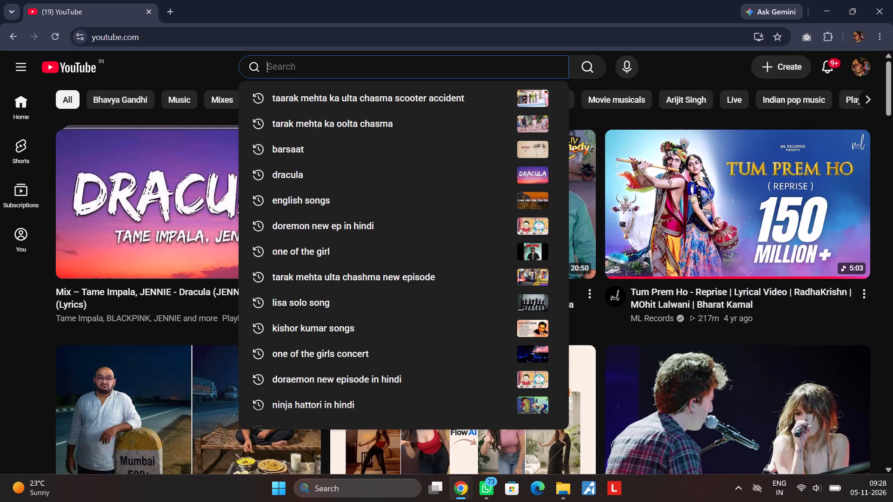
{"action": "type", "text": "how to make a"}
{"action": "key", "text": "space"}
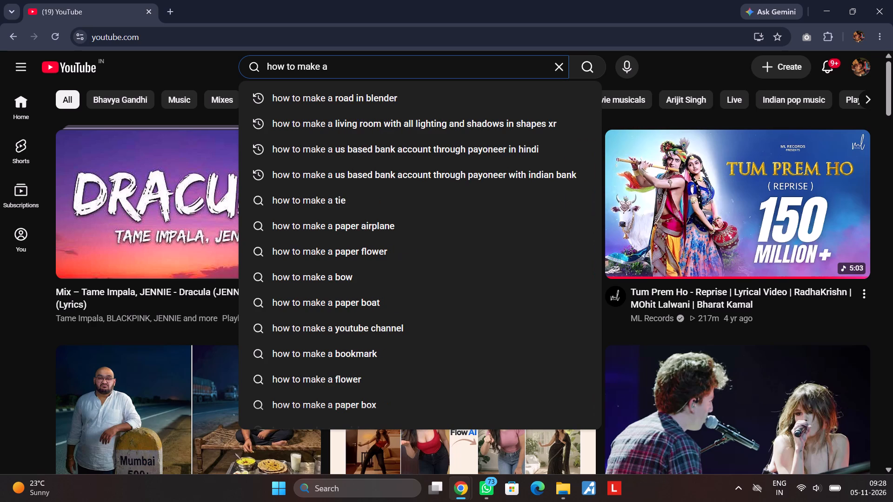
{"action": "type", "text": "dashboard"}
{"action": "key", "text": "space"}
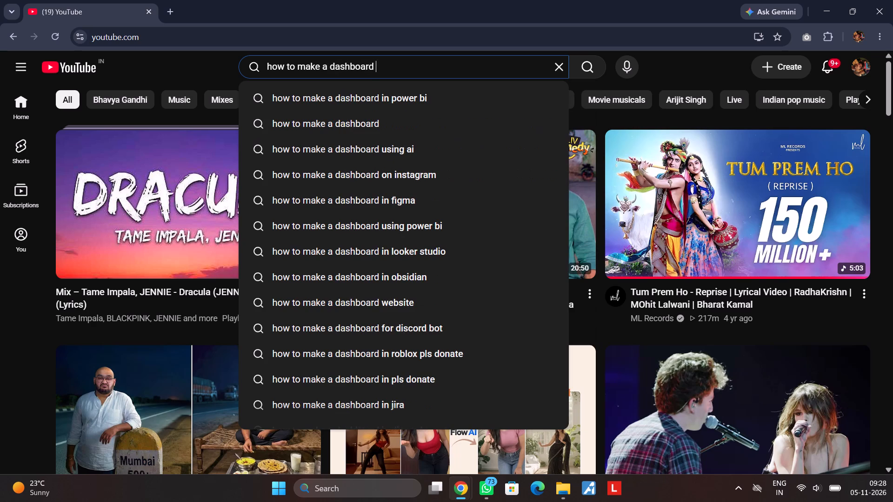
{"action": "type", "text": "in go"}
{"action": "type", "text": "ogle sheet"}
{"action": "key", "text": "Return"}
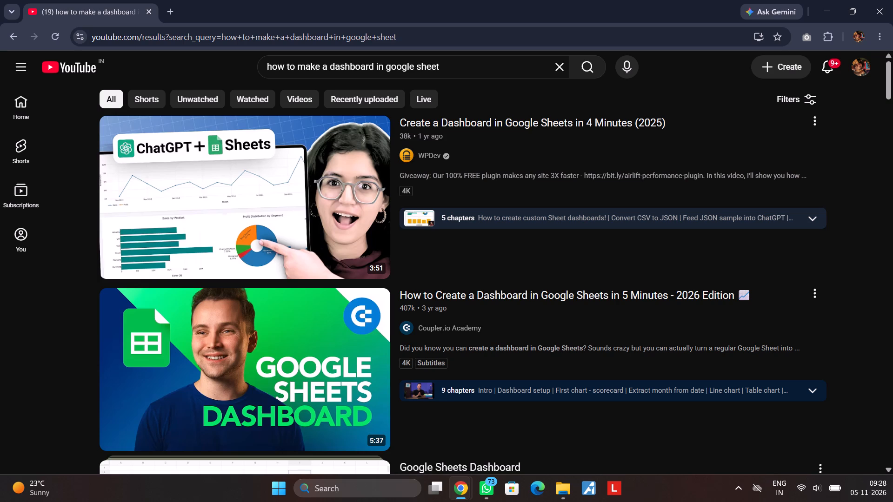
Watch the video "Create a Dashboard in Google Sheets in 4 Minutes (2025)" and pause it in the Convert CSV to JSON chapter.
{"action": "left_click", "coordinate": [245, 211]}
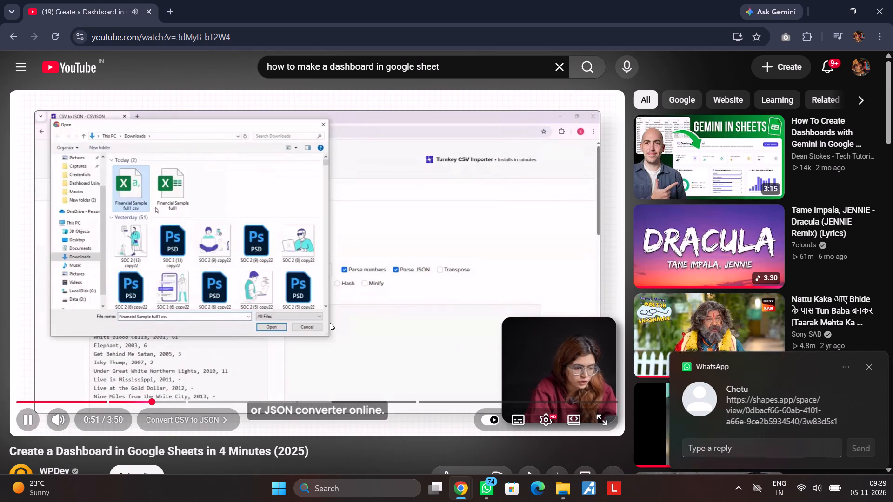
{"action": "left_click", "coordinate": [329, 323]}
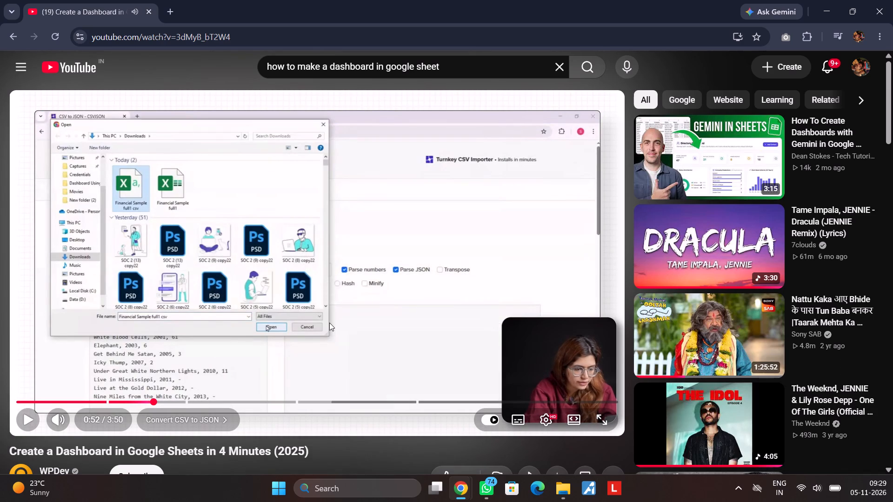
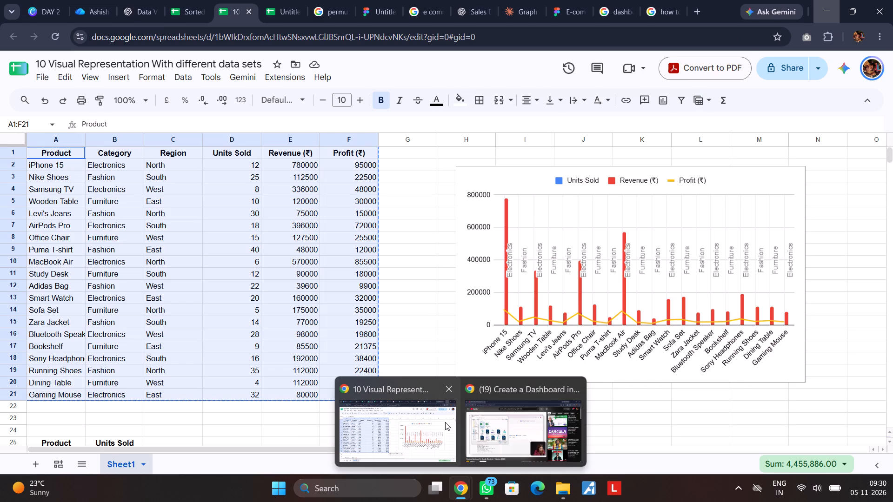
Select the product sales table A1:F21 in the "10 Visual Representation With different data sets" spreadsheet and open the untitled spreadsheet.
{"action": "left_click", "coordinate": [445, 422]}
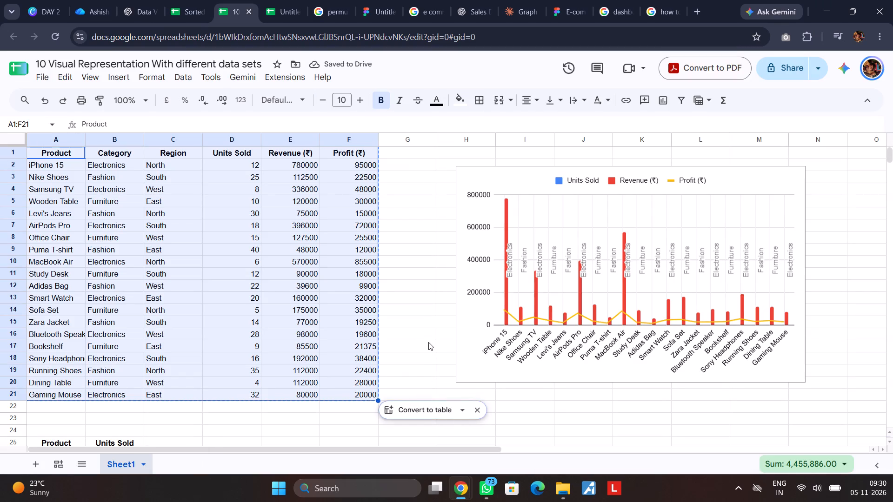
{"action": "left_click", "coordinate": [428, 342]}
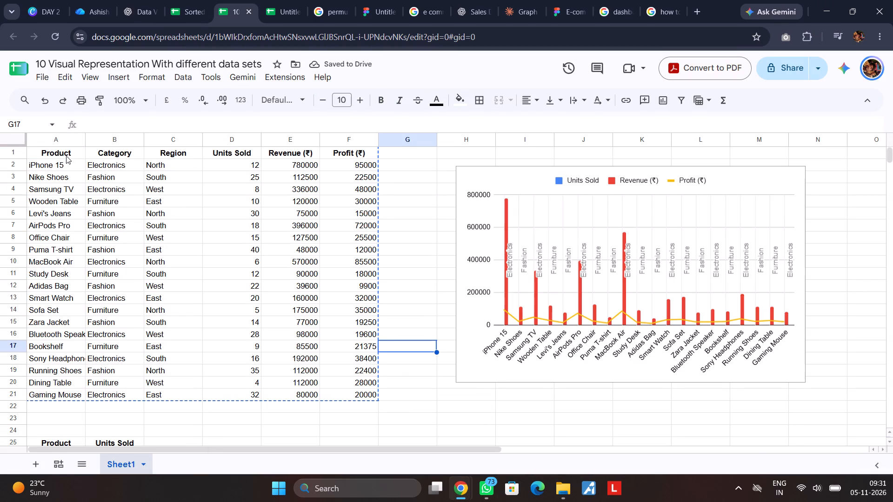
{"action": "left_click_drag", "start_coordinate": [56, 151], "coordinate": [359, 392]}
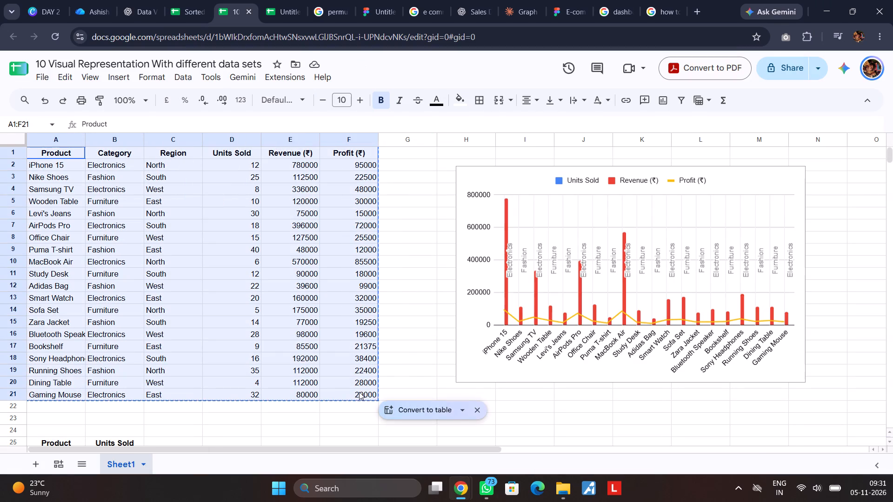
{"action": "left_click_drag", "start_coordinate": [359, 392], "coordinate": [360, 392]}
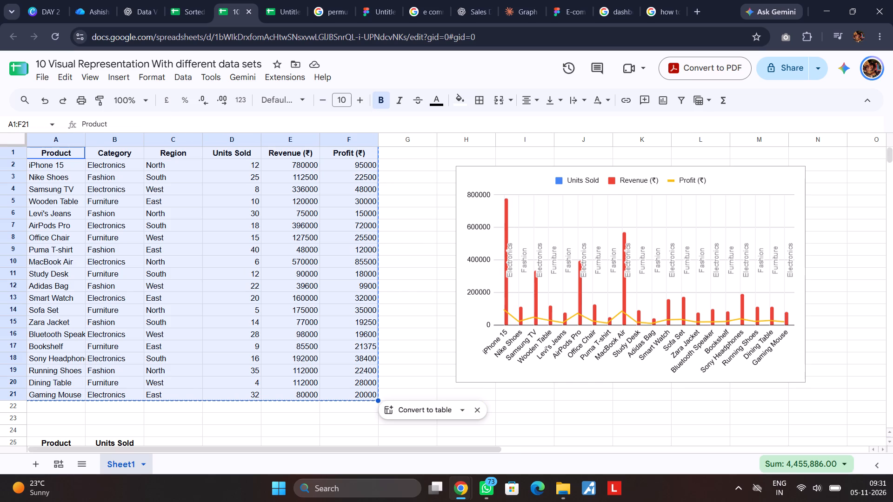
{"action": "left_click", "coordinate": [276, 8]}
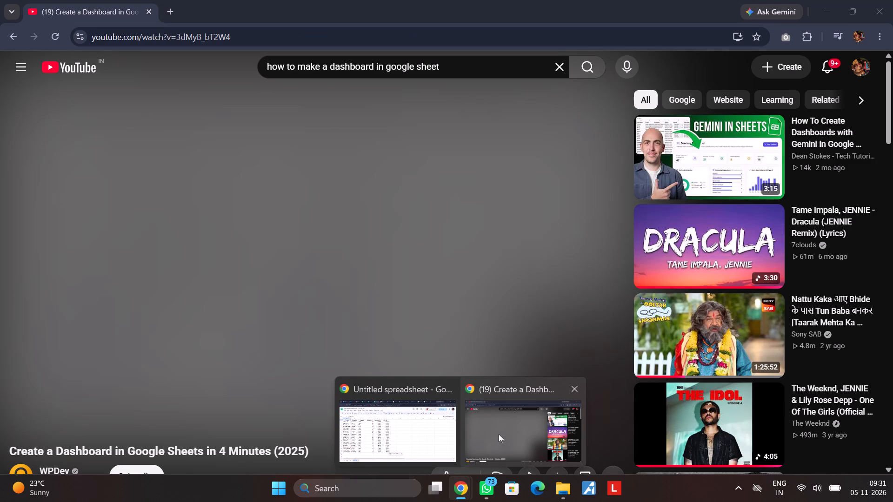
Replay the YouTube dashboard tutorial from about 0:31 and pause it where it explains exporting the file as CSV.
{"action": "left_click", "coordinate": [499, 434]}
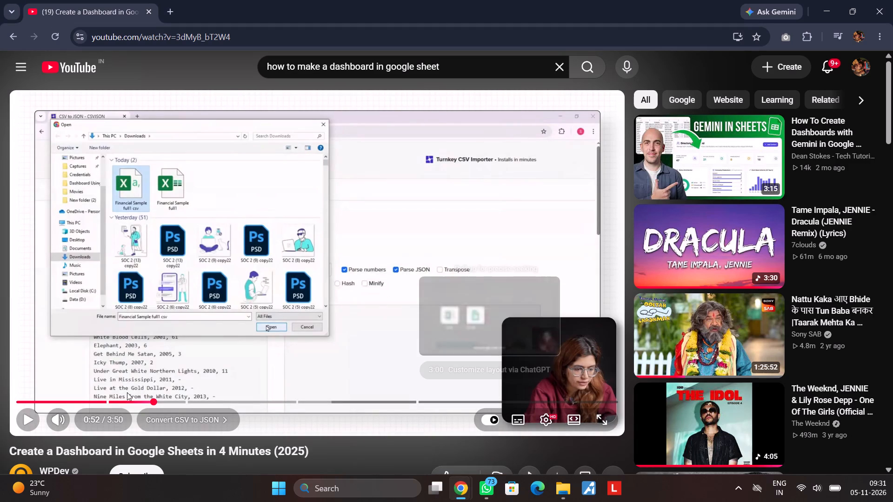
{"action": "left_click", "coordinate": [97, 398]}
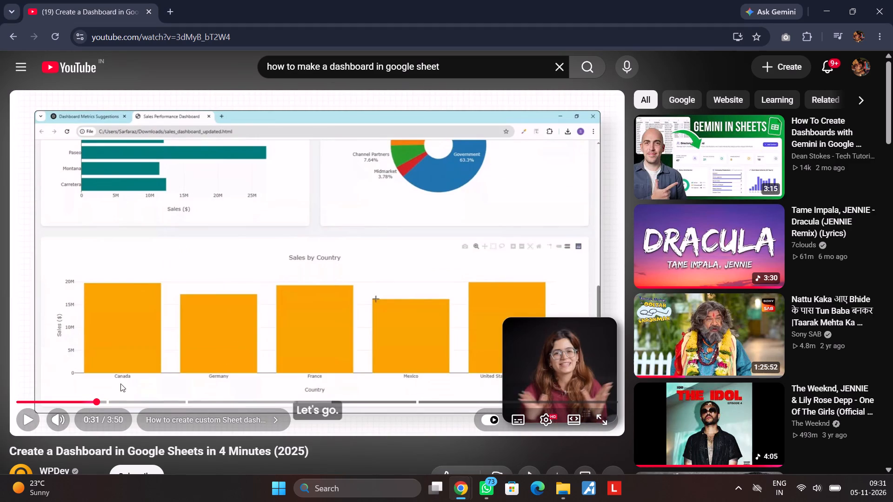
{"action": "left_click", "coordinate": [181, 306]}
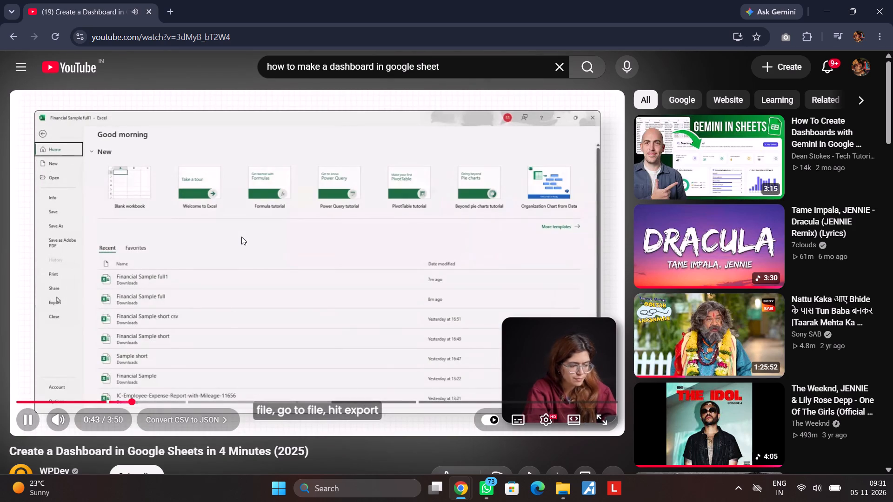
{"action": "left_click", "coordinate": [241, 236]}
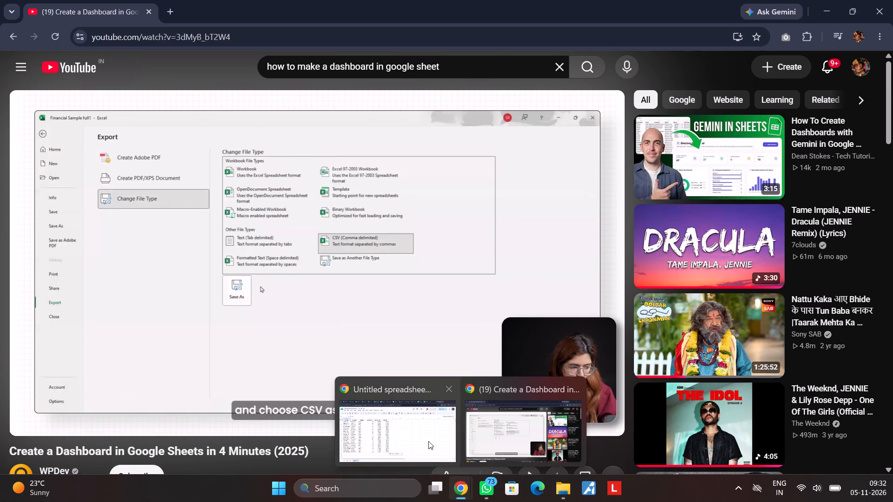
Select the product table A1:F21 in the untitled spreadsheet and download the spreadsheet as Microsoft Excel (.xlsx).
{"action": "left_click", "coordinate": [413, 426]}
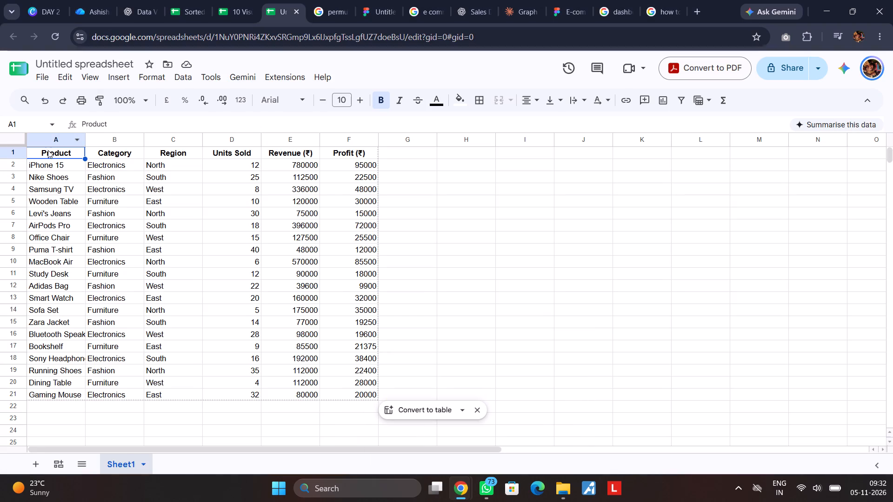
{"action": "left_click_drag", "start_coordinate": [47, 151], "coordinate": [353, 397]}
{"action": "left_click", "coordinate": [48, 74]}
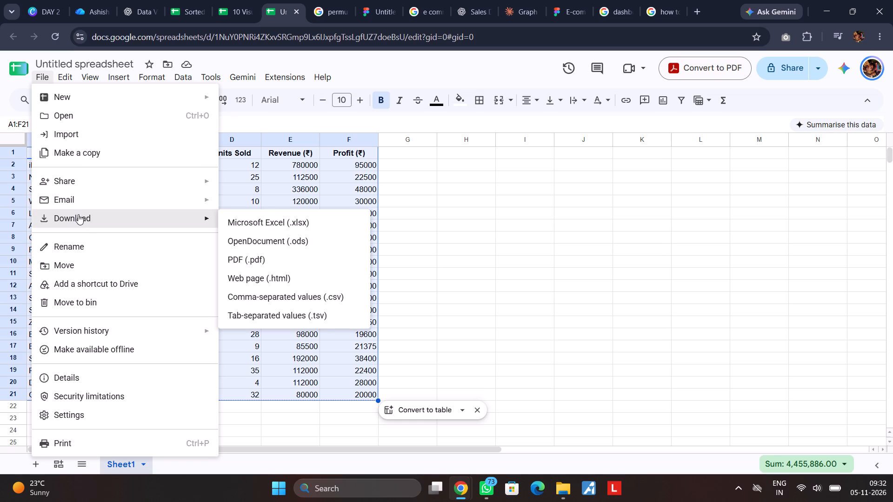
{"action": "left_click", "coordinate": [276, 226]}
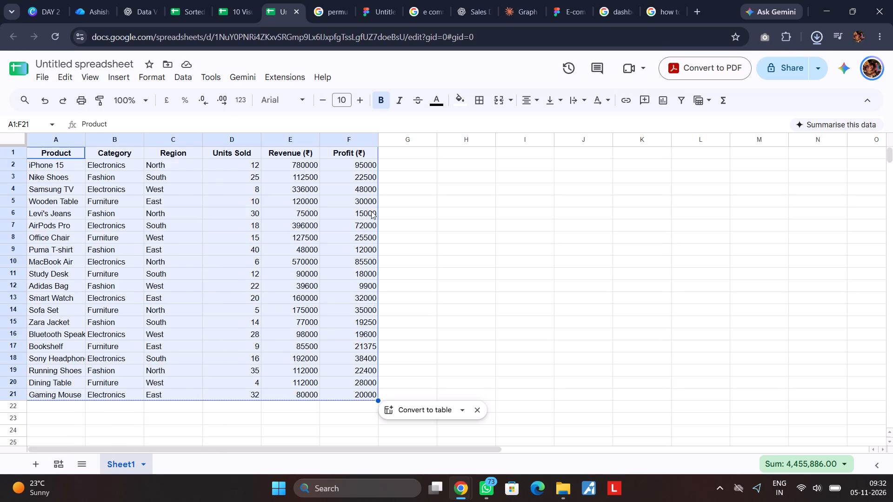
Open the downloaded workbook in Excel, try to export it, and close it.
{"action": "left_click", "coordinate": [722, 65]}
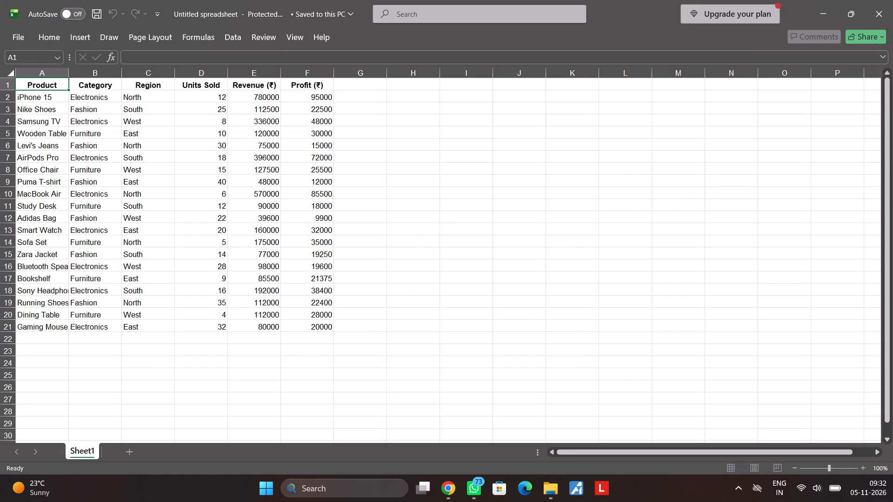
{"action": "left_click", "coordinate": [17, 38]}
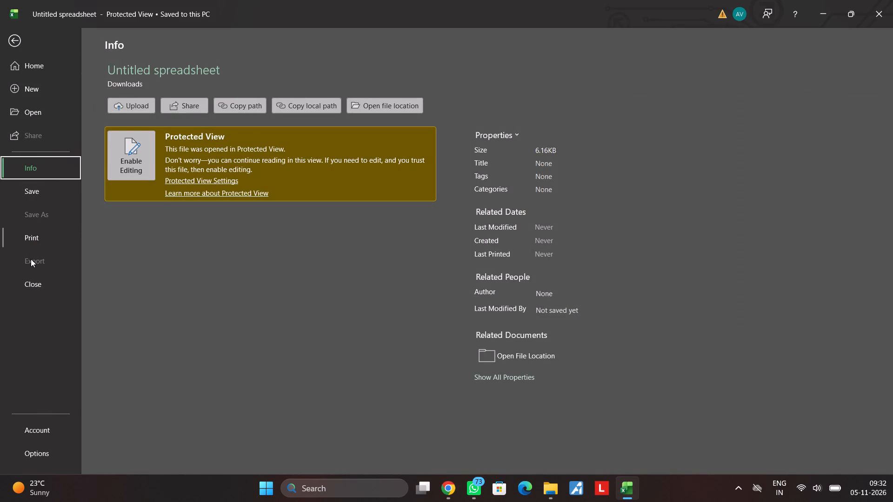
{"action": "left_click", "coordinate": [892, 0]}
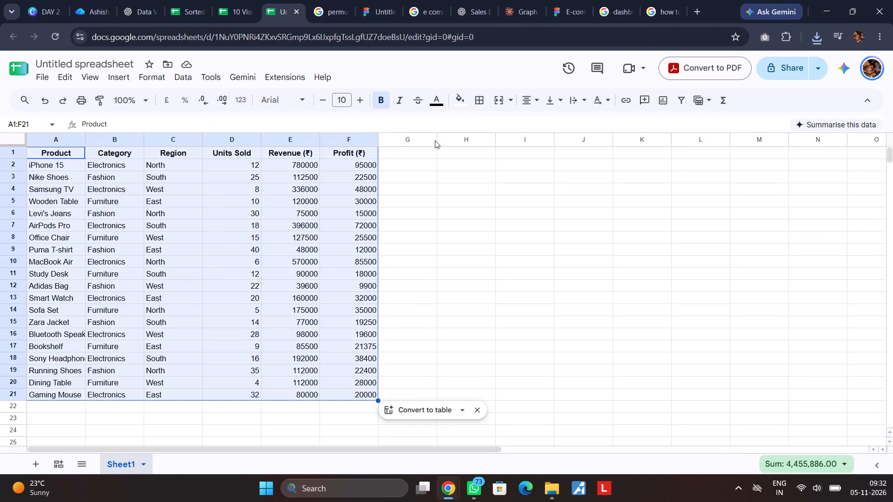
Copy the product table A1:F21 from the untitled Google Sheets spreadsheet.
{"action": "left_click", "coordinate": [48, 152]}
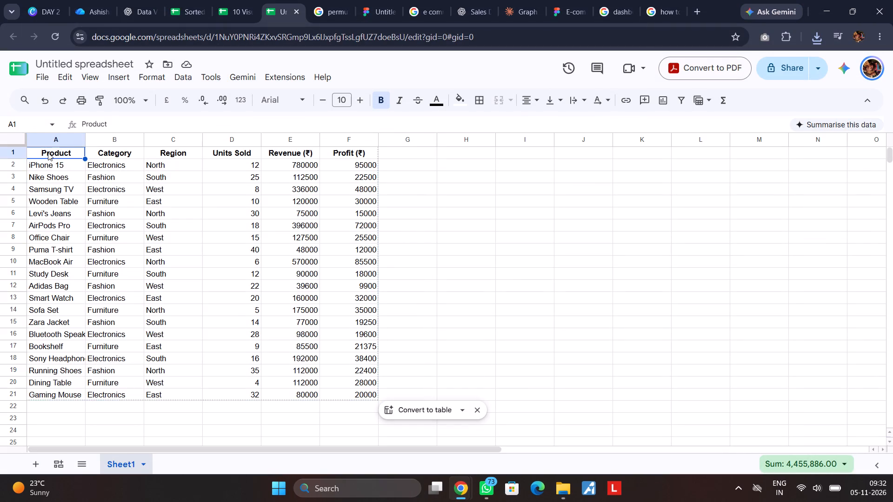
{"action": "left_click_drag", "start_coordinate": [45, 152], "coordinate": [354, 396]}
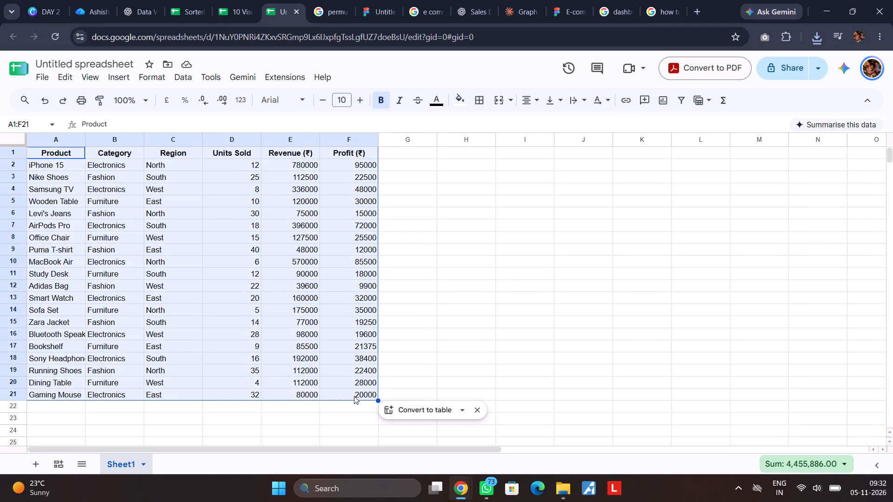
{"action": "key", "text": "ctrl+c"}
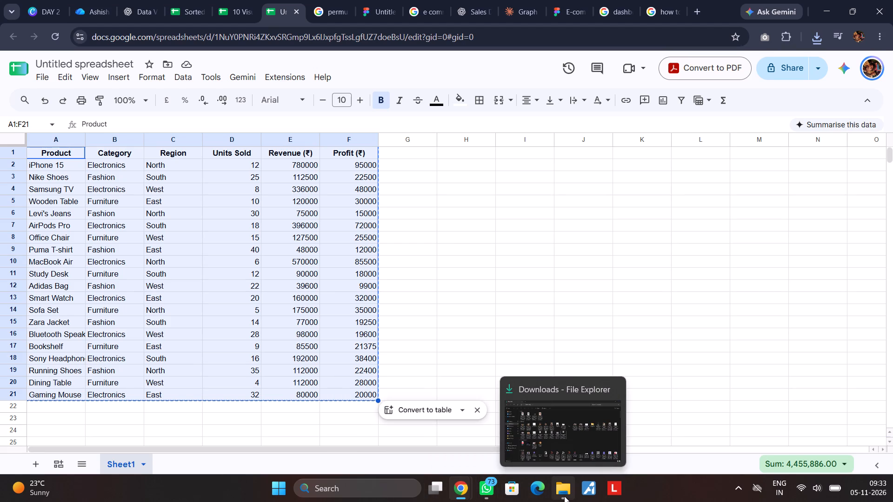
Search Windows for "excel", launch Excel and create a blank workbook.
{"action": "left_click", "coordinate": [830, 6]}
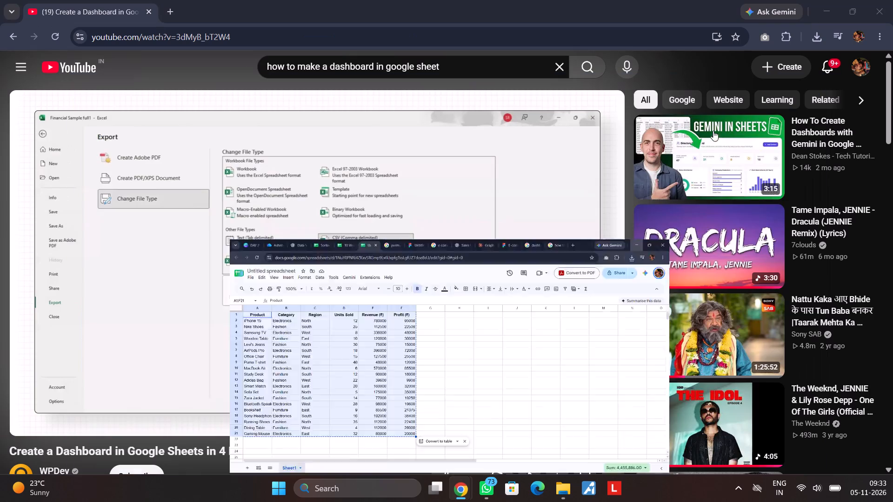
{"action": "left_click", "coordinate": [354, 488]}
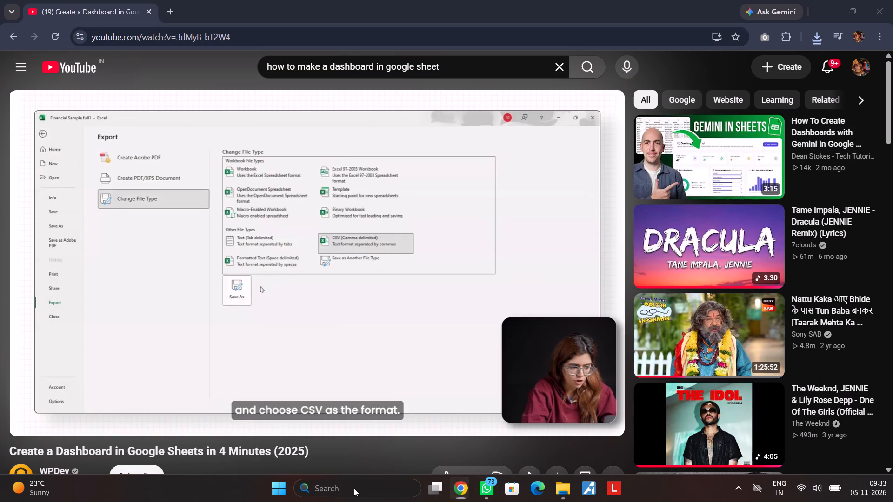
{"action": "type", "text": "ex"}
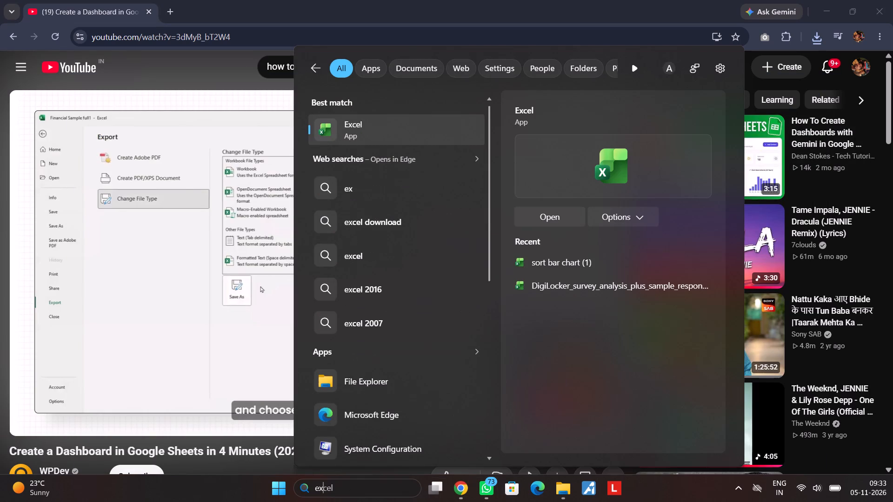
{"action": "type", "text": "cel"}
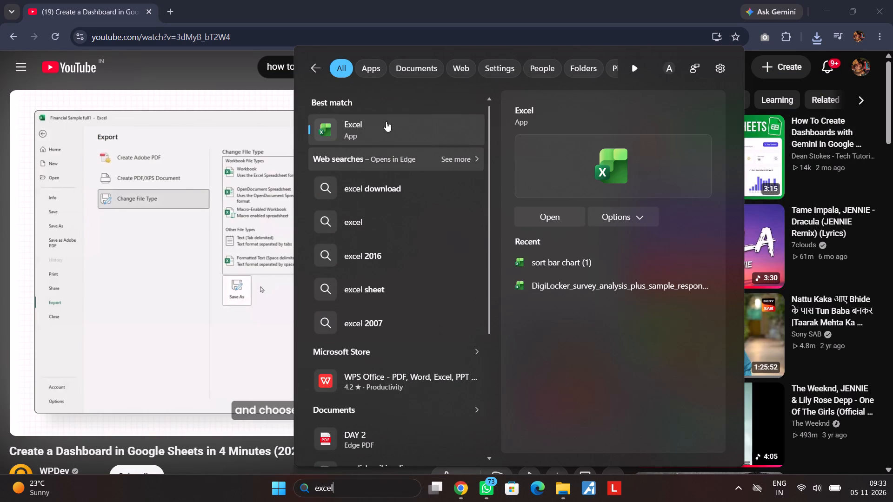
{"action": "left_click", "coordinate": [370, 128]}
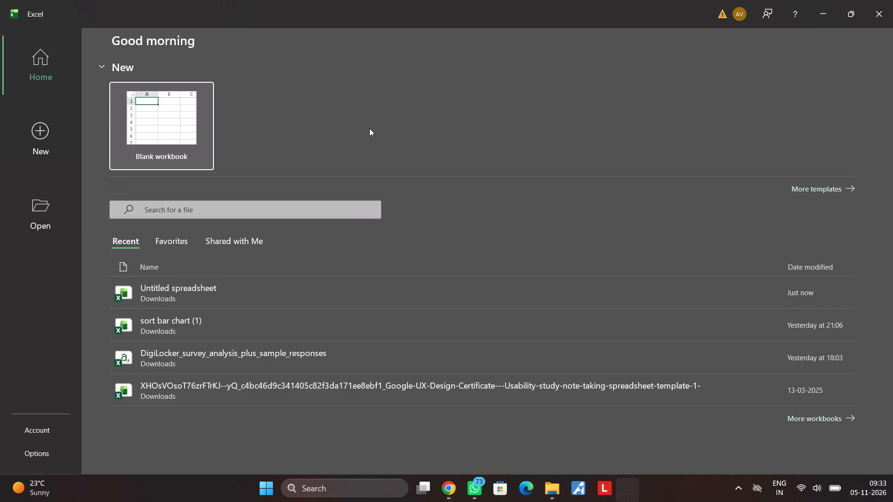
{"action": "double_click", "coordinate": [150, 125]}
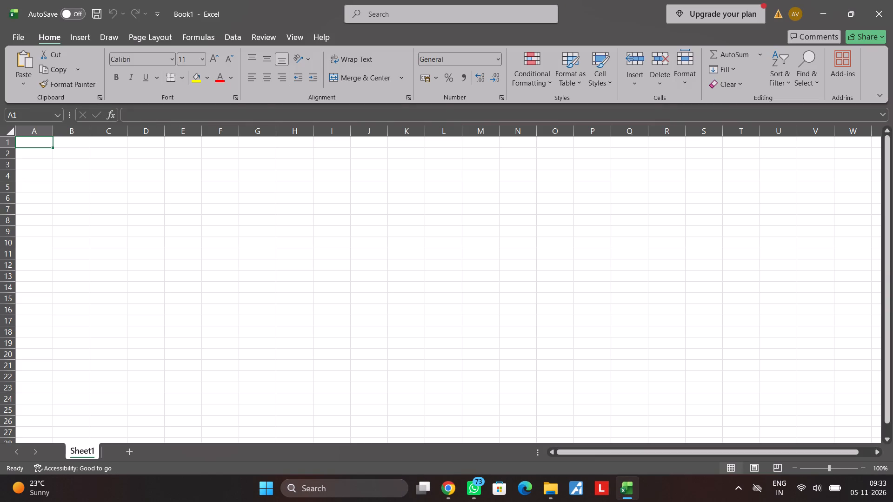
Paste the copied product table into the blank workbook at cell A1 and look over the pasted rows.
{"action": "key", "text": "ctrl+v"}
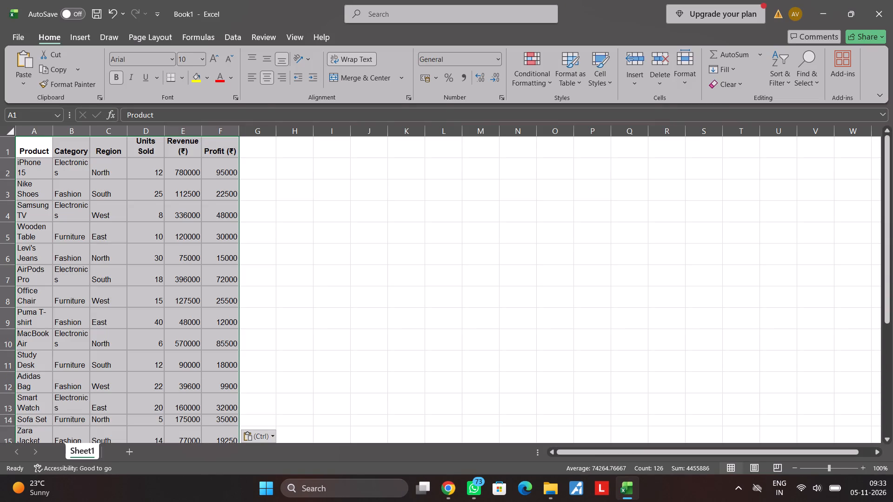
{"action": "left_click", "coordinate": [333, 214]}
{"action": "scroll", "coordinate": [333, 214], "scroll_direction": "down", "scroll_amount": 5}
{"action": "scroll", "coordinate": [333, 214], "scroll_direction": "up", "scroll_amount": 10}
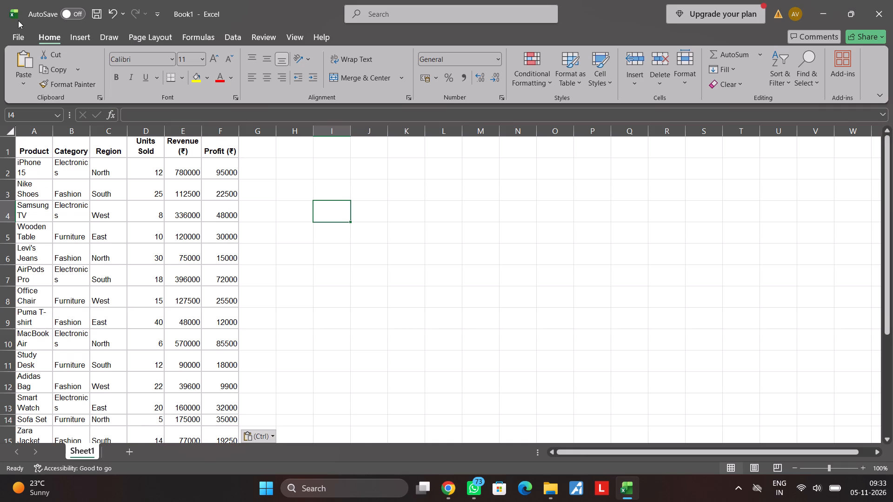
Start exporting the workbook with its file type changed to CSV (Comma delimited).
{"action": "left_click", "coordinate": [21, 37]}
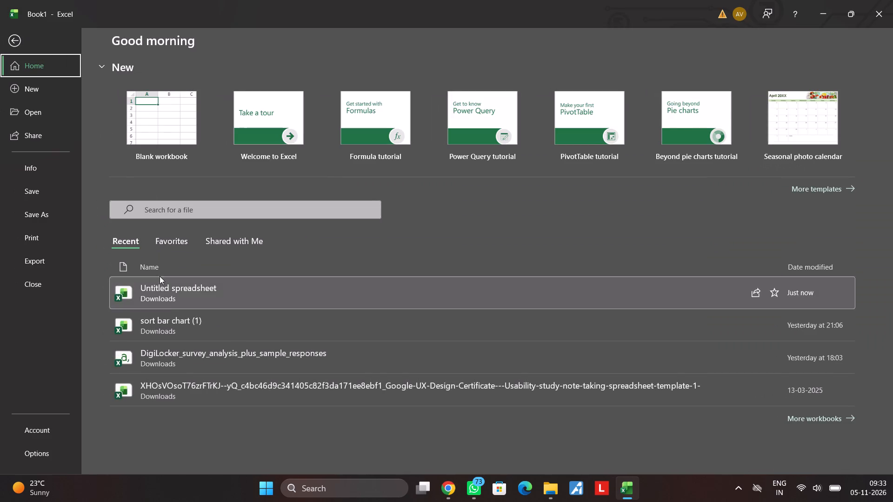
{"action": "left_click", "coordinate": [39, 257]}
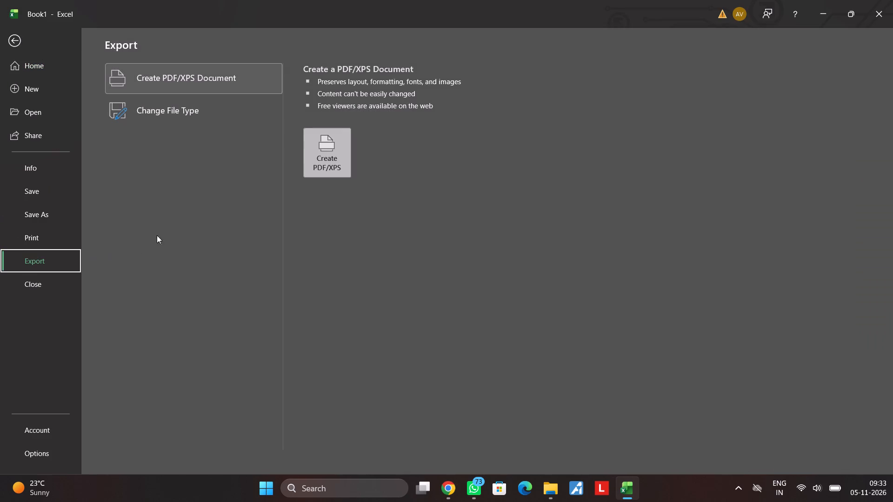
{"action": "left_click", "coordinate": [217, 110]}
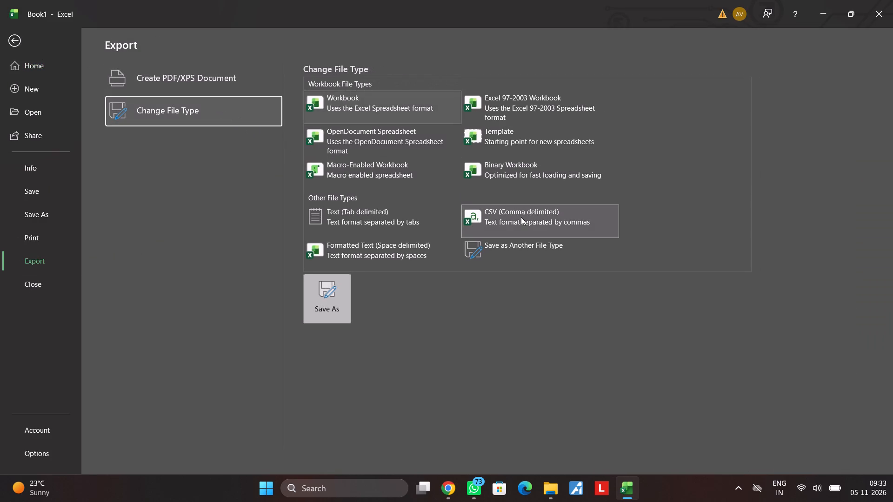
{"action": "left_click", "coordinate": [521, 216]}
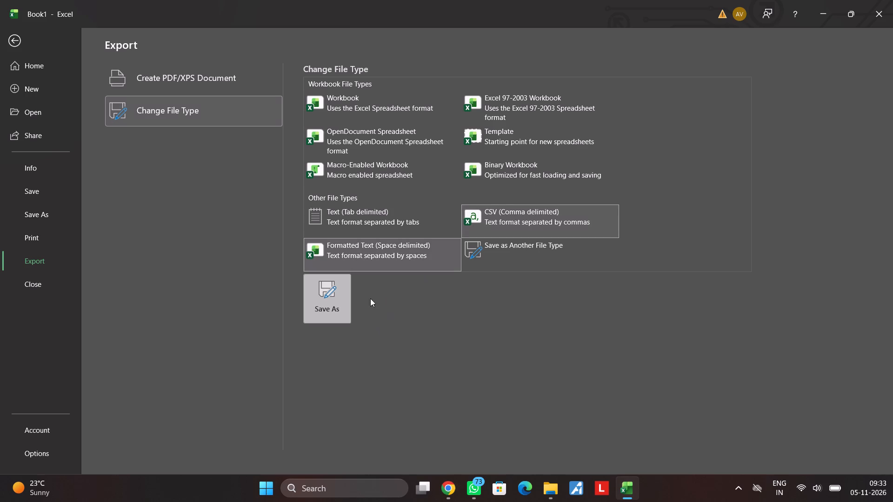
{"action": "left_click", "coordinate": [331, 299]}
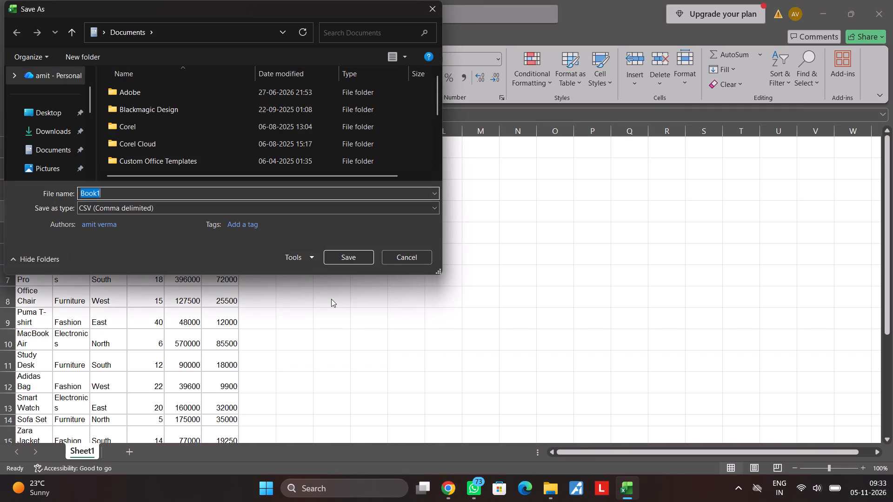
Save the CSV file in the Downloads folder under the name "e commerce data".
{"action": "left_click", "coordinate": [67, 129]}
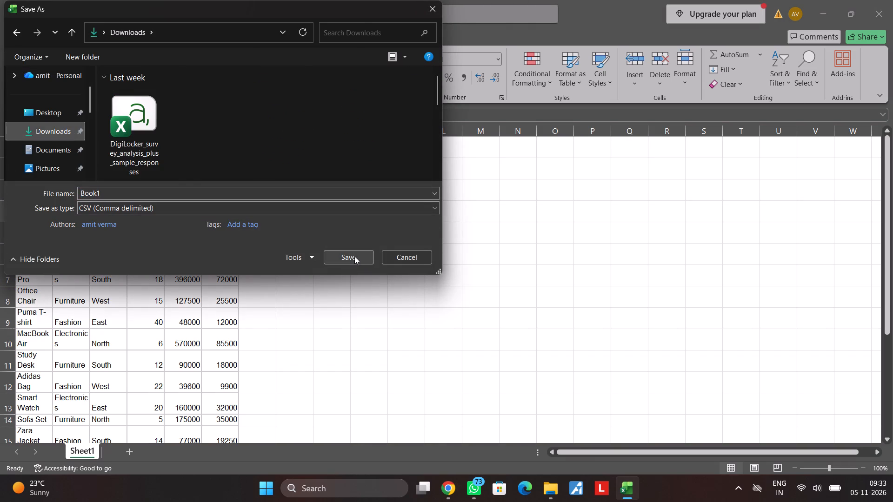
{"action": "left_click", "coordinate": [231, 193]}
{"action": "left_click", "coordinate": [244, 195]}
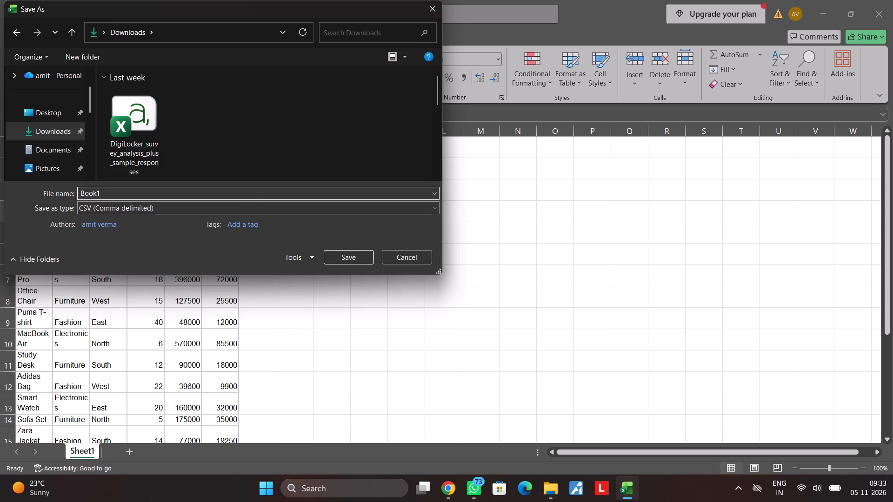
{"action": "key", "text": "BackSpace"}
{"action": "key", "text": "BackSpace"}
{"action": "key", "text": "BackSpace"}
{"action": "key", "text": "BackSpace"}
{"action": "key", "text": "BackSpace"}
{"action": "key", "text": "BackSpace"}
{"action": "key", "text": "BackSpace"}
{"action": "key", "text": "BackSpace"}
{"action": "key", "text": "BackSpace"}
{"action": "key", "text": "BackSpace"}
{"action": "key", "text": "BackSpace"}
{"action": "key", "text": "BackSpace"}
{"action": "type", "text": "e commerce data"}
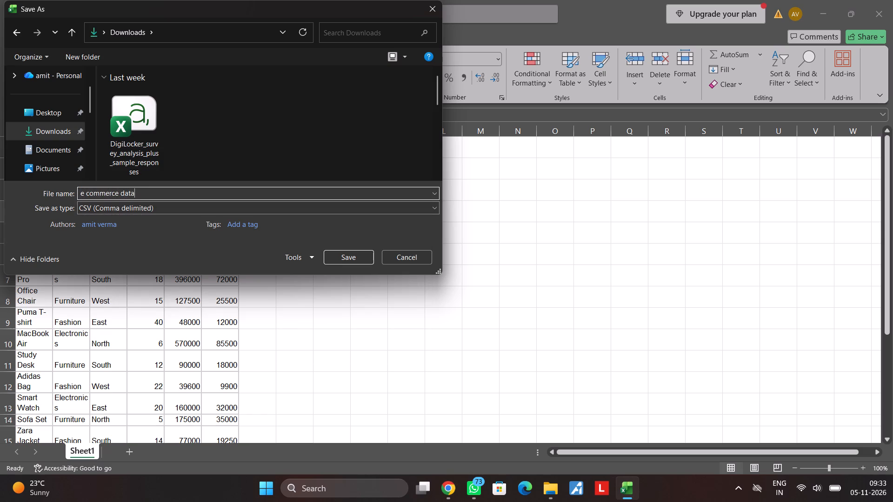
{"action": "left_click", "coordinate": [340, 250]}
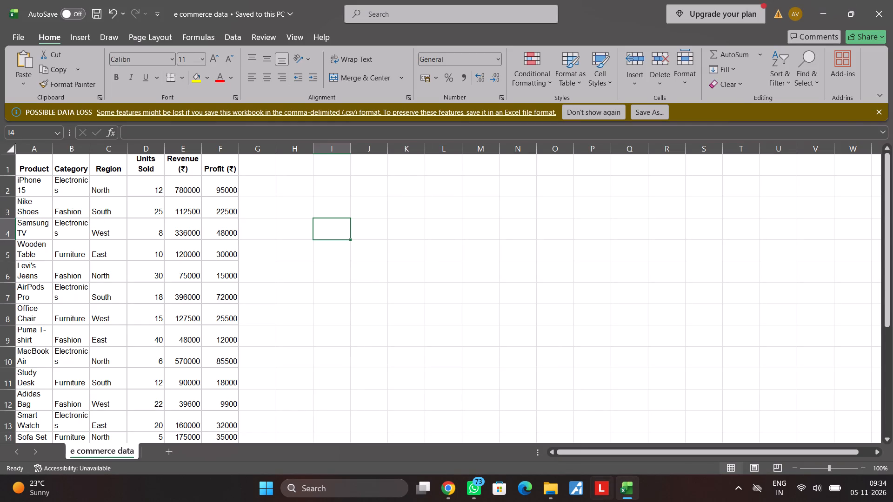
Return to the YouTube tutorial in Chrome and watch the part on converting the CSV file to JSON, replaying and pausing it.
{"action": "left_click", "coordinate": [821, 12]}
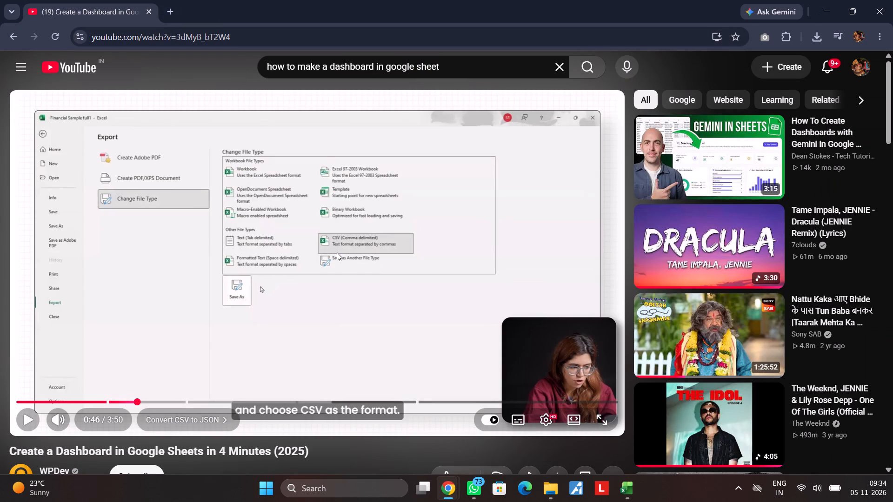
{"action": "left_click", "coordinate": [288, 289]}
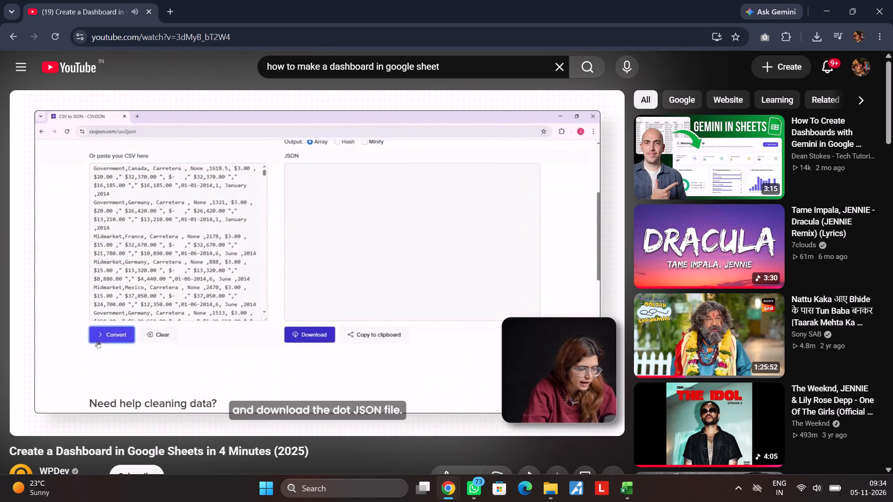
{"action": "key", "text": "Left"}
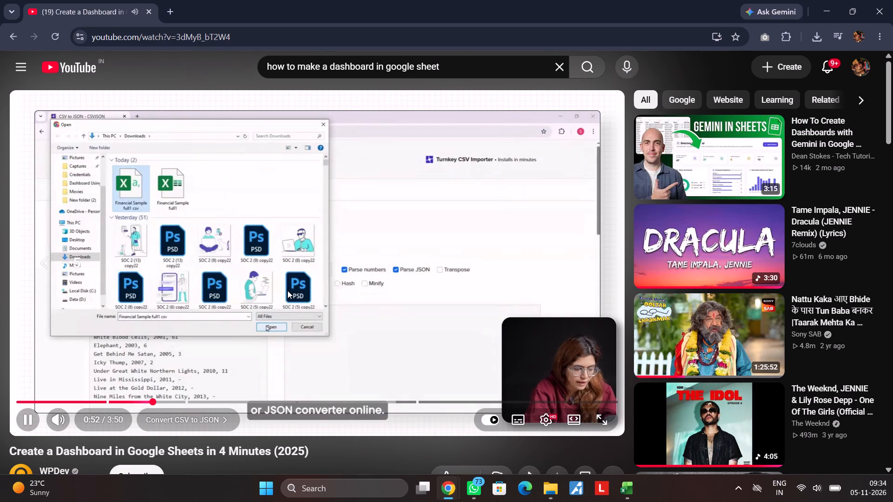
{"action": "key", "text": "Left"}
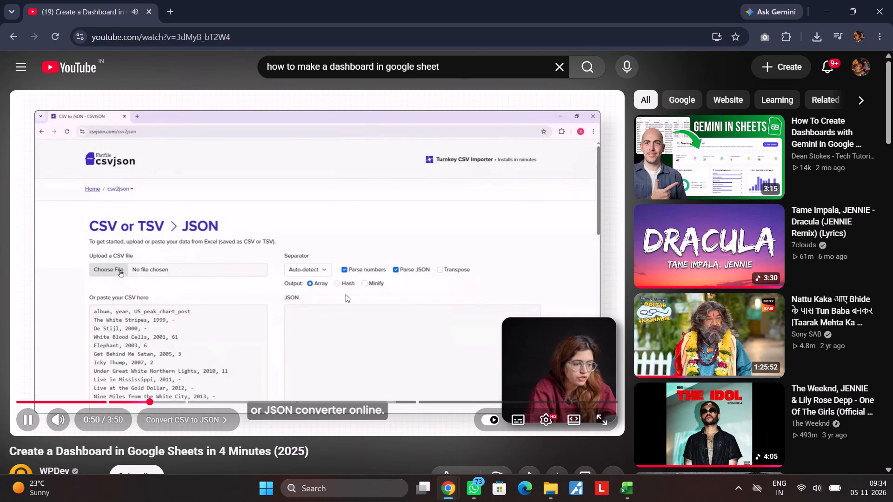
{"action": "left_click", "coordinate": [346, 294]}
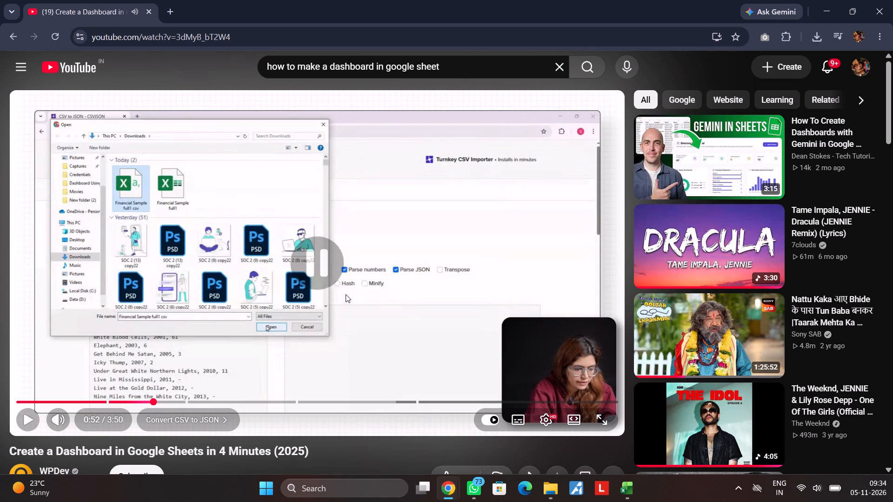
Search Google for "csvjson converter" in a new browser tab and open the CSVJSON CSV to JSON Converter site.
{"action": "left_click", "coordinate": [166, 11]}
{"action": "left_click", "coordinate": [193, 33]}
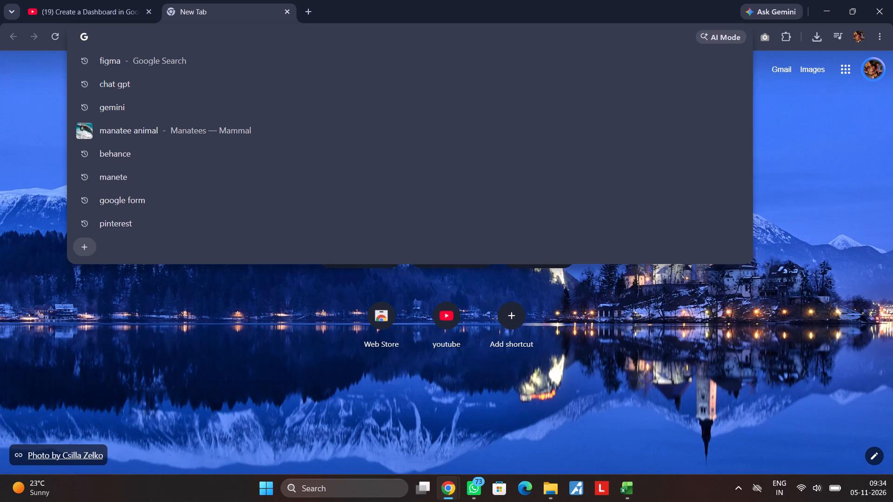
{"action": "key", "text": "c"}
{"action": "type", "text": "sv"}
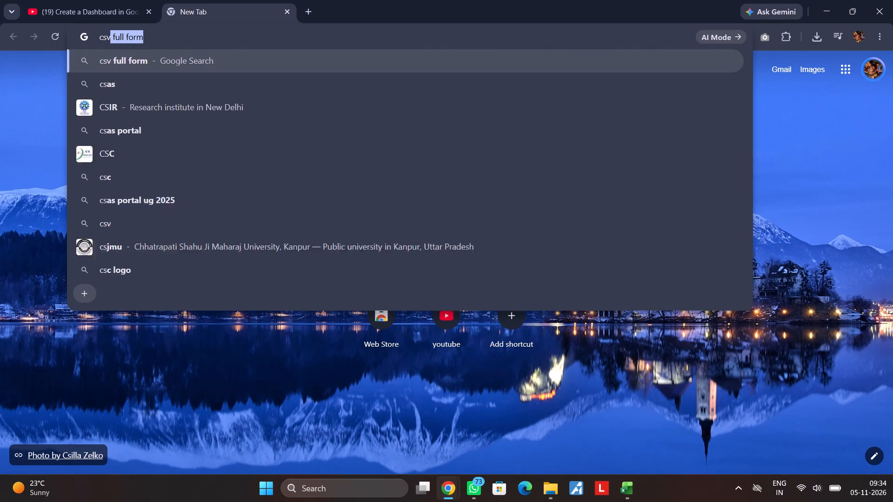
{"action": "type", "text": "jso"}
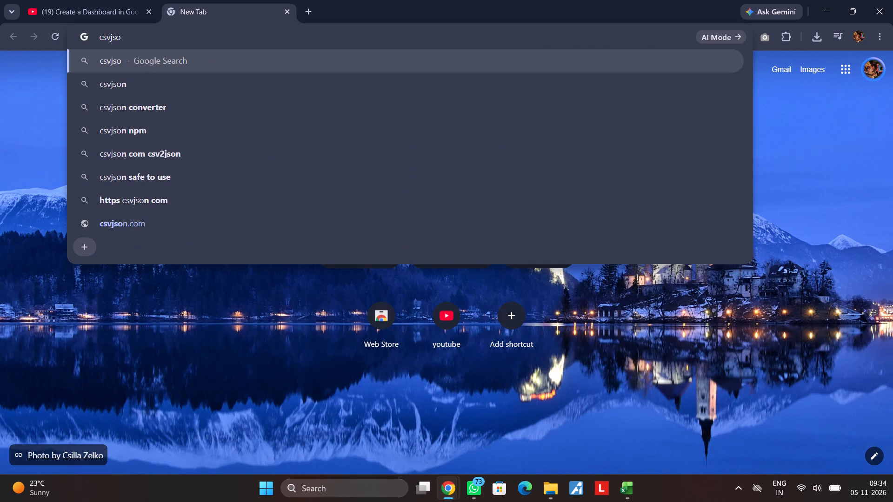
{"action": "left_click", "coordinate": [173, 109]}
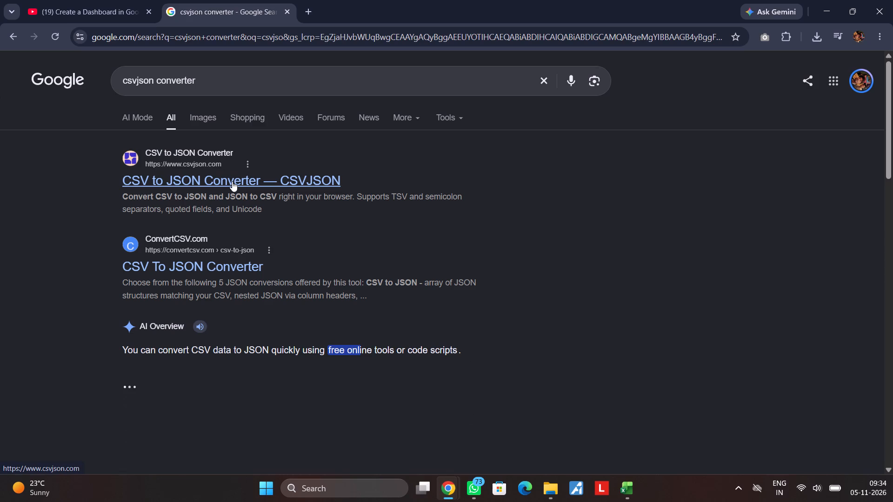
{"action": "left_click", "coordinate": [232, 181]}
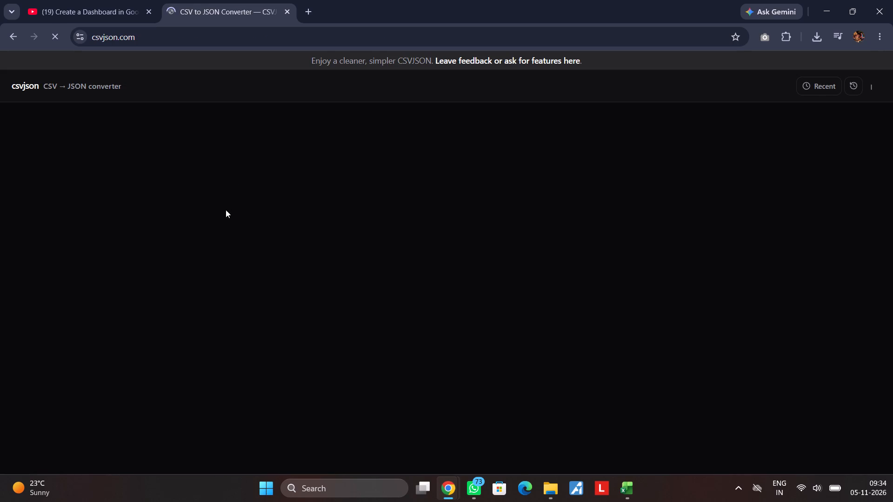
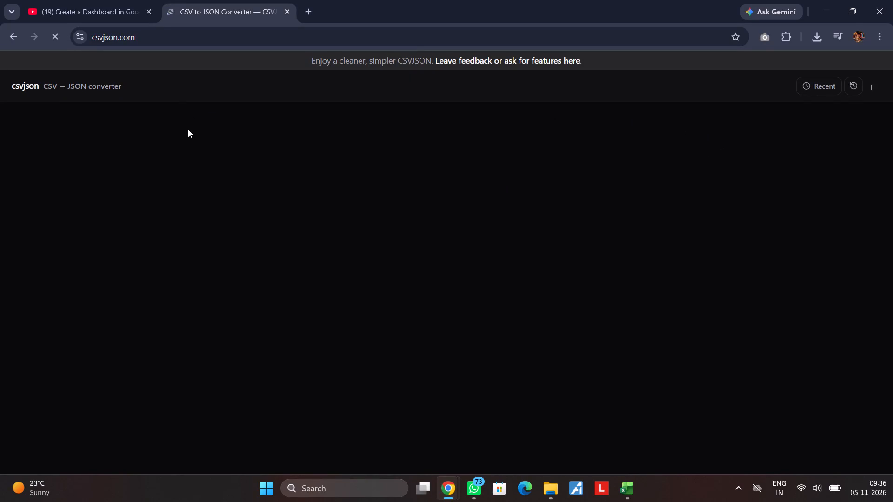
Load the "e commerce data" CSV file from the Downloads folder into the CSV to JSON converter.
{"action": "left_click", "coordinate": [55, 40]}
{"action": "left_click", "coordinate": [55, 40]}
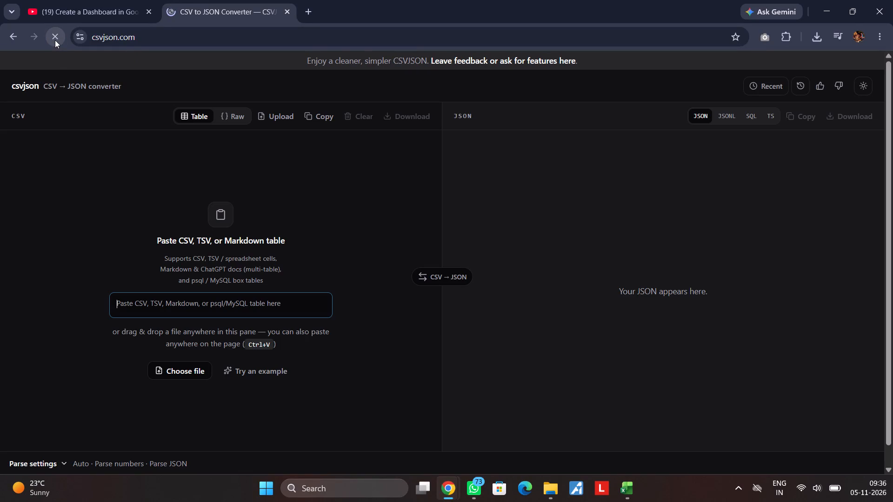
{"action": "left_click", "coordinate": [208, 306]}
{"action": "left_click", "coordinate": [188, 375]}
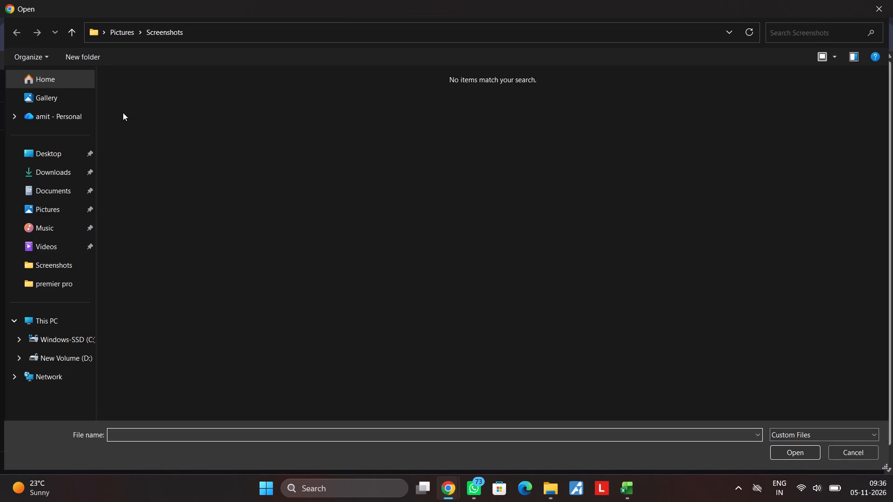
{"action": "left_click", "coordinate": [58, 169]}
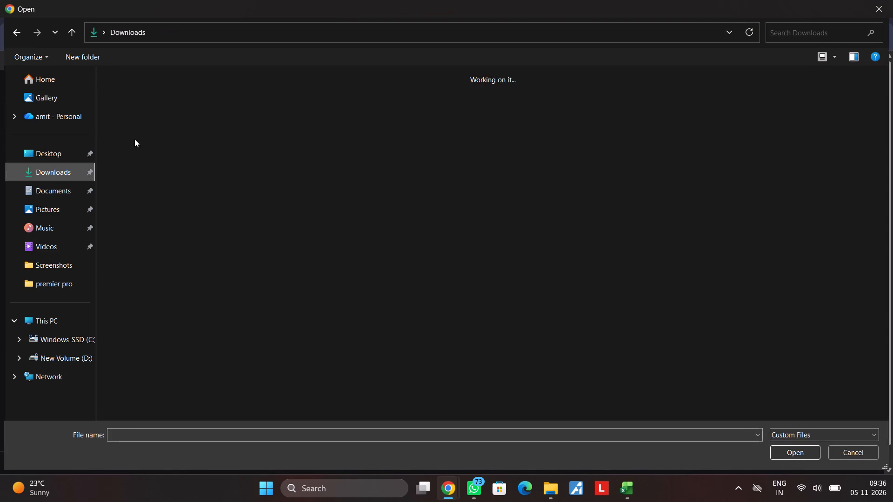
{"action": "left_click", "coordinate": [132, 114]}
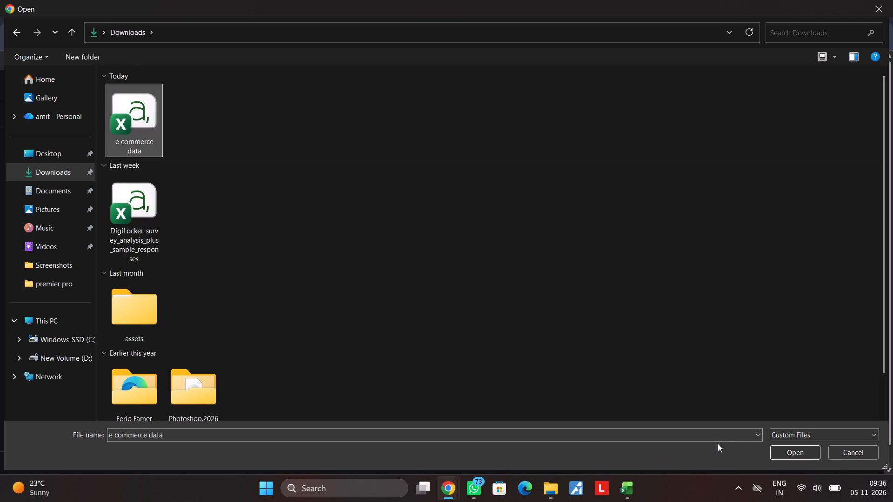
{"action": "left_click", "coordinate": [801, 453]}
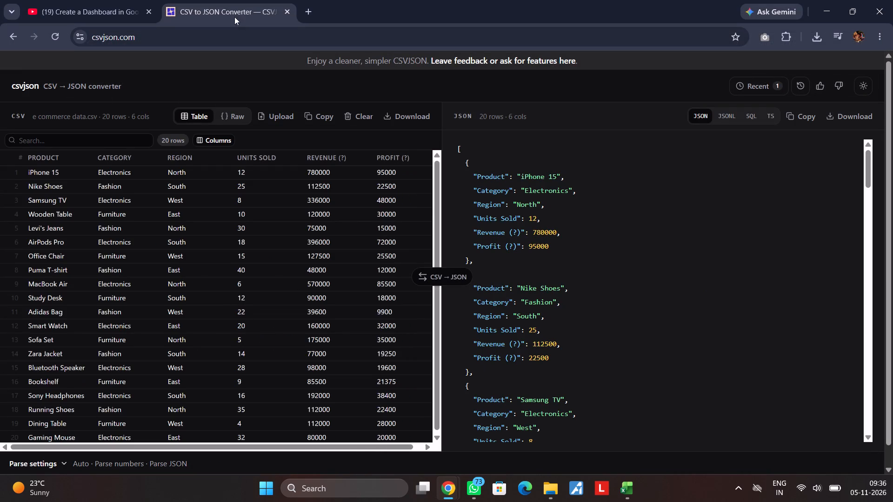
Watch the tutorial's part on downloading the converted JSON, and examine the converter page with the loaded data.
{"action": "left_click", "coordinate": [109, 9]}
{"action": "left_click", "coordinate": [273, 239]}
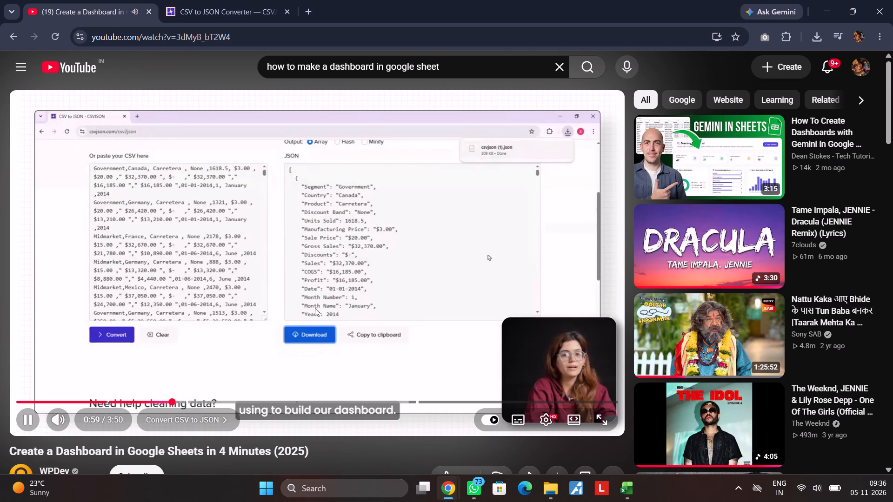
{"action": "left_click", "coordinate": [181, 14]}
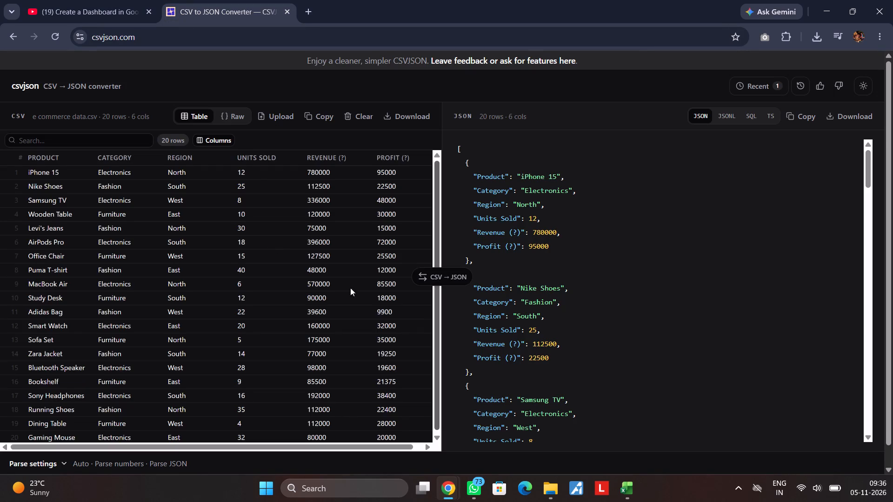
{"action": "scroll", "coordinate": [343, 218], "scroll_direction": "down", "scroll_amount": 5}
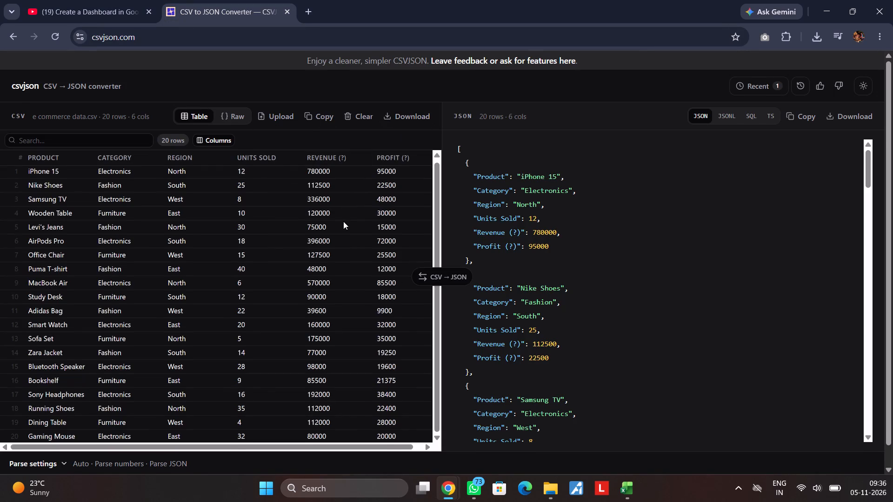
{"action": "scroll", "coordinate": [346, 227], "scroll_direction": "down", "scroll_amount": 3}
{"action": "scroll", "coordinate": [428, 372], "scroll_direction": "down", "scroll_amount": 3}
{"action": "scroll", "coordinate": [444, 426], "scroll_direction": "down", "scroll_amount": 8}
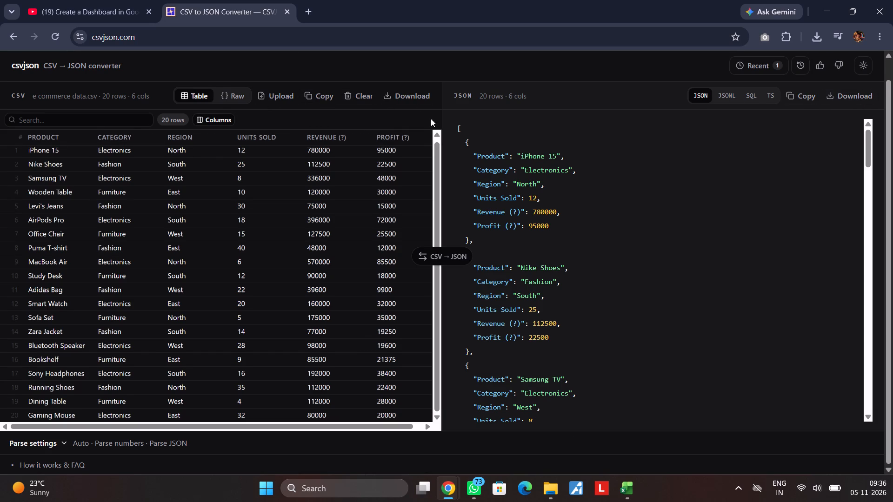
{"action": "scroll", "coordinate": [438, 117], "scroll_direction": "up", "scroll_amount": 11}
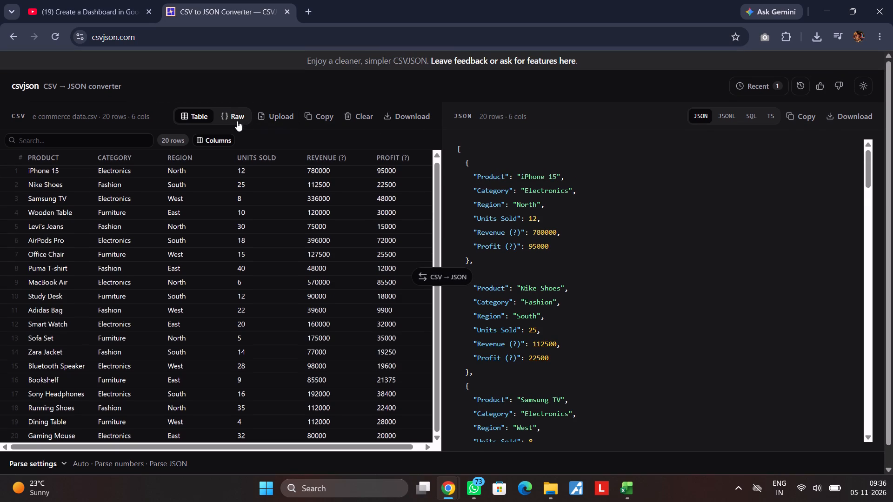
Show the loaded CSV data as raw text instead of a table.
{"action": "left_click", "coordinate": [237, 121]}
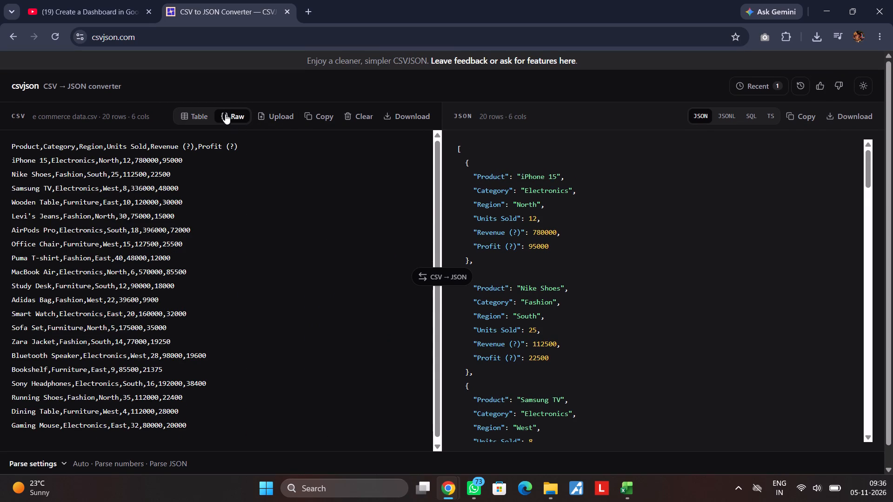
{"action": "left_click", "coordinate": [271, 114]}
{"action": "left_click", "coordinate": [892, 0]}
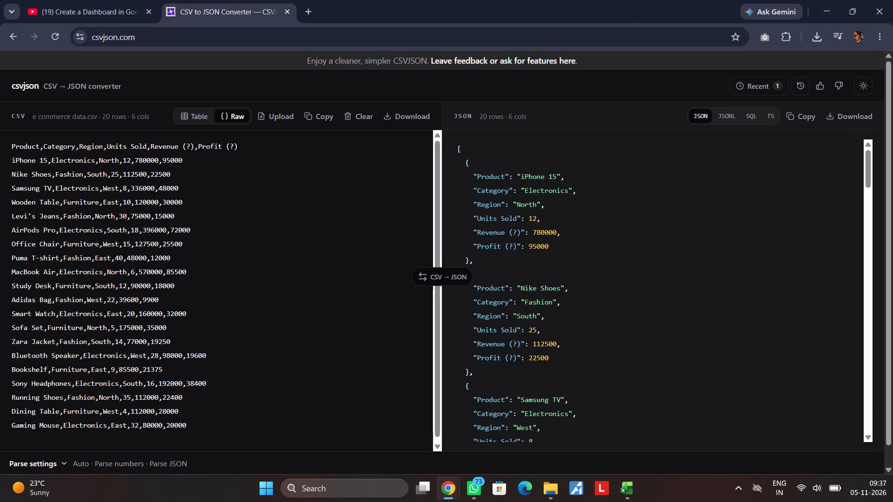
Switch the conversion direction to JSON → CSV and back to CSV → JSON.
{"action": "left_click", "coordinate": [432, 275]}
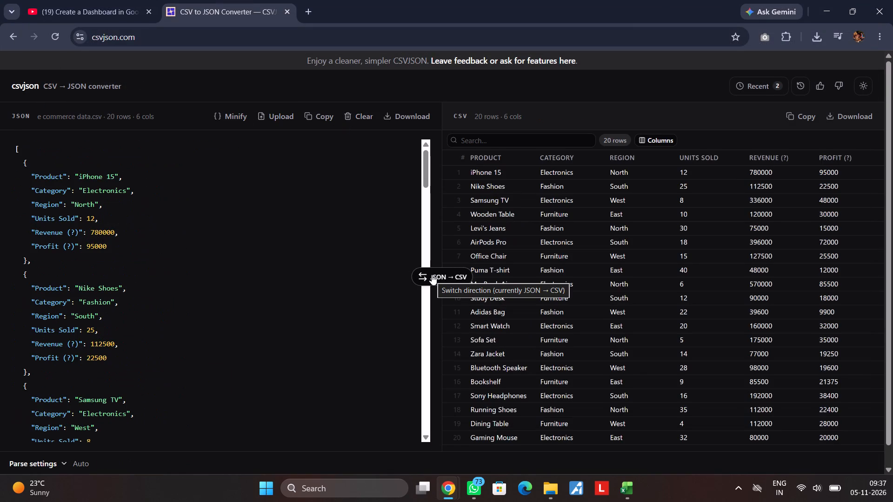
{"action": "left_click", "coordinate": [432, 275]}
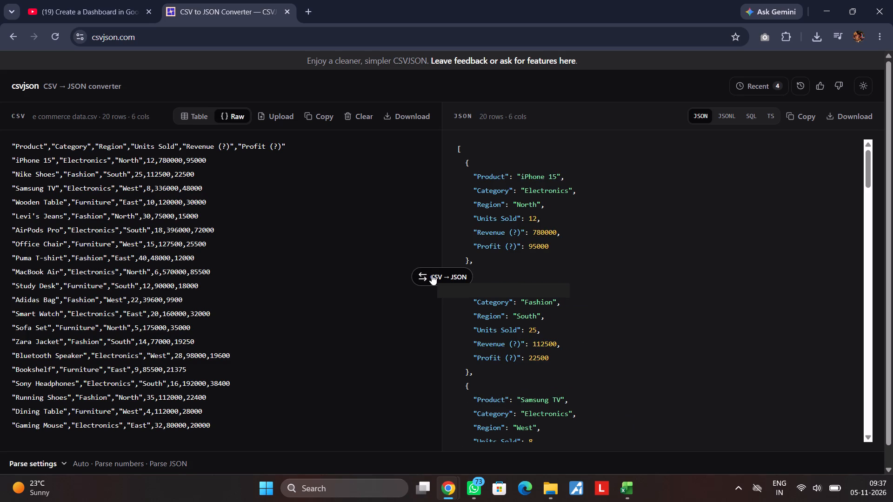
Look through the converted JSON output to its end and download it as a JSON file.
{"action": "scroll", "coordinate": [531, 304], "scroll_direction": "down", "scroll_amount": 7}
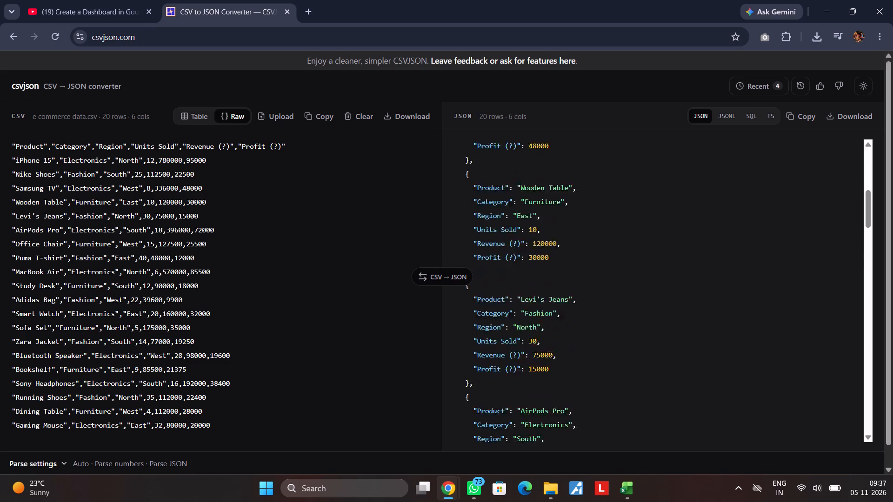
{"action": "scroll", "coordinate": [528, 296], "scroll_direction": "down", "scroll_amount": 20}
{"action": "scroll", "coordinate": [528, 296], "scroll_direction": "down", "scroll_amount": 5}
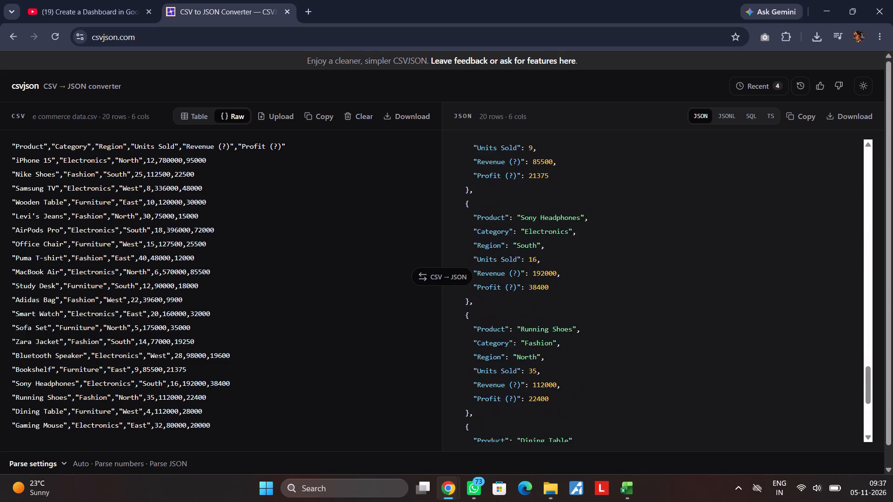
{"action": "scroll", "coordinate": [528, 291], "scroll_direction": "down", "scroll_amount": 8}
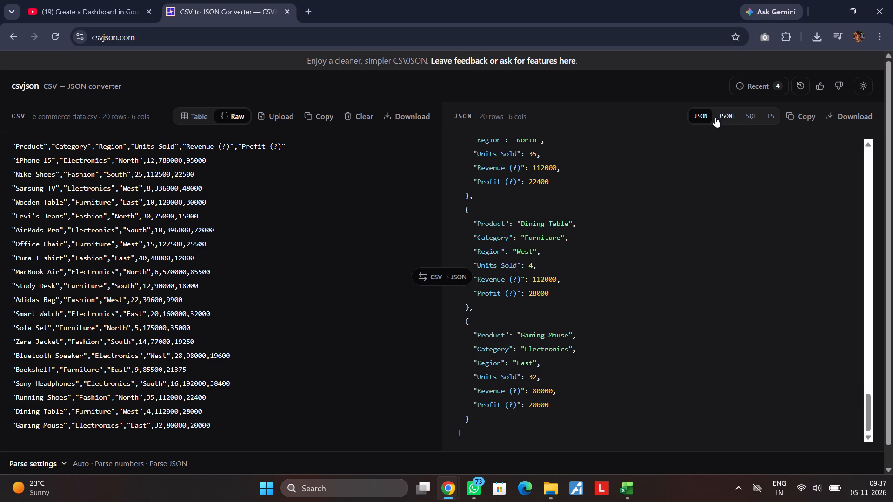
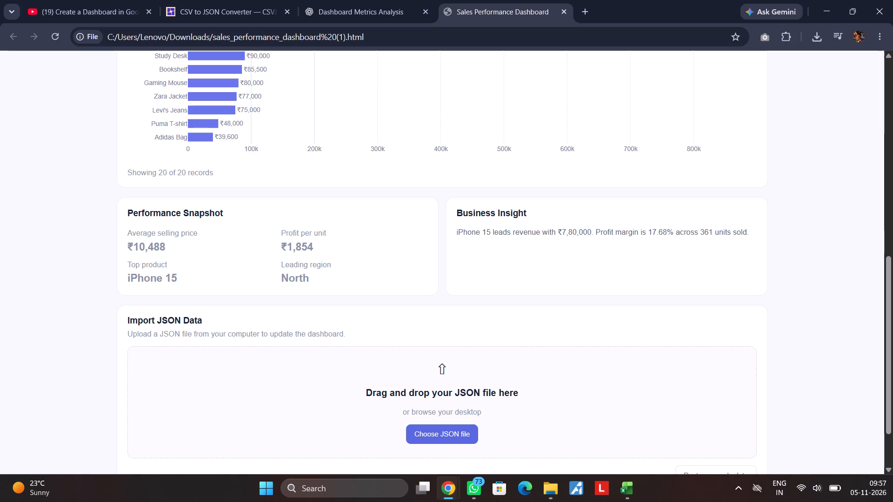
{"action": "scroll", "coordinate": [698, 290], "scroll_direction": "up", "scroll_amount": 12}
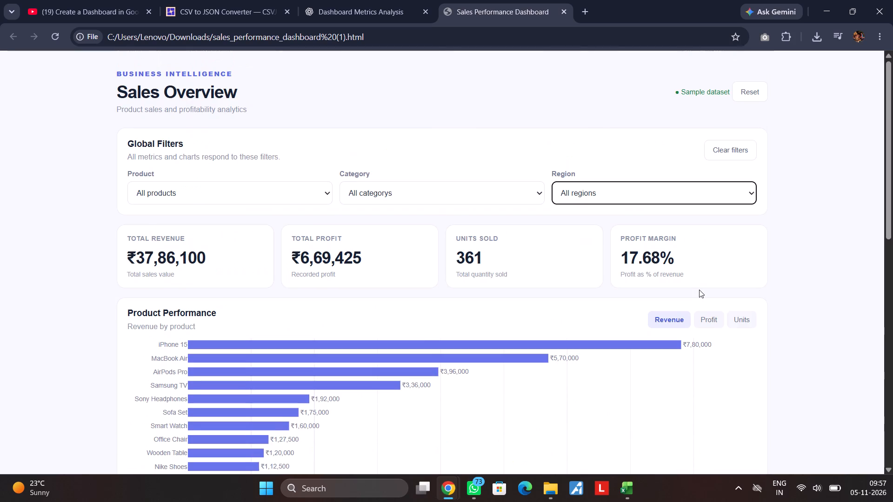
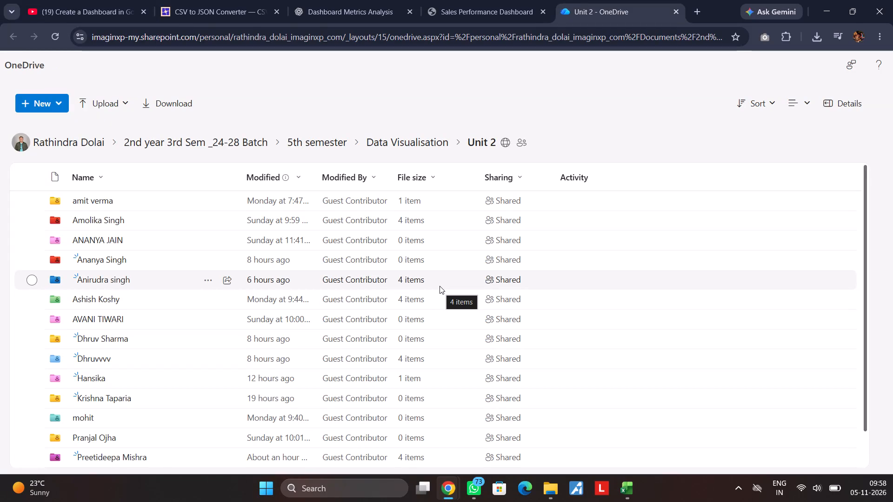
Open the student folder modified about an hour ago in the shared Unit 2 folder of Data Visualisation.
{"action": "scroll", "coordinate": [441, 293], "scroll_direction": "down", "scroll_amount": 2}
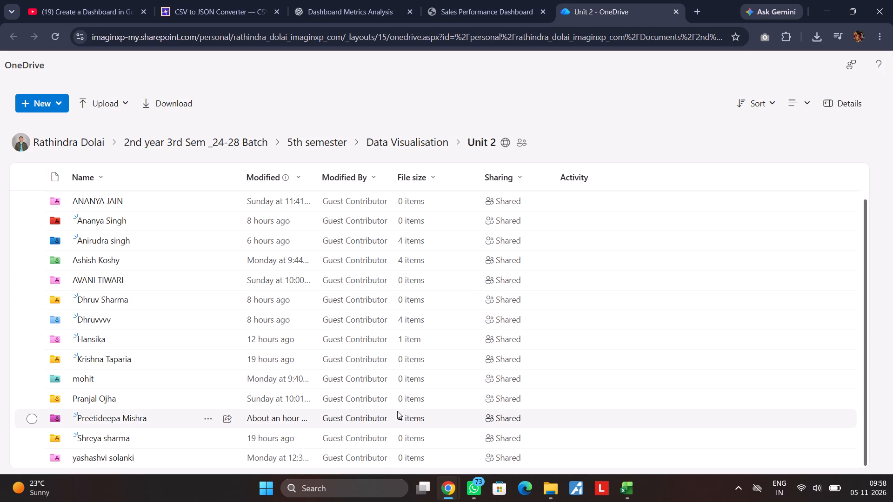
{"action": "double_click", "coordinate": [179, 416]}
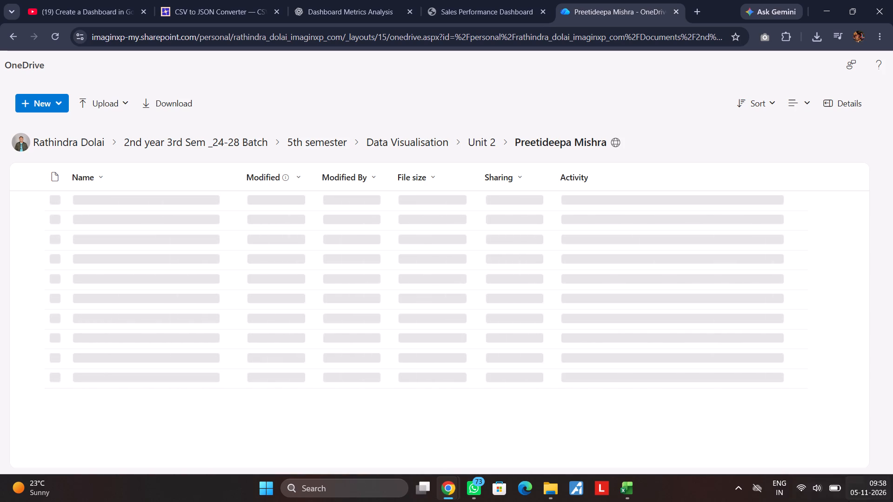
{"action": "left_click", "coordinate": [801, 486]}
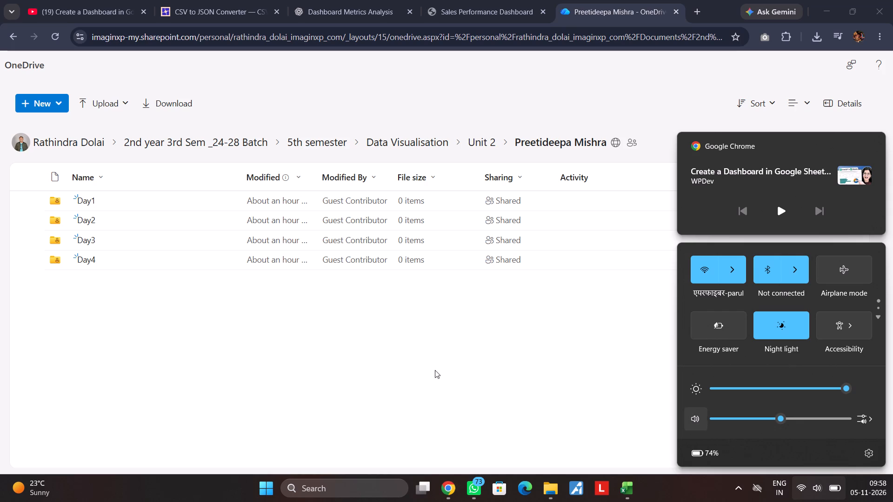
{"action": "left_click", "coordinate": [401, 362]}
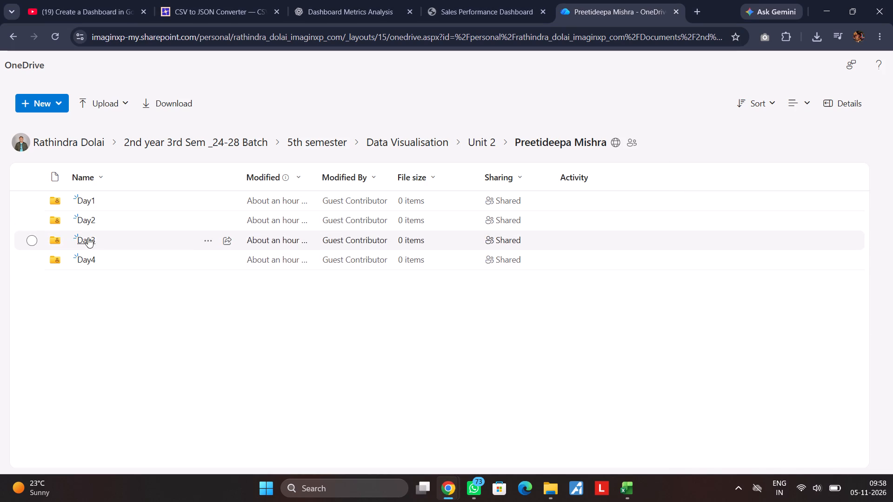
Check the Day3, Day2, Day1 and Day4 subfolders of the open student folder for uploaded files.
{"action": "double_click", "coordinate": [88, 238]}
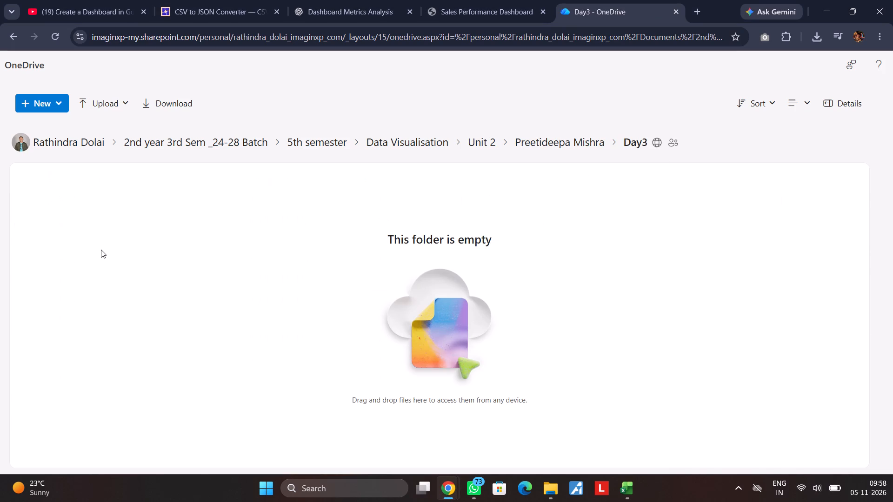
{"action": "left_click", "coordinate": [15, 35]}
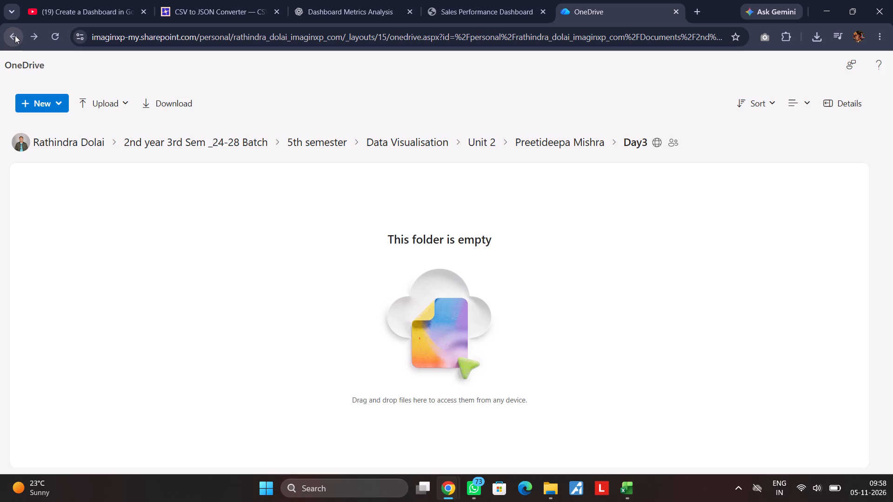
{"action": "left_click", "coordinate": [15, 35]}
{"action": "double_click", "coordinate": [83, 220]}
{"action": "left_click", "coordinate": [12, 35]}
{"action": "left_click", "coordinate": [12, 35]}
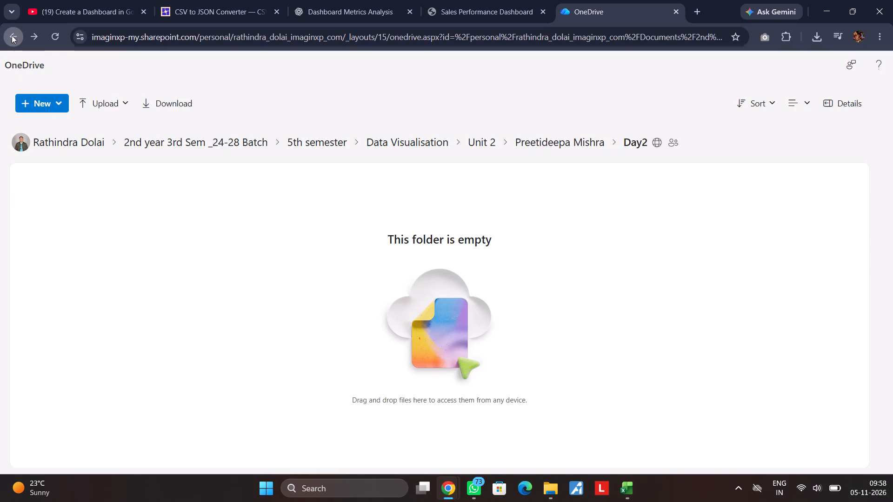
{"action": "double_click", "coordinate": [88, 200]}
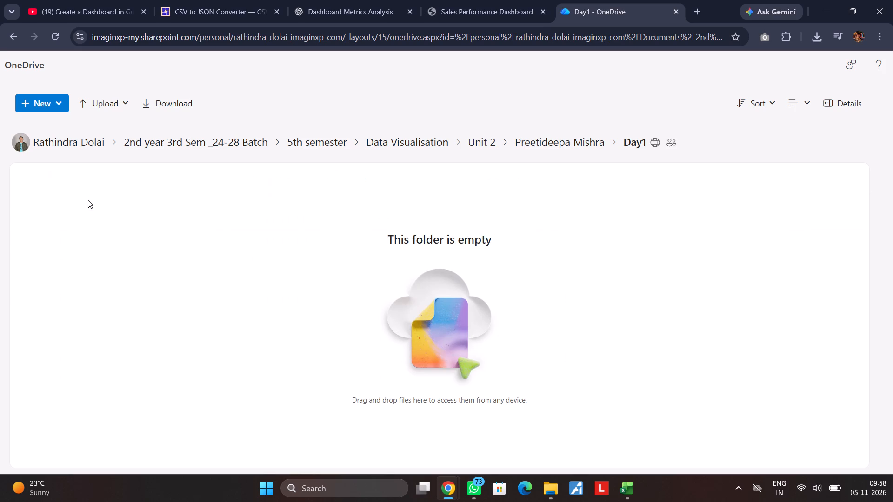
{"action": "left_click", "coordinate": [14, 38]}
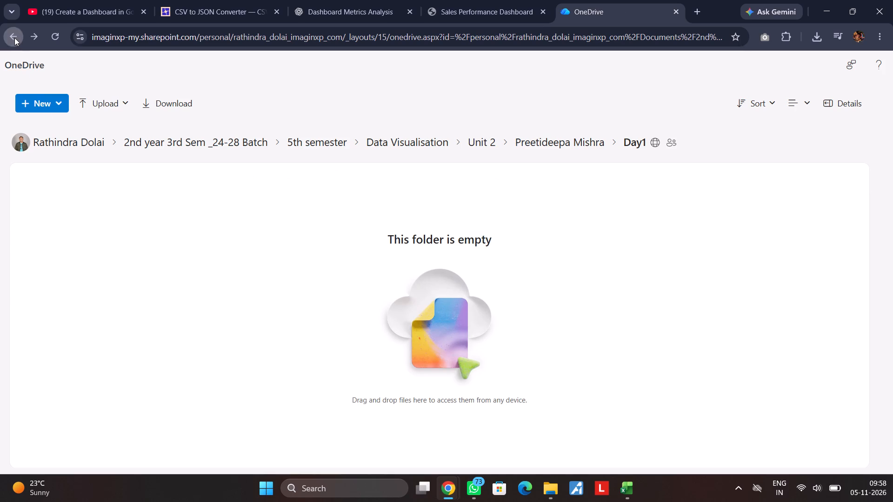
{"action": "left_click", "coordinate": [14, 38]}
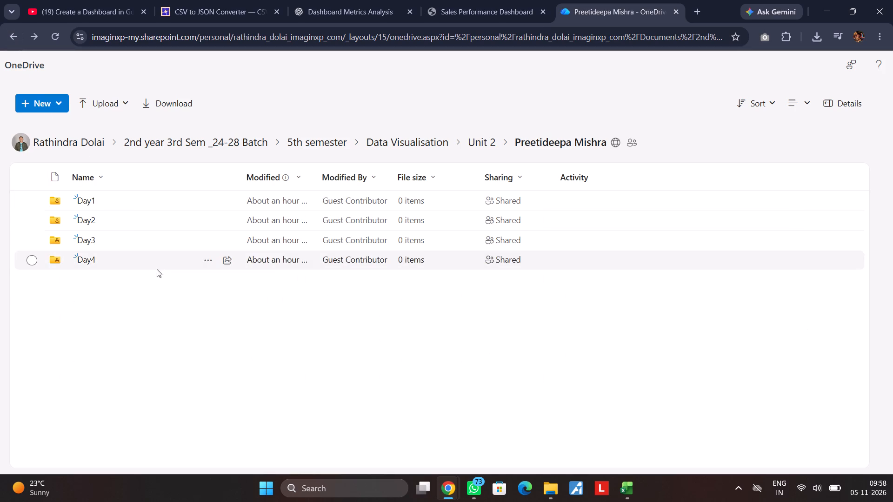
{"action": "double_click", "coordinate": [87, 257]}
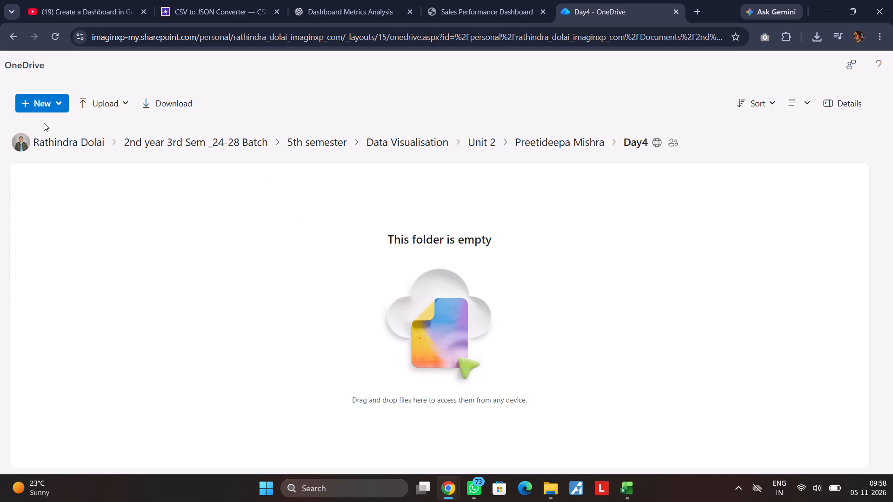
{"action": "left_click", "coordinate": [11, 31]}
{"action": "left_click", "coordinate": [11, 36]}
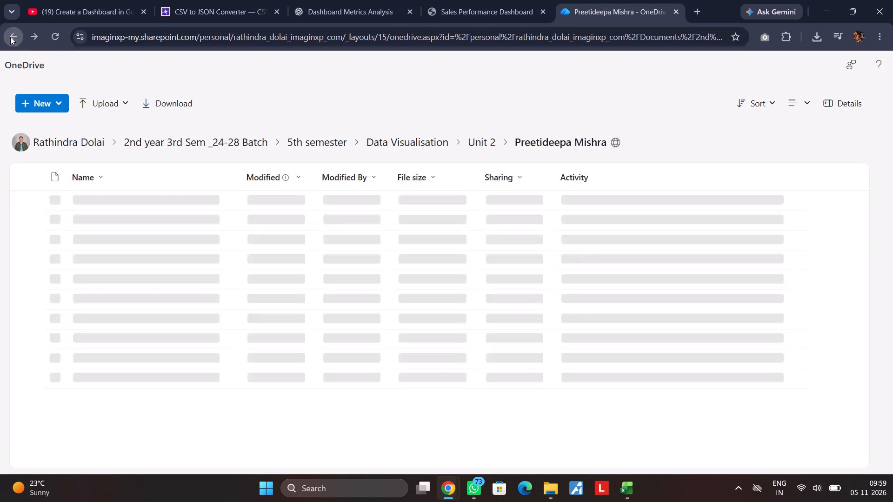
Go back to the Unit 2 folder and check the student folder listed just above Dhruvvvv for uploaded files.
{"action": "left_click", "coordinate": [16, 40]}
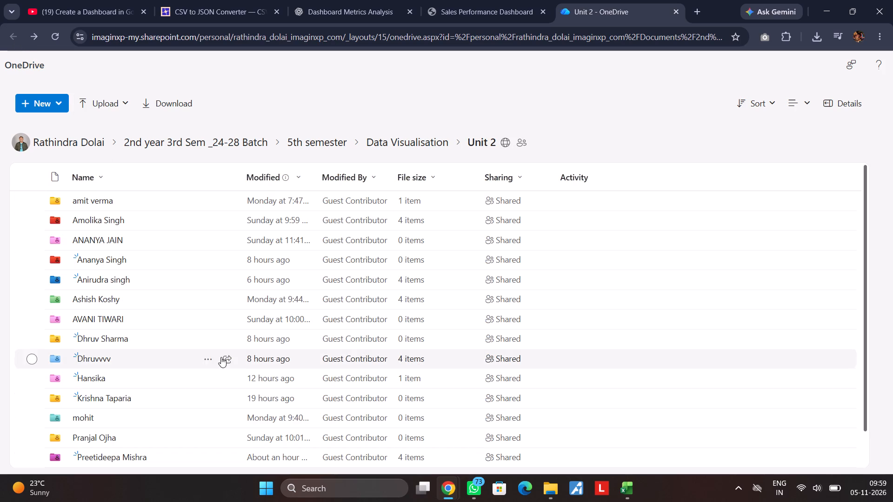
{"action": "double_click", "coordinate": [112, 342]}
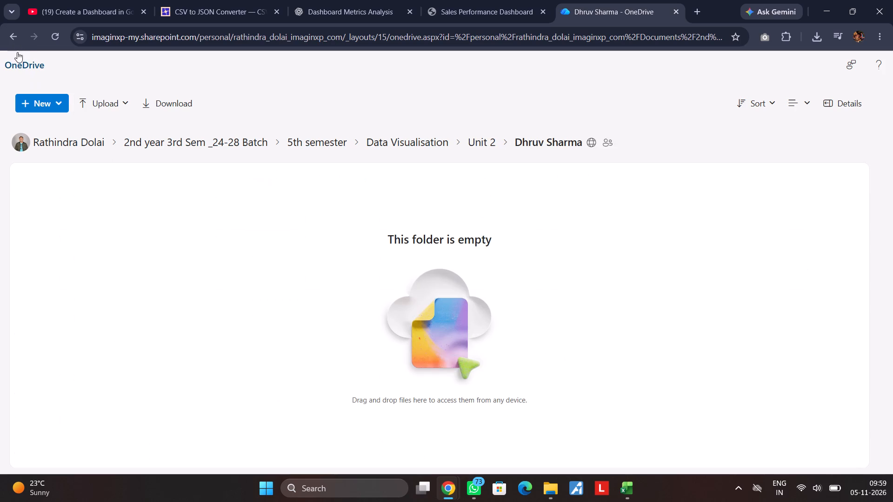
{"action": "left_click", "coordinate": [14, 38]}
{"action": "left_click", "coordinate": [14, 38]}
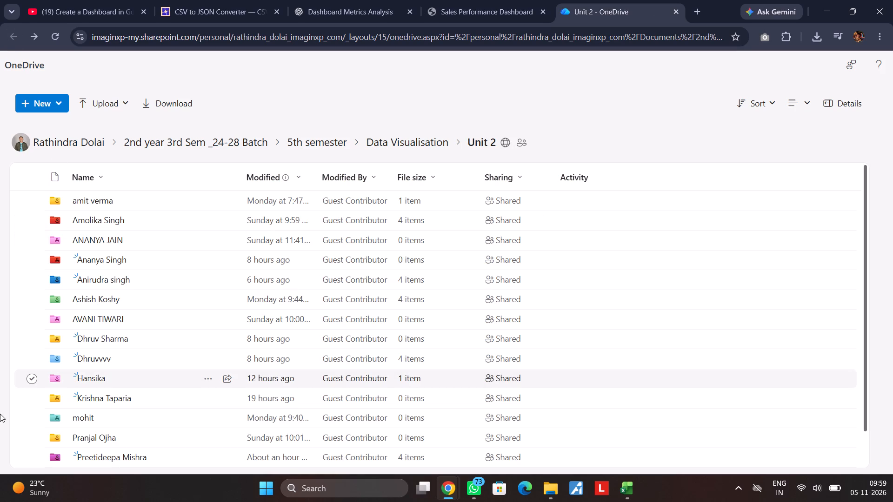
Open the Dhruvvvv folder in Unit 2 and look inside its Day1 subfolder.
{"action": "left_click", "coordinate": [100, 359]}
{"action": "left_click", "coordinate": [100, 359]}
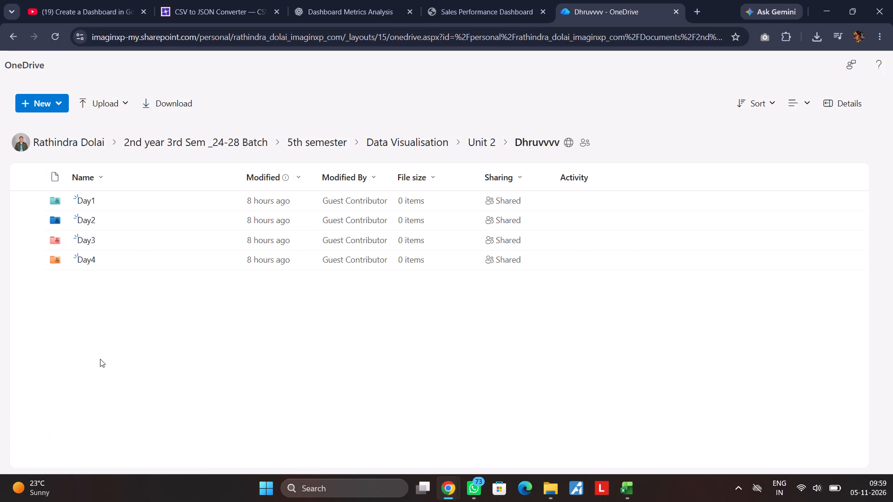
{"action": "double_click", "coordinate": [87, 201]}
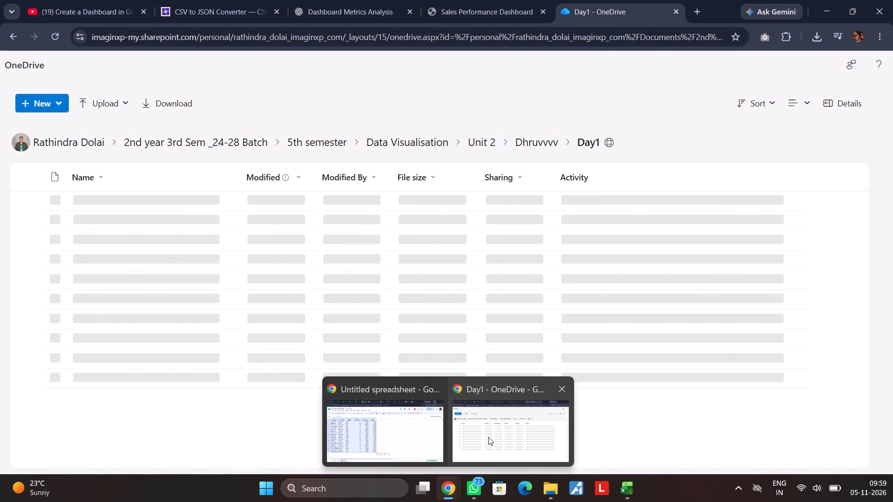
Return from the empty Day1 subfolder to the Unit 2 folder and look through its list of student folders.
{"action": "left_click", "coordinate": [805, 490]}
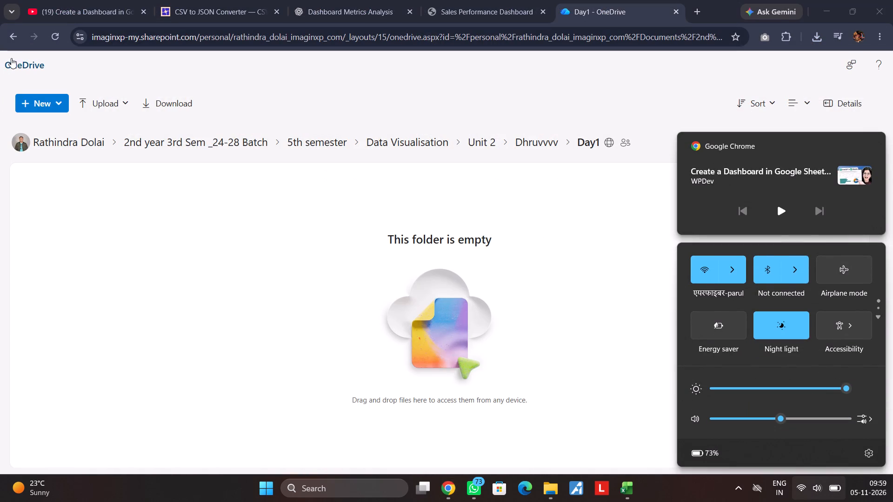
{"action": "left_click", "coordinate": [19, 37]}
{"action": "left_click", "coordinate": [19, 37]}
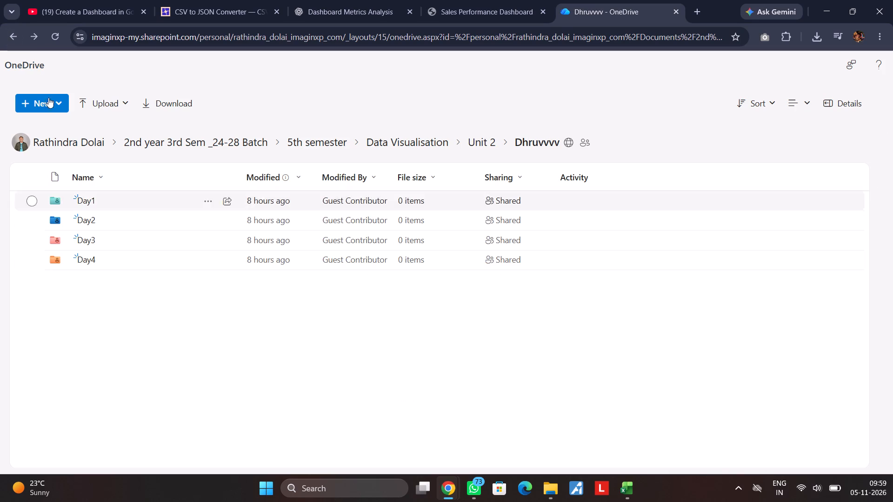
{"action": "left_click", "coordinate": [16, 41]}
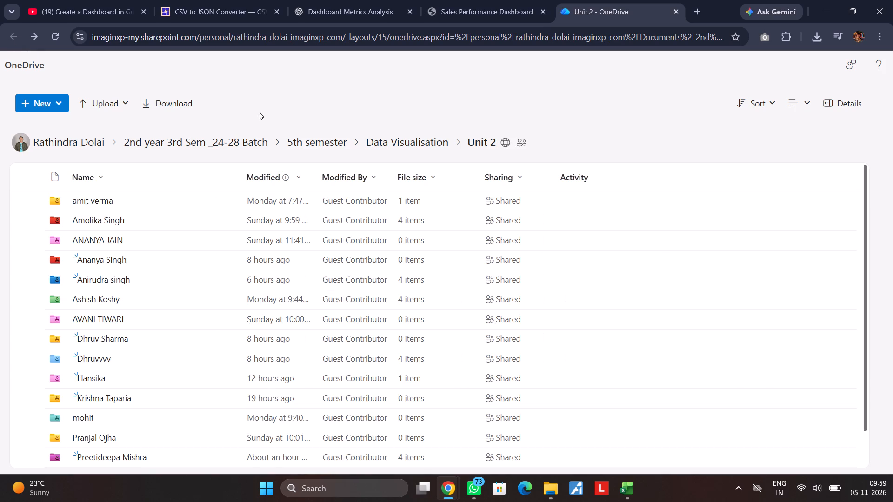
{"action": "scroll", "coordinate": [151, 256], "scroll_direction": "down", "scroll_amount": 2}
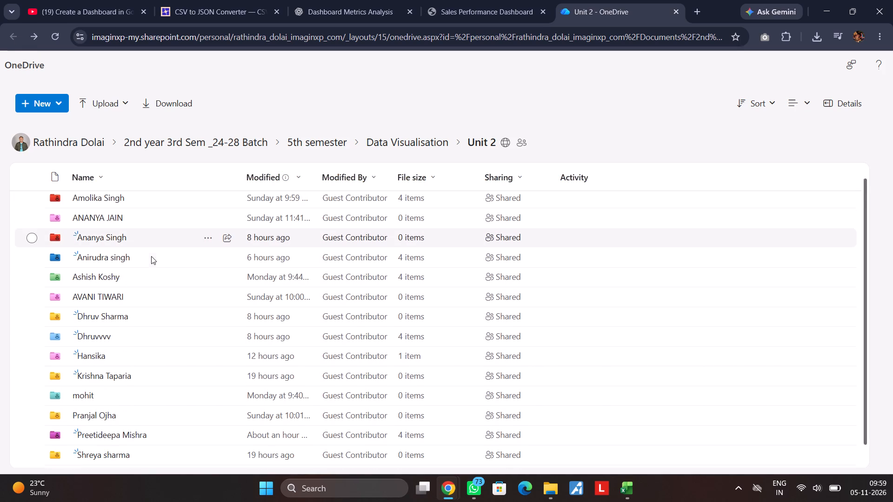
{"action": "scroll", "coordinate": [151, 256], "scroll_direction": "down", "scroll_amount": 3}
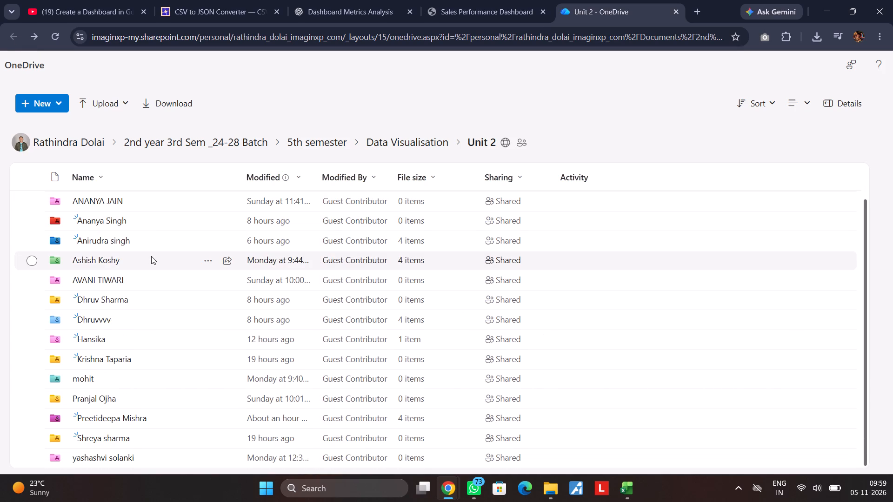
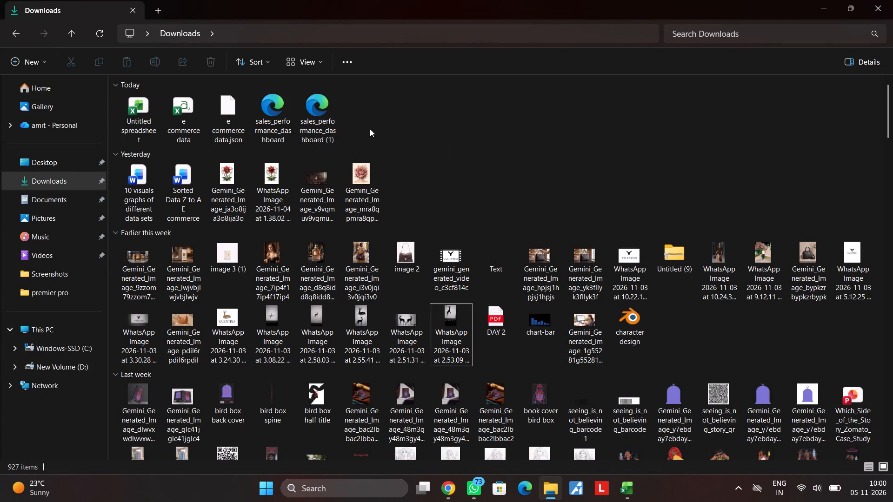
Open the sales_performance_dashboard (1) file from the Downloads folder in the browser.
{"action": "double_click", "coordinate": [302, 119]}
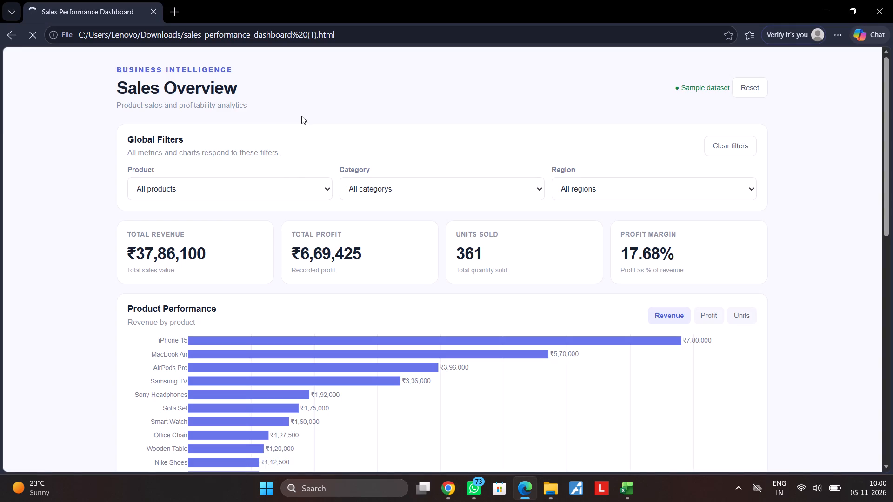
Check the Product filter on the sales_performance_dashboard (1) page, and close the browser window.
{"action": "left_click", "coordinate": [211, 186]}
{"action": "left_click", "coordinate": [211, 186]}
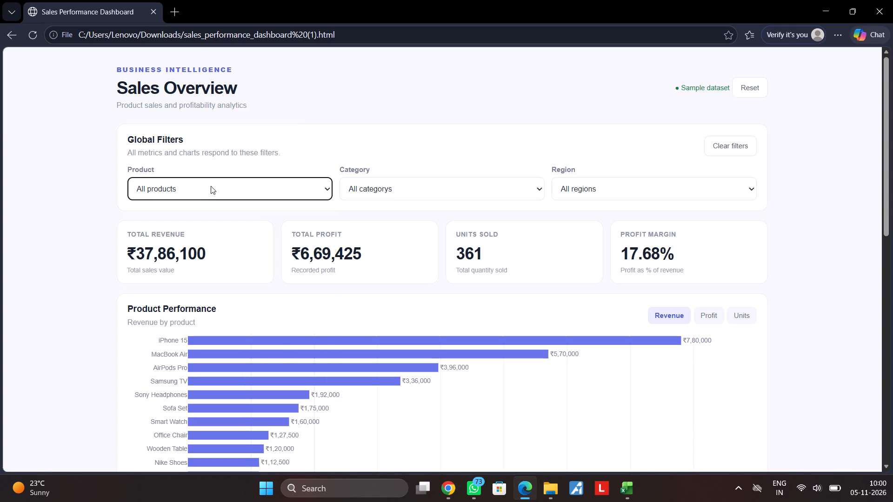
{"action": "left_click", "coordinate": [870, 0]}
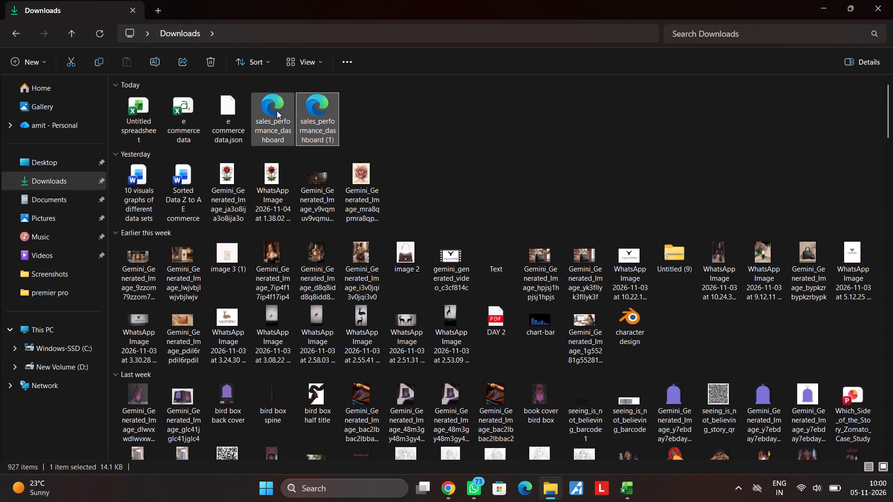
Delete the older sales_performance_dashboard file, the one without (1) in its name, from the Downloads folder.
{"action": "left_click", "coordinate": [273, 112]}
{"action": "key", "text": "Delete"}
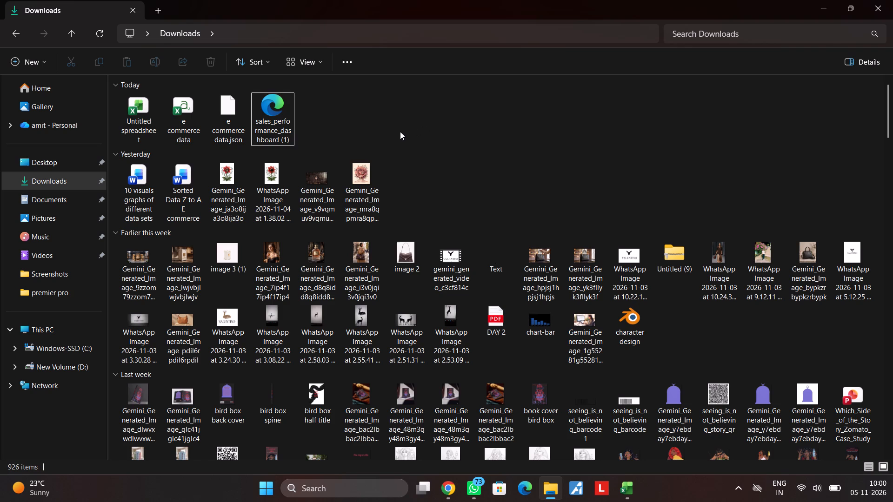
Rename the sales_performance_dashboard (1) file in Downloads as "Day 1 sales performance dashbaord".
{"action": "right_click", "coordinate": [279, 136]}
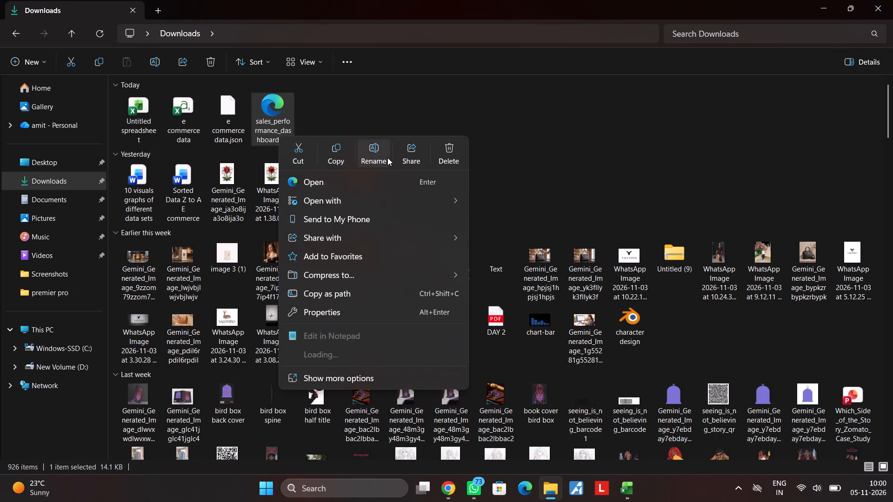
{"action": "left_click", "coordinate": [376, 156]}
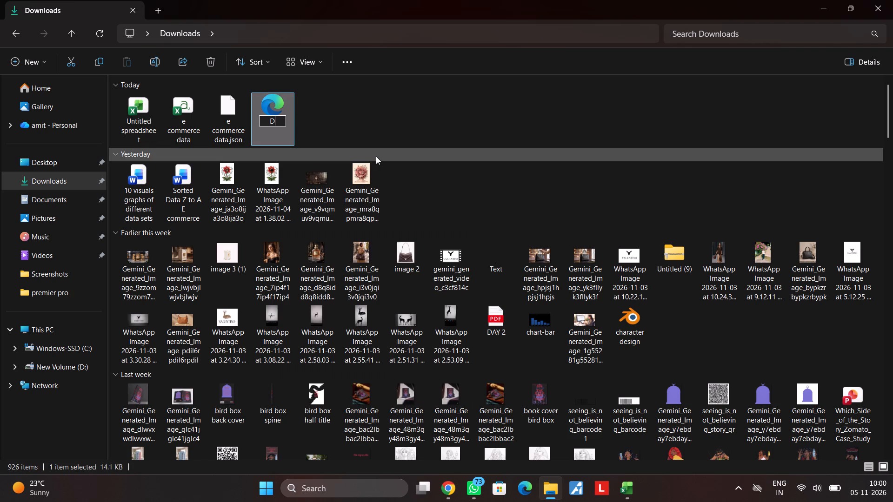
{"action": "type", "text": "ay"}
{"action": "key", "text": "space"}
{"action": "type", "text": "1"}
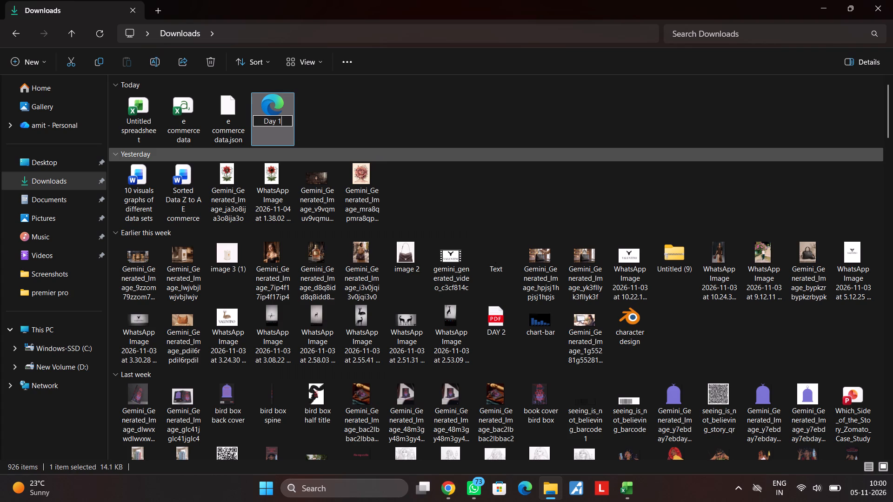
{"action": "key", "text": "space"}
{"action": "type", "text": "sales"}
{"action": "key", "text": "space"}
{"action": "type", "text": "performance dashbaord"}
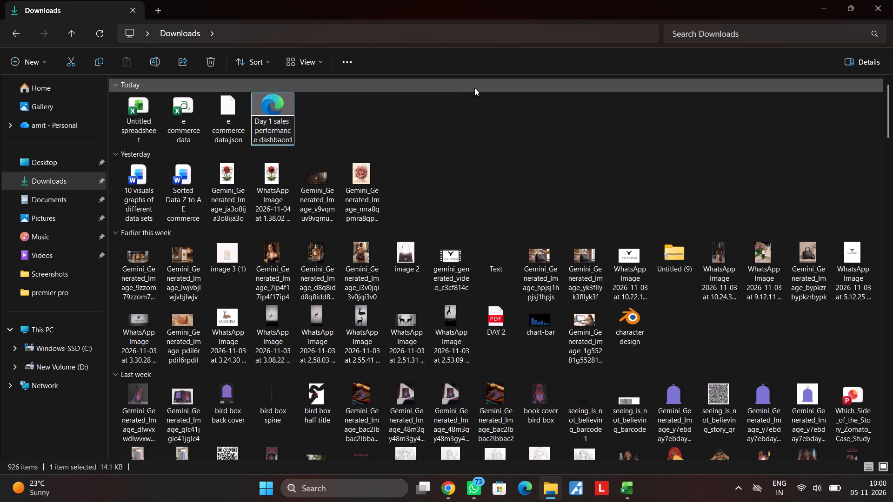
Apply the new name "Day 1 sales performance dashbaord" to the dashboard file in Downloads.
{"action": "left_click", "coordinate": [401, 9]}
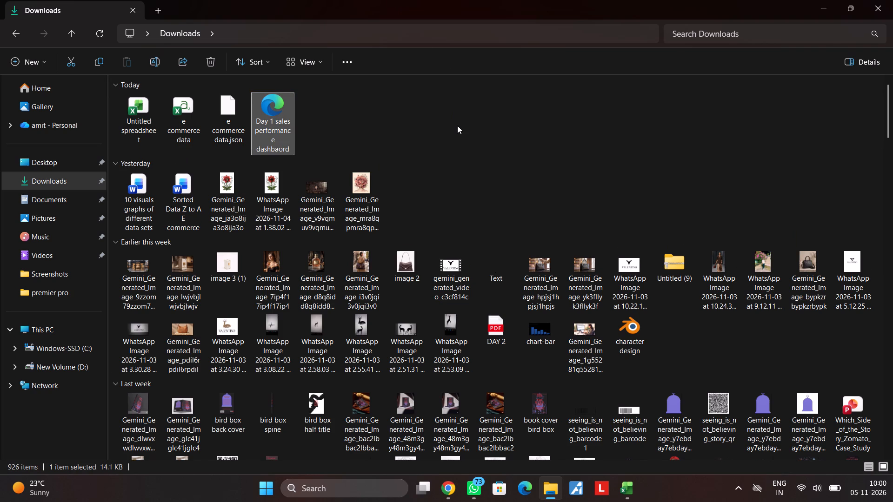
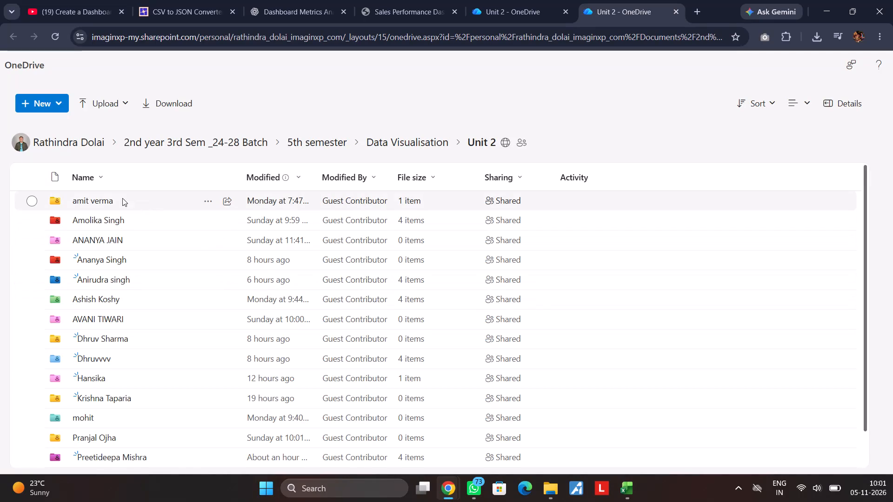
Open the Day 1 subfolder inside the student's own folder in Unit 2 and start uploading a file to it.
{"action": "double_click", "coordinate": [101, 202]}
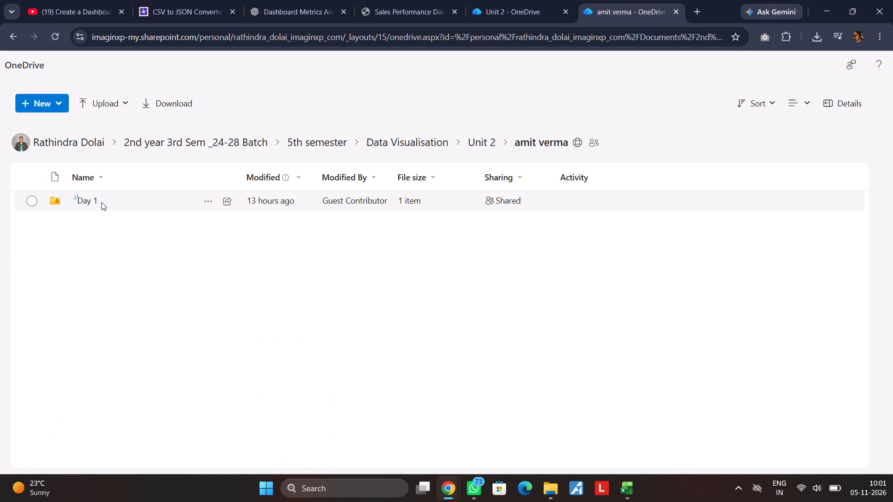
{"action": "double_click", "coordinate": [90, 201]}
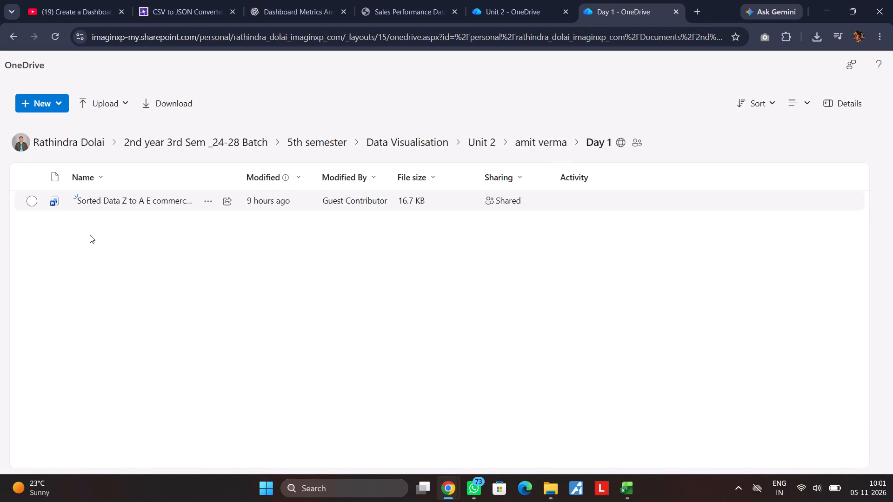
{"action": "left_click", "coordinate": [115, 100]}
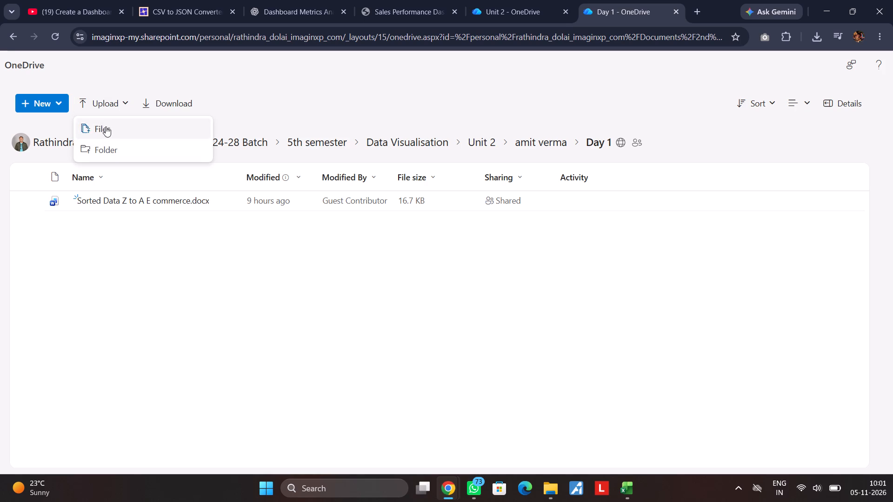
{"action": "left_click", "coordinate": [106, 126]}
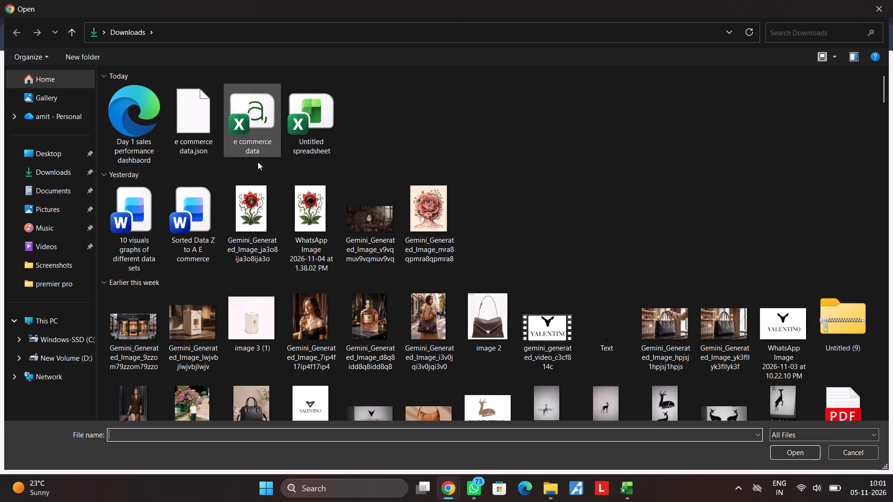
Upload the "10 visuals graphs of different data sets" document from Downloads to the Day 1 OneDrive folder.
{"action": "left_click", "coordinate": [126, 229]}
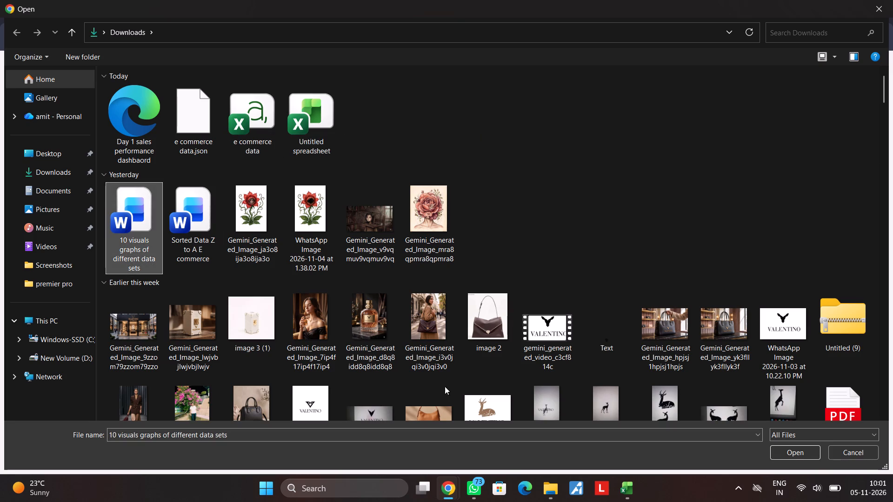
{"action": "left_click", "coordinate": [800, 448]}
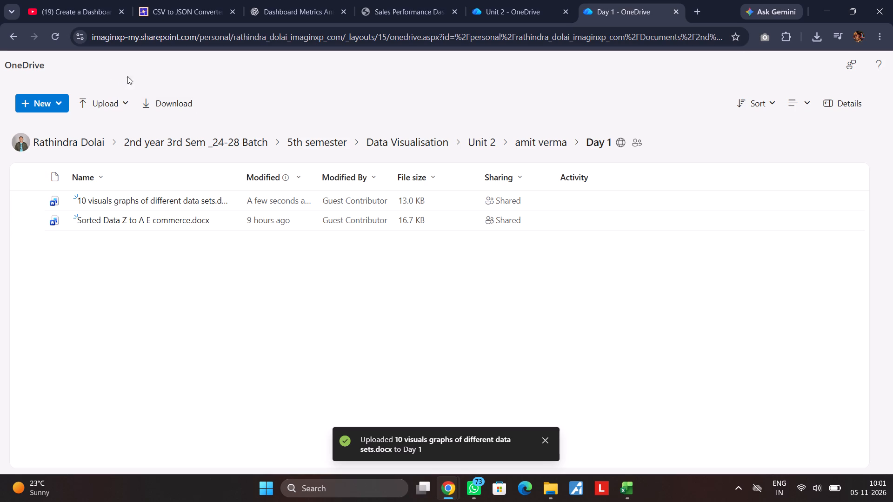
Test the Sales Performance Dashboard filters with the Electronics category and the Bluetooth Speaker product, and set Product back to All products.
{"action": "left_click", "coordinate": [392, 3]}
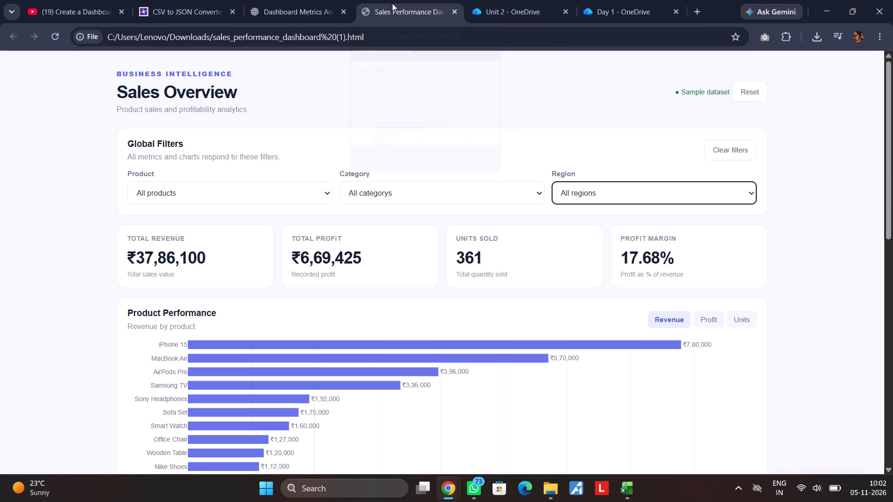
{"action": "left_click", "coordinate": [649, 192]}
{"action": "left_click", "coordinate": [648, 191]}
{"action": "left_click", "coordinate": [447, 195]}
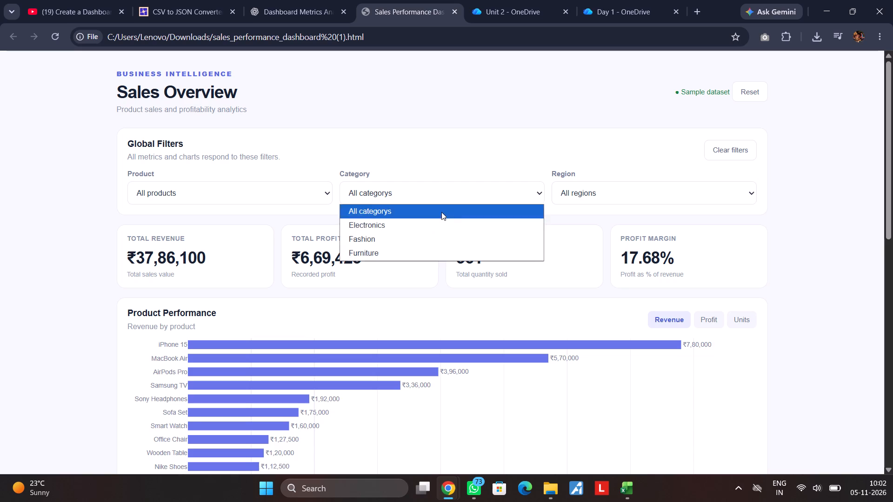
{"action": "left_click", "coordinate": [436, 225]}
{"action": "left_click", "coordinate": [301, 196]}
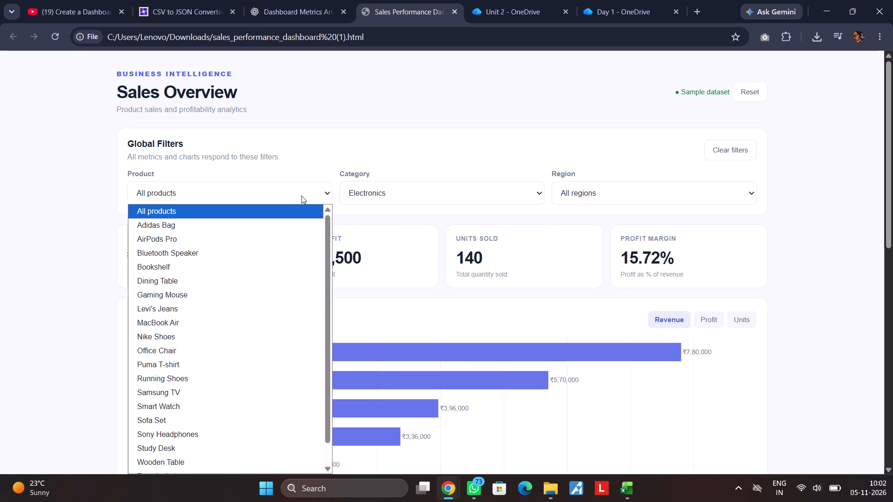
{"action": "left_click", "coordinate": [281, 257]}
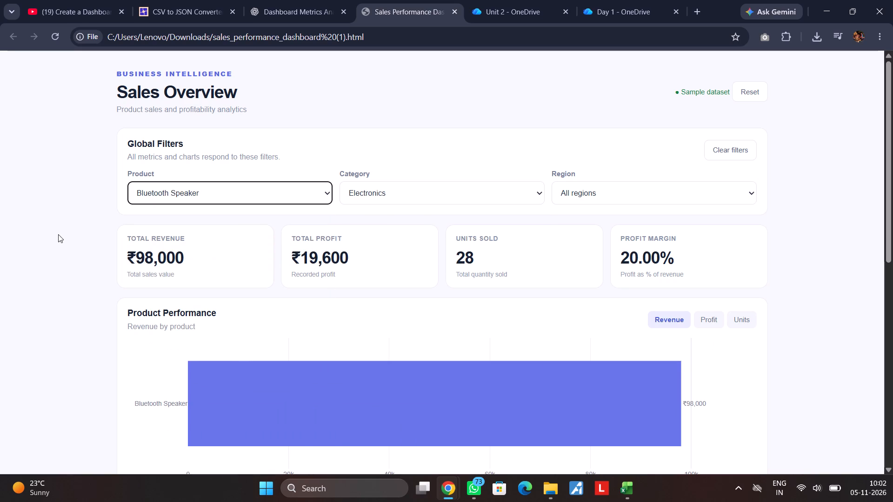
{"action": "left_click", "coordinate": [273, 195]}
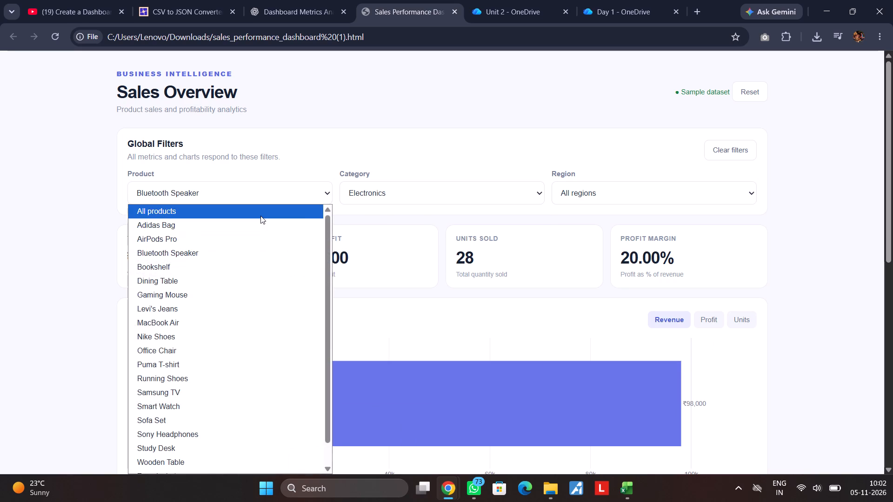
{"action": "left_click", "coordinate": [260, 216]}
Review the filtered dashboard's product chart, performance snapshot, business insight and JSON import section.
{"action": "scroll", "coordinate": [163, 226], "scroll_direction": "down", "scroll_amount": 6}
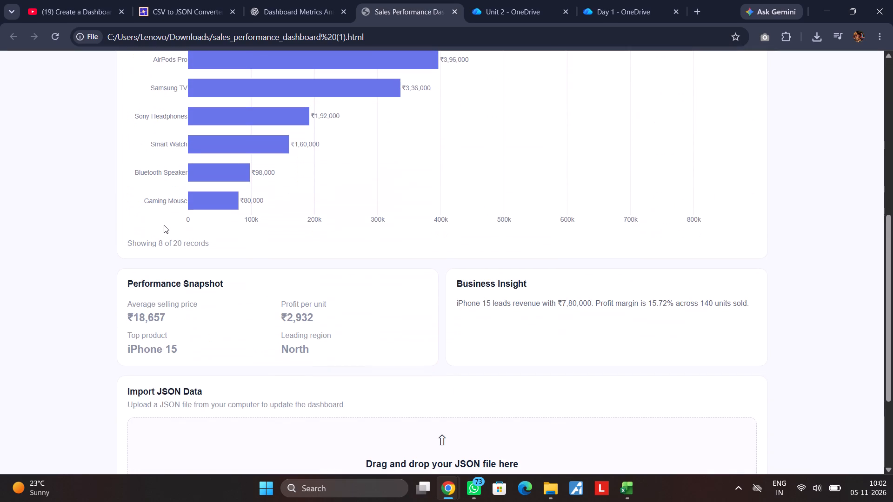
{"action": "scroll", "coordinate": [166, 225], "scroll_direction": "down", "scroll_amount": 1}
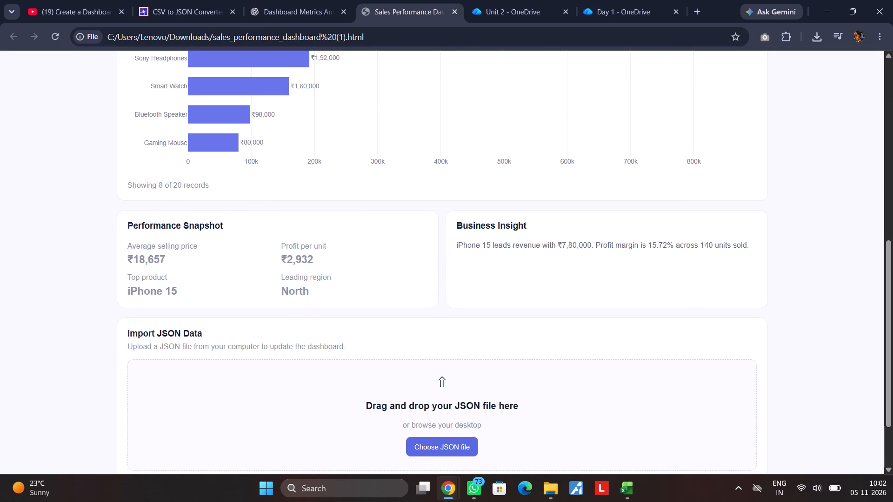
{"action": "scroll", "coordinate": [169, 226], "scroll_direction": "down", "scroll_amount": 2}
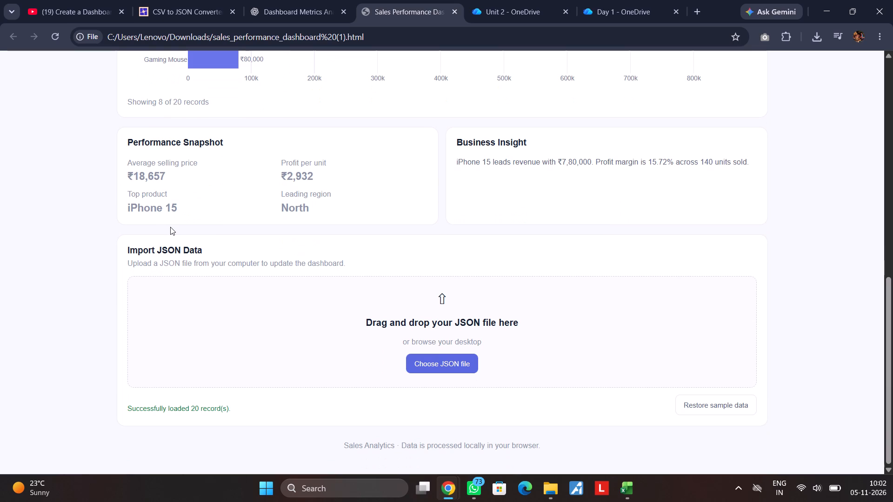
{"action": "scroll", "coordinate": [170, 227], "scroll_direction": "up", "scroll_amount": 5}
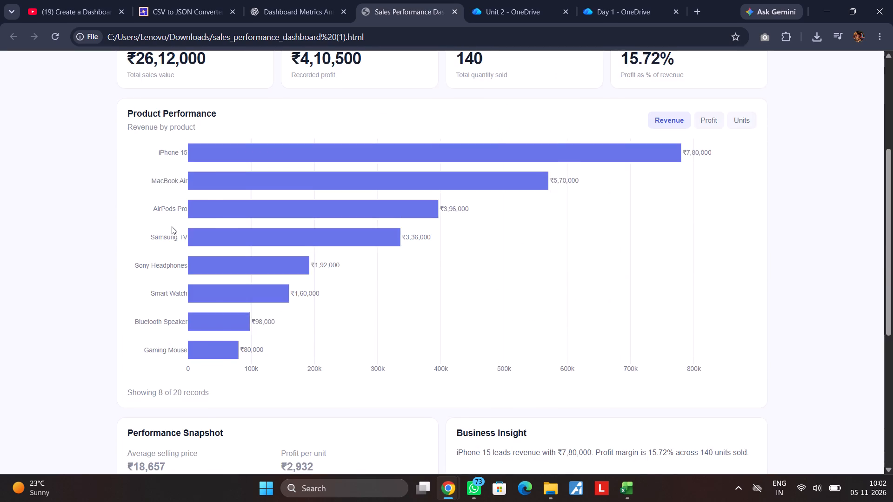
{"action": "scroll", "coordinate": [172, 226], "scroll_direction": "up", "scroll_amount": 8}
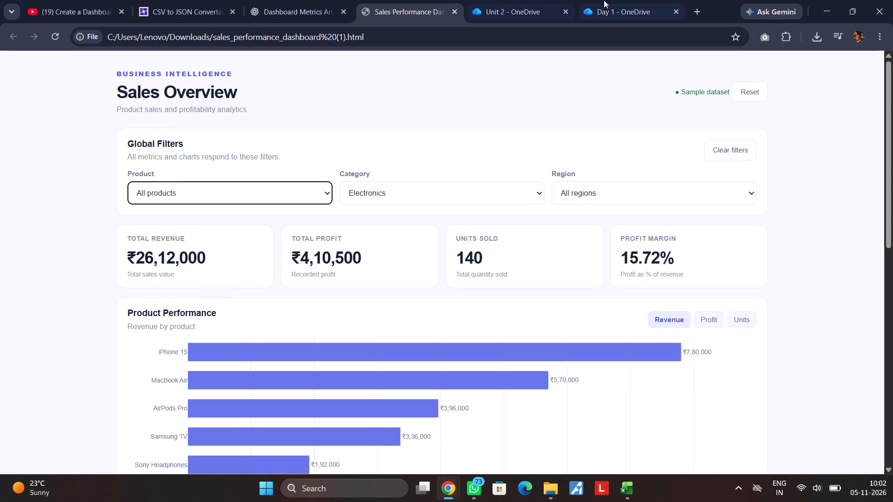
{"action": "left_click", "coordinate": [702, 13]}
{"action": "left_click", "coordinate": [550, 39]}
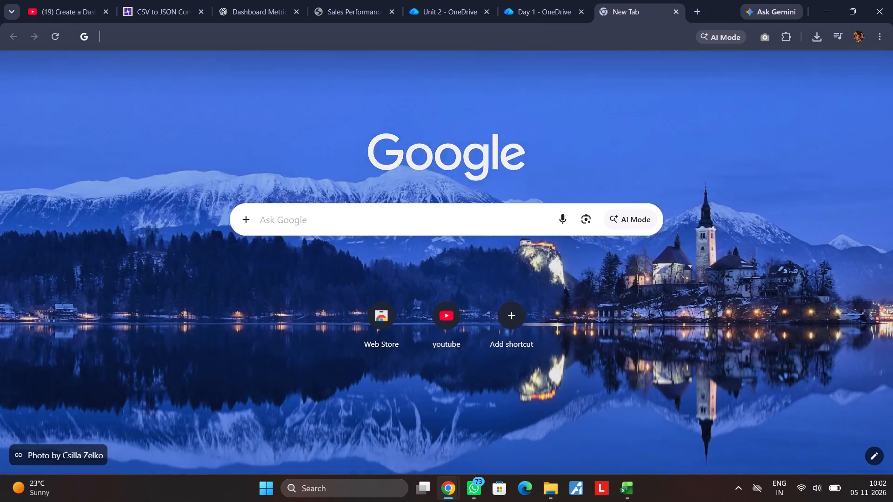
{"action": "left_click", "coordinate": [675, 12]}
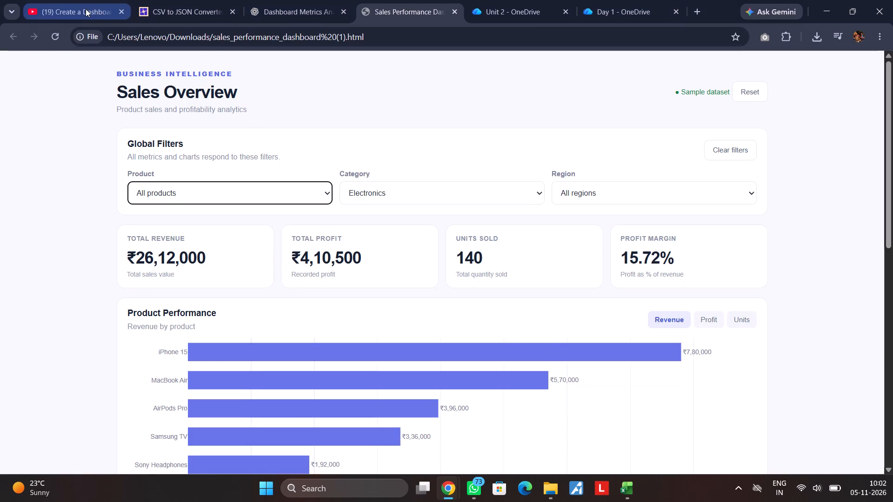
Search YouTube for "how to make dashboard with kpi in google sheet".
{"action": "left_click", "coordinate": [85, 9]}
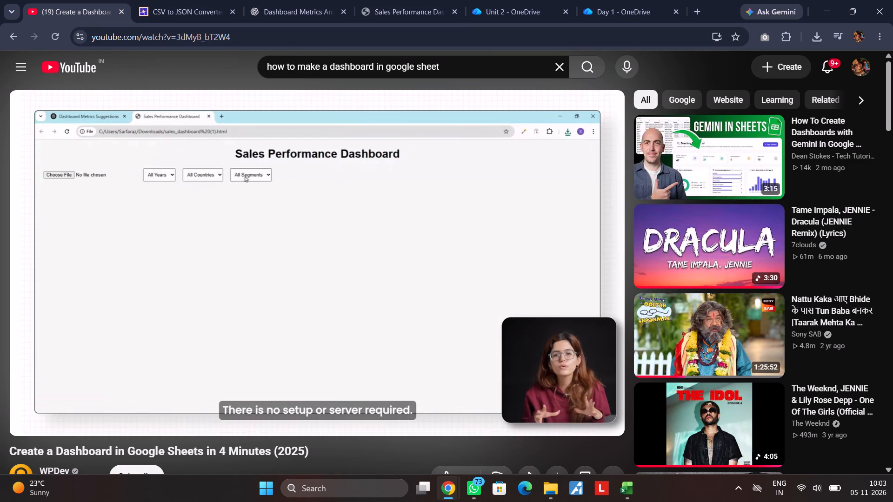
{"action": "left_click", "coordinate": [558, 66]}
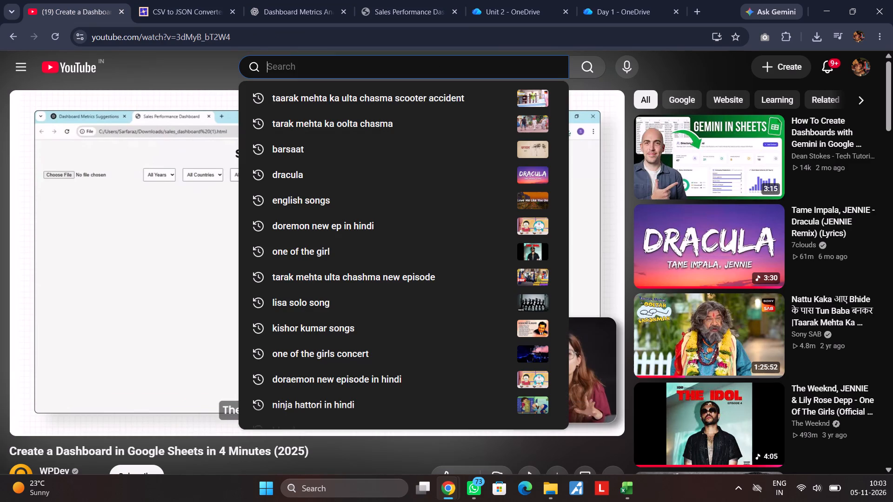
{"action": "type", "text": "how to make kpi"}
{"action": "key", "text": "space"}
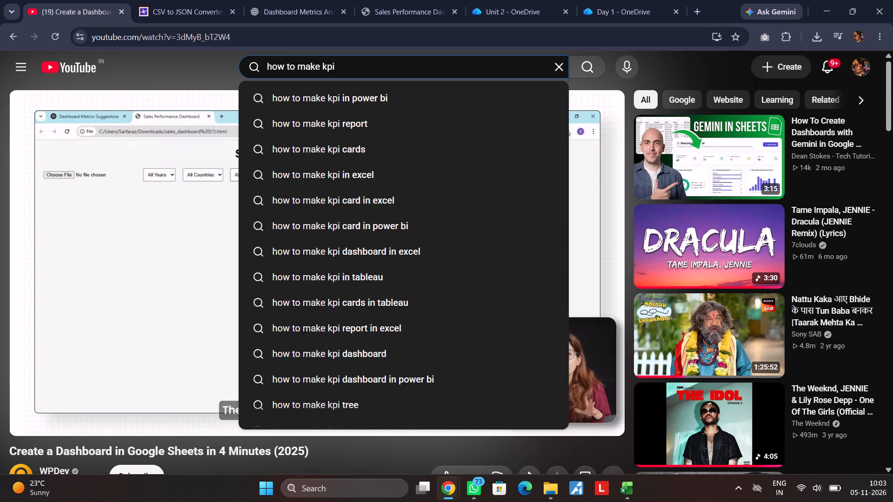
{"action": "type", "text": "dash"}
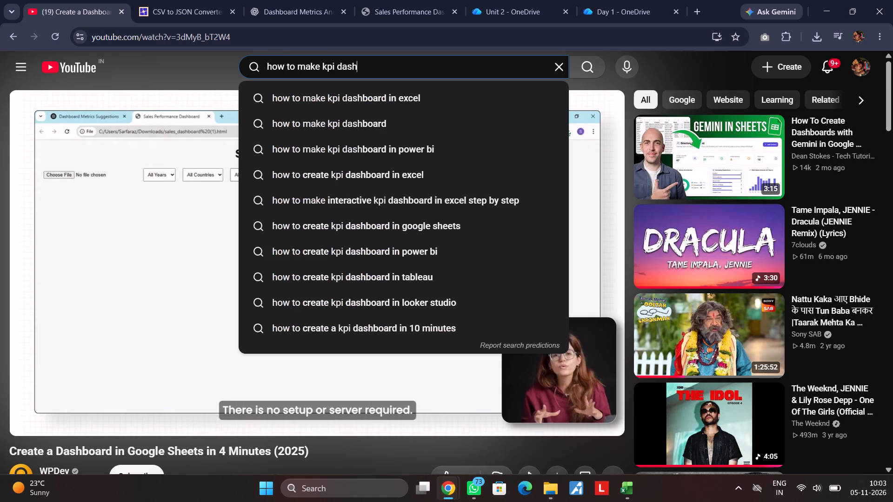
{"action": "type", "text": "bo"}
{"action": "key", "text": "BackSpace"}
{"action": "key", "text": "BackSpace"}
{"action": "key", "text": "BackSpace"}
{"action": "key", "text": "BackSpace"}
{"action": "key", "text": "BackSpace"}
{"action": "key", "text": "BackSpace"}
{"action": "key", "text": "BackSpace"}
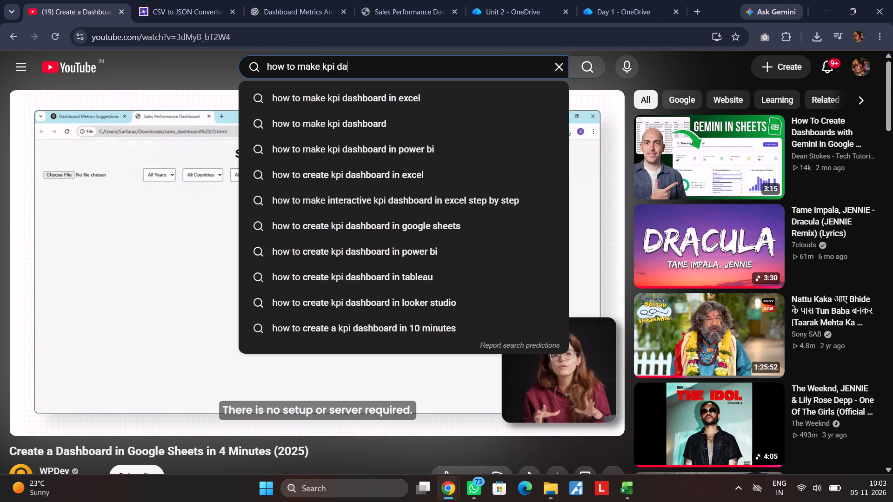
{"action": "key", "text": "BackSpace"}
{"action": "key", "text": "BackSpace"}
{"action": "key", "text": "BackSpace"}
{"action": "type", "text": "dashboard with"}
{"action": "key", "text": "space"}
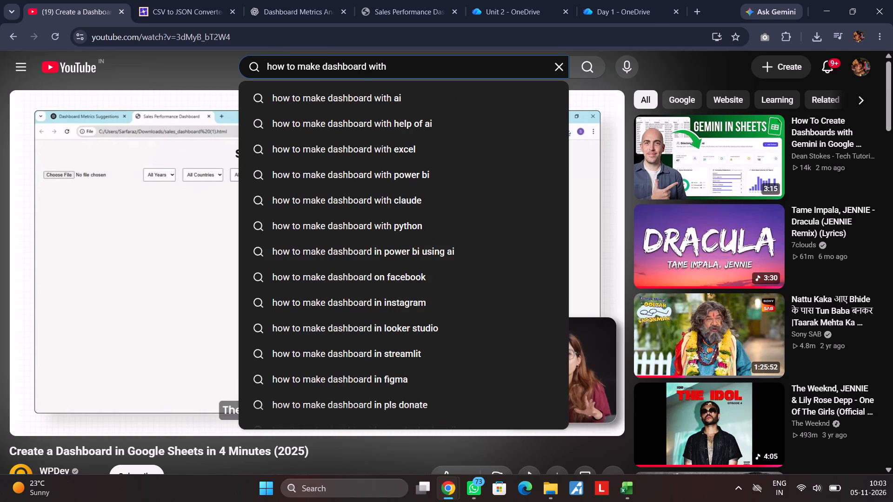
{"action": "type", "text": "kpi in google sheet"}
{"action": "key", "text": "Return"}
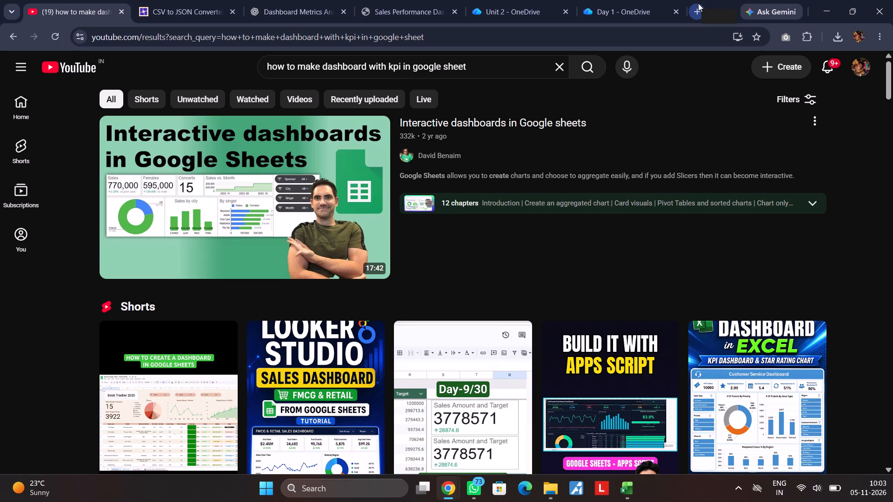
Open the "Interactive dashboards in Google sheets" video from the search results.
{"action": "left_click", "coordinate": [292, 186]}
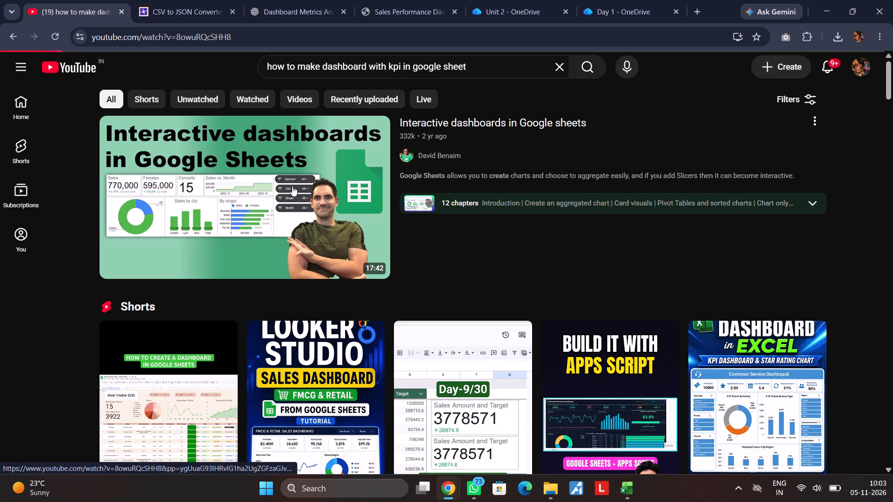
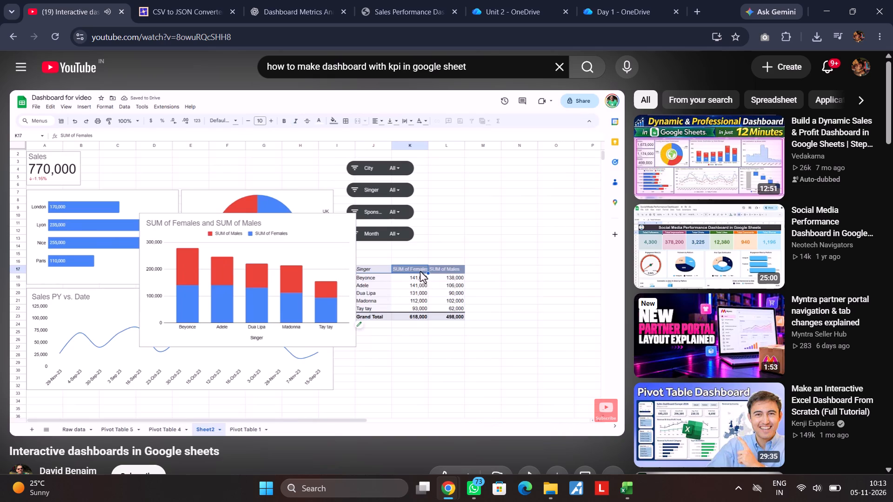
Skim the dashboard tutorial's part on formatting and placing the "Breakdown by singer" stacked column chart.
{"action": "key", "text": "Right"}
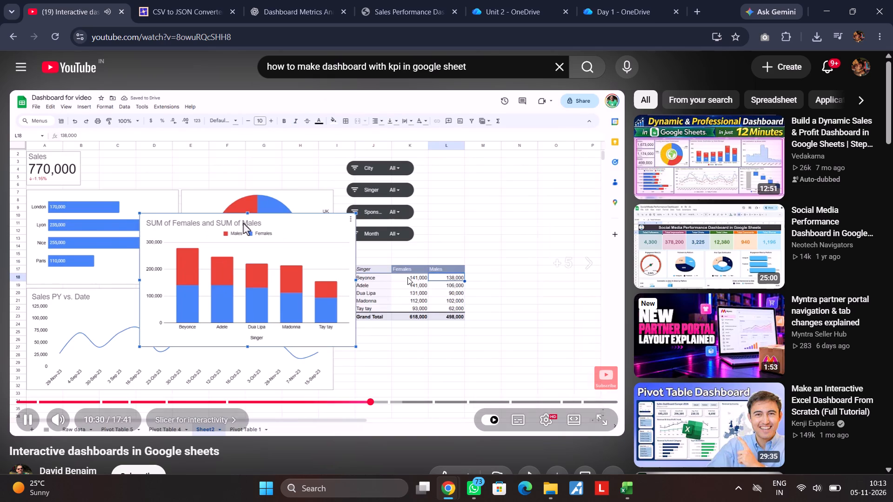
{"action": "key", "text": "Right"}
{"action": "key", "text": "Right"}
{"action": "key", "text": "Right"}
{"action": "key", "text": "Right"}
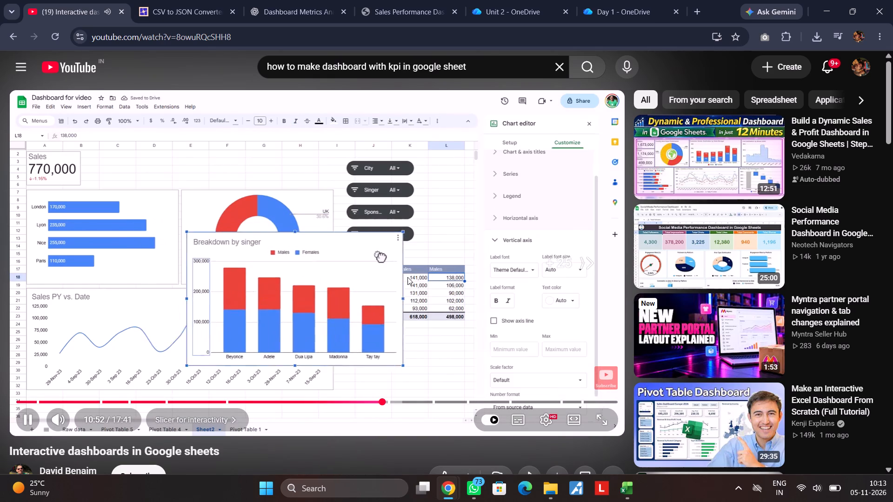
{"action": "key", "text": "Right"}
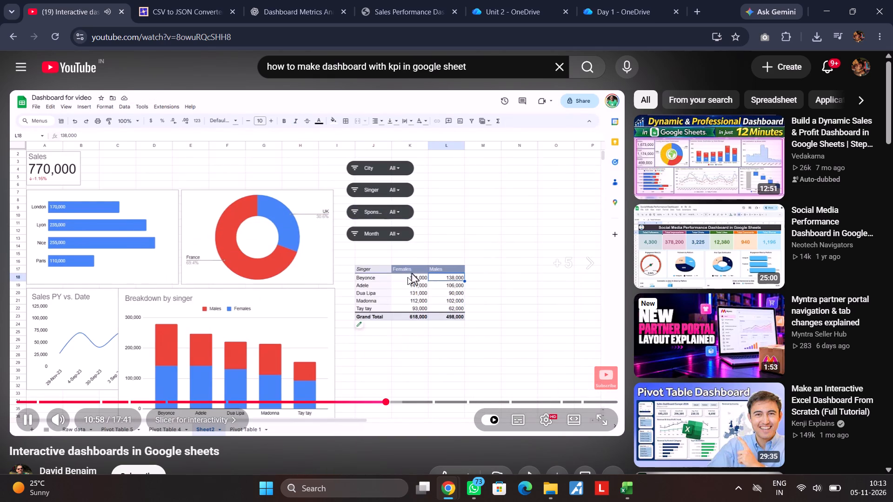
{"action": "key", "text": "Right"}
{"action": "key", "text": "Right"}
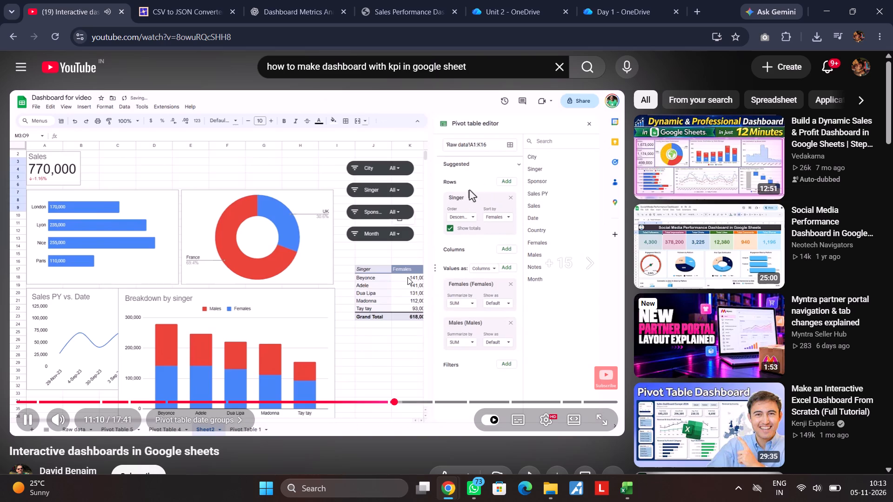
Skim the tutorial's "Pivot table date groups" chapter, covering the year-month grouping and its Males area chart.
{"action": "key", "text": "Right"}
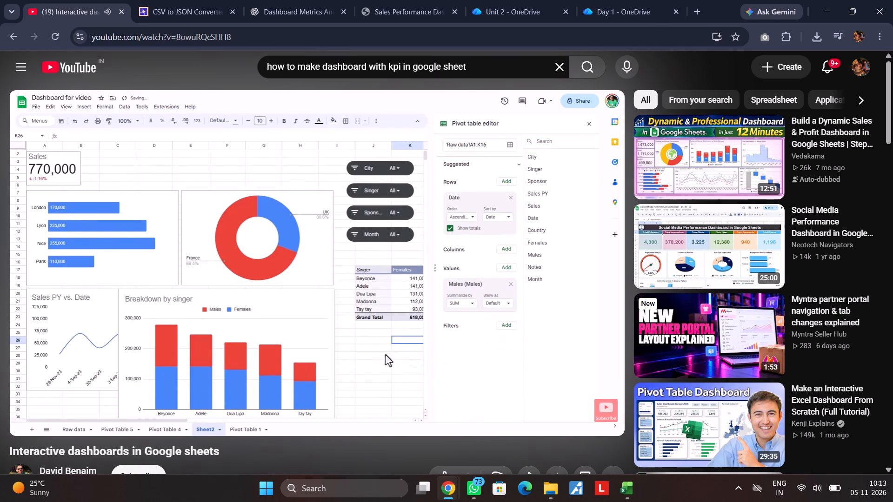
{"action": "key", "text": "Right"}
{"action": "key", "text": "Right"}
{"action": "key", "text": "Right"}
{"action": "key", "text": "Right"}
{"action": "key", "text": "Right"}
{"action": "key", "text": "Right"}
{"action": "key", "text": "Right"}
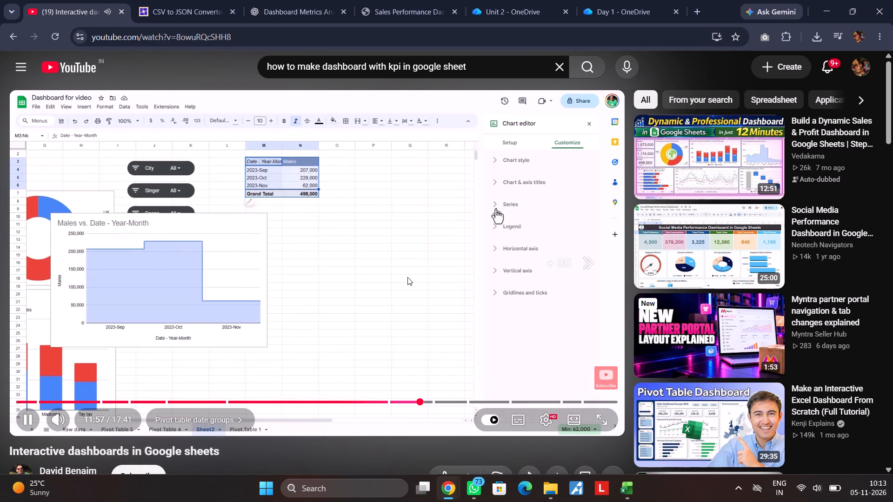
{"action": "key", "text": "Right"}
{"action": "key", "text": "Right"}
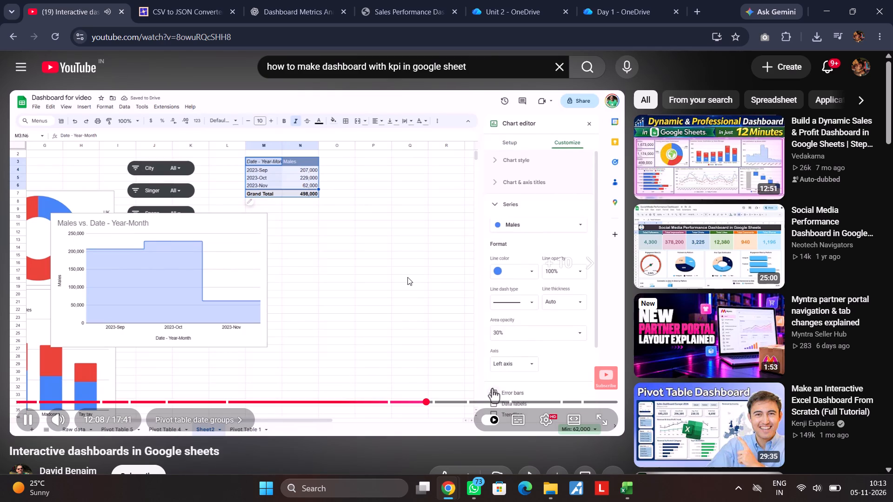
{"action": "key", "text": "Right"}
{"action": "key", "text": "Right"}
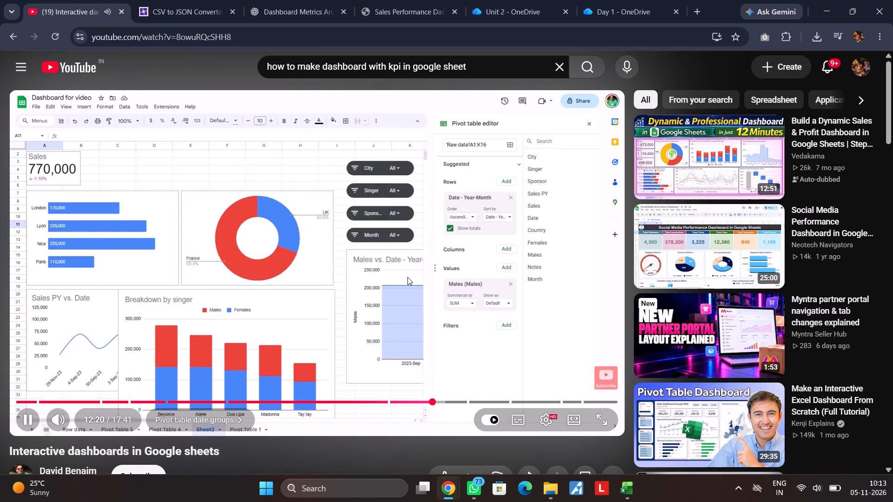
Skim the "Paginated table chart" chapter, going back to rewatch how pagination and aggregation by sponsor are set up.
{"action": "key", "text": "Right"}
{"action": "key", "text": "Right"}
{"action": "key", "text": "Right"}
{"action": "key", "text": "Right"}
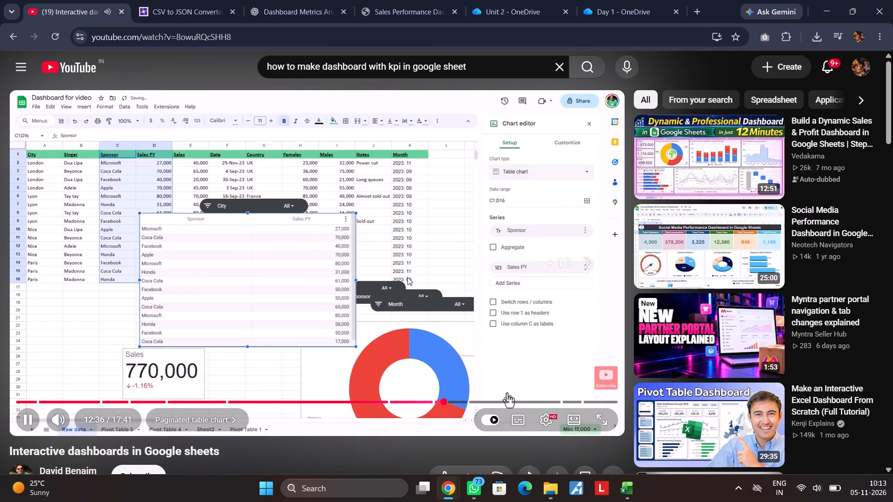
{"action": "key", "text": "Right"}
{"action": "key", "text": "Right"}
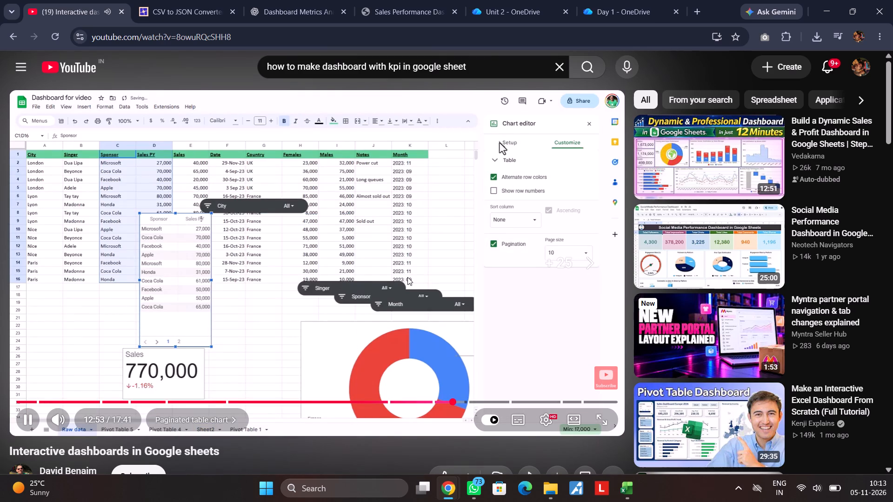
{"action": "key", "text": "Left"}
{"action": "key", "text": "Left"}
{"action": "key", "text": "Left"}
{"action": "key", "text": "Left"}
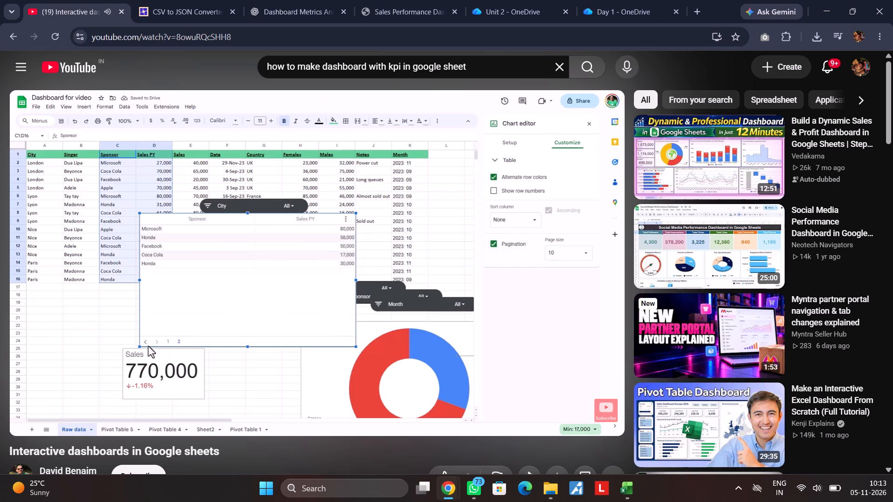
{"action": "key", "text": "Right"}
{"action": "key", "text": "Right"}
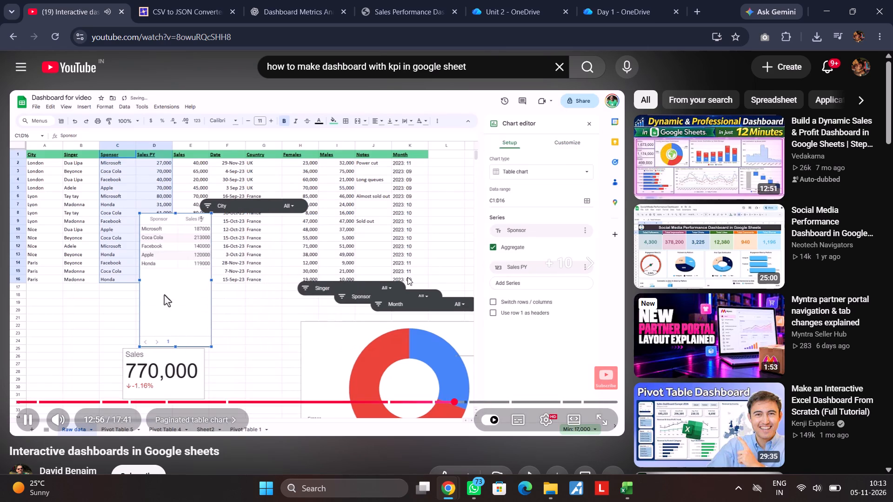
{"action": "key", "text": "Right"}
{"action": "key", "text": "Right"}
{"action": "key", "text": "Right"}
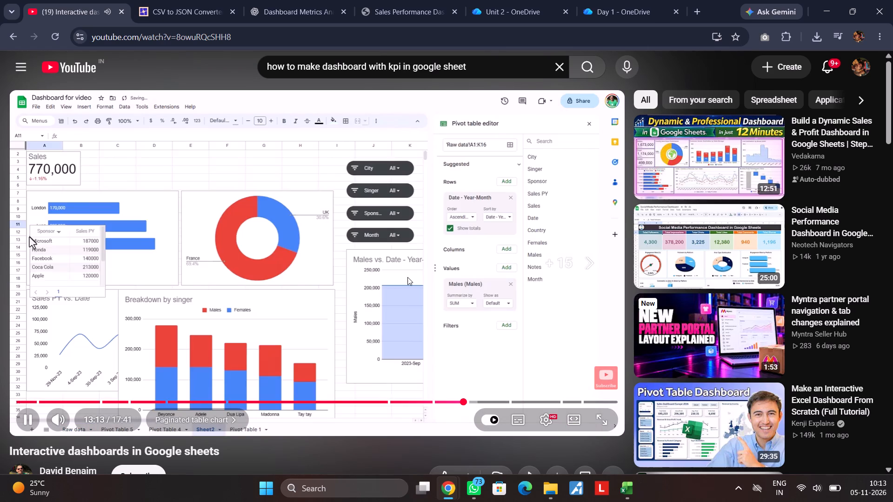
{"action": "key", "text": "Right"}
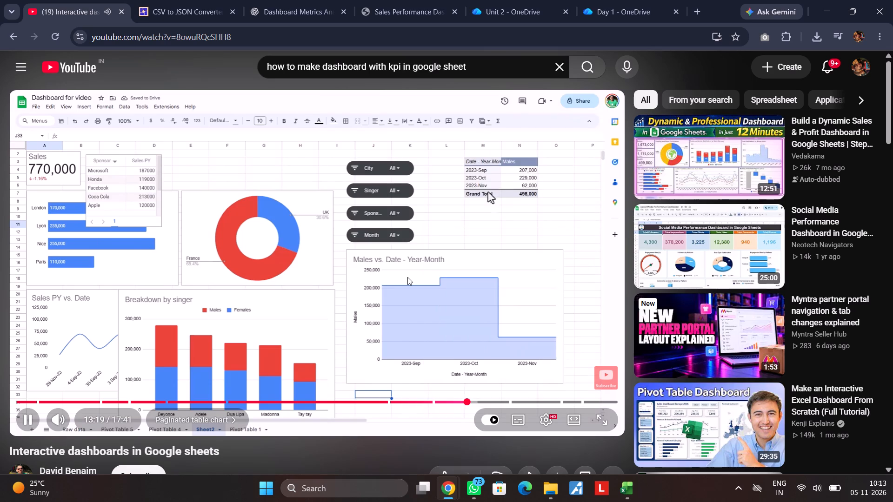
Skim the "Conditional format and sparklines" chapter, covering the singer-by-month pivot table, its colour scale and sparklines.
{"action": "key", "text": "Right"}
{"action": "key", "text": "Right"}
{"action": "key", "text": "Right"}
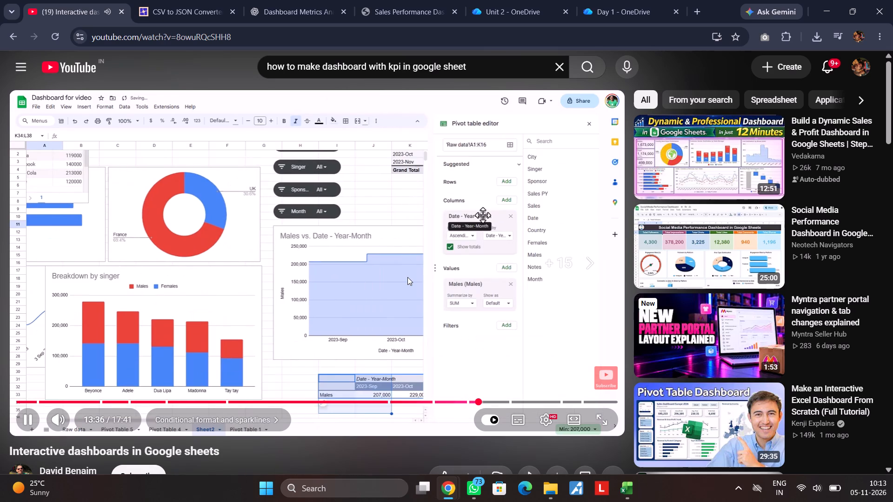
{"action": "key", "text": "Right"}
{"action": "key", "text": "Right"}
{"action": "key", "text": "Right"}
{"action": "key", "text": "Right"}
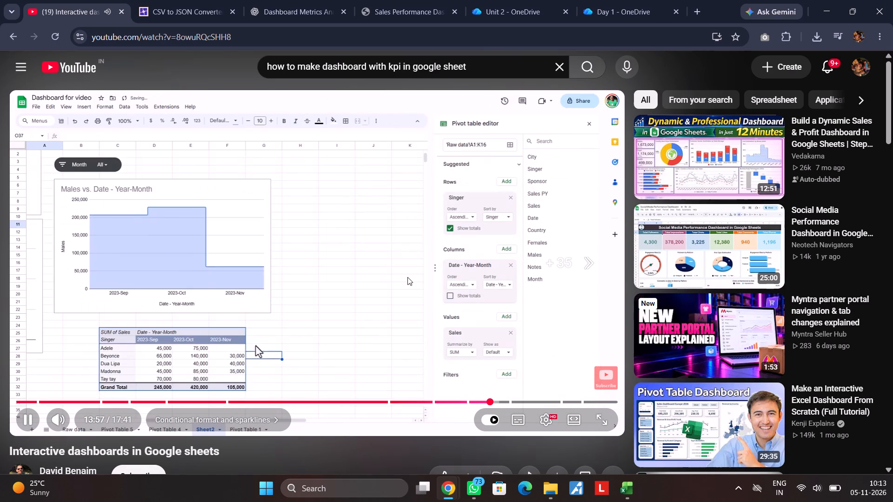
{"action": "key", "text": "Right"}
{"action": "key", "text": "Right"}
{"action": "key", "text": "Right"}
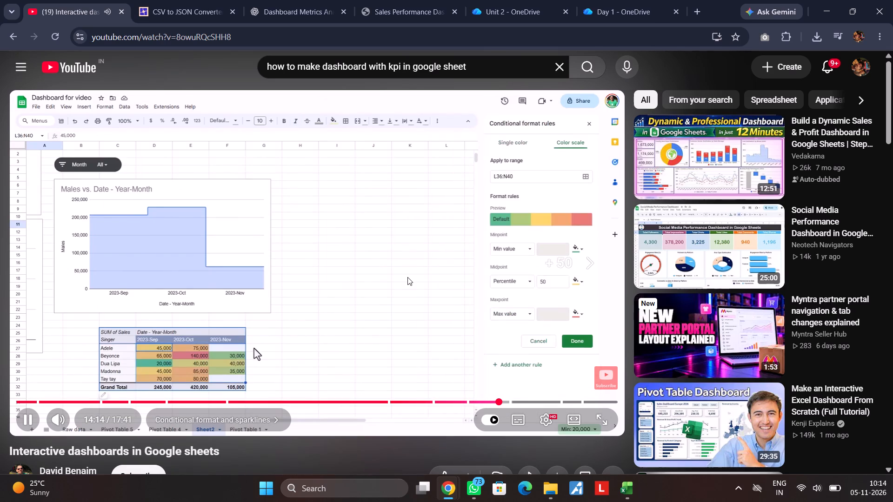
{"action": "key", "text": "Right"}
{"action": "key", "text": "Right"}
{"action": "key", "text": "Right"}
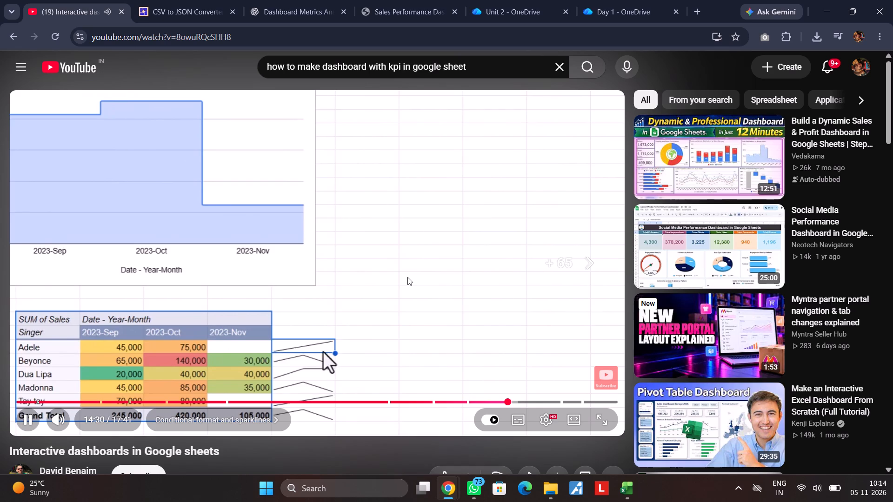
Skim the "Colour picker to match logo etc" chapter, covering the formatting of the Trend column header.
{"action": "key", "text": "Right"}
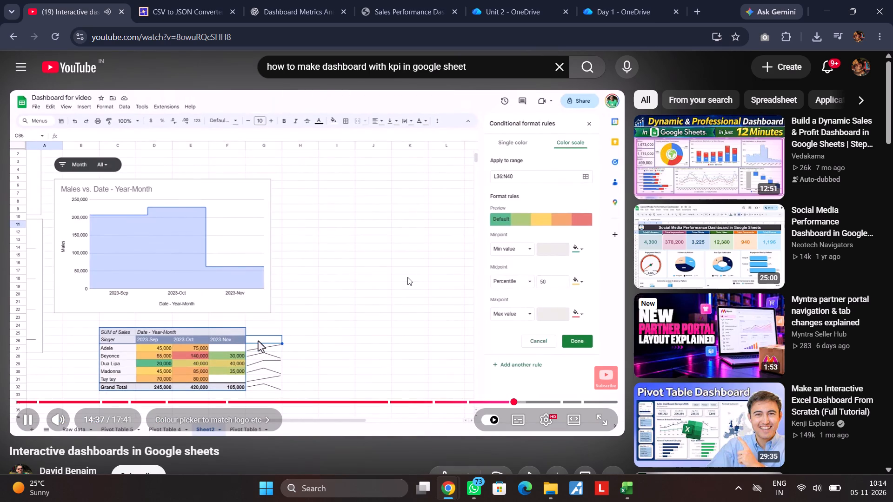
{"action": "key", "text": "Right"}
{"action": "key", "text": "Right"}
{"action": "key", "text": "Right"}
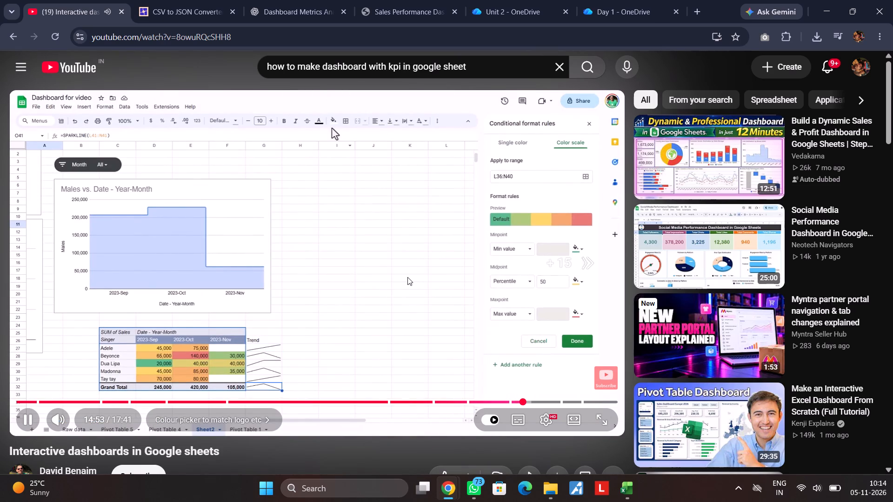
{"action": "key", "text": "Right"}
{"action": "key", "text": "Right"}
{"action": "key", "text": "Right"}
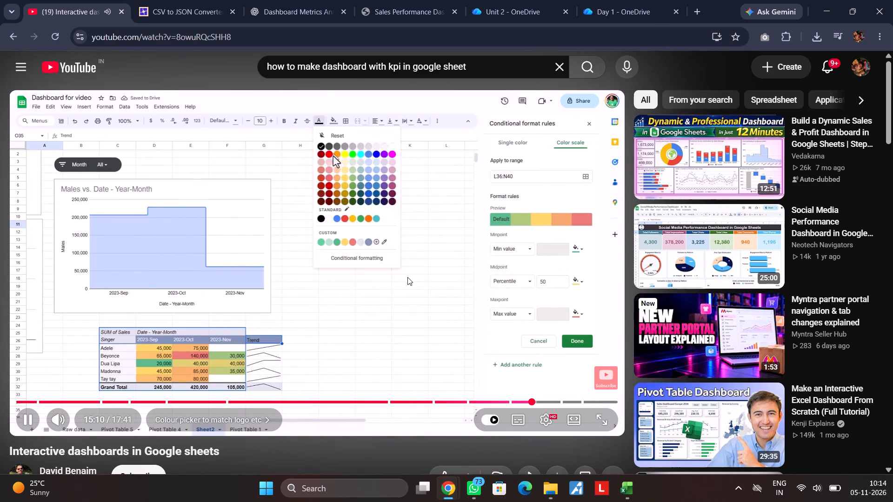
{"action": "key", "text": "Right"}
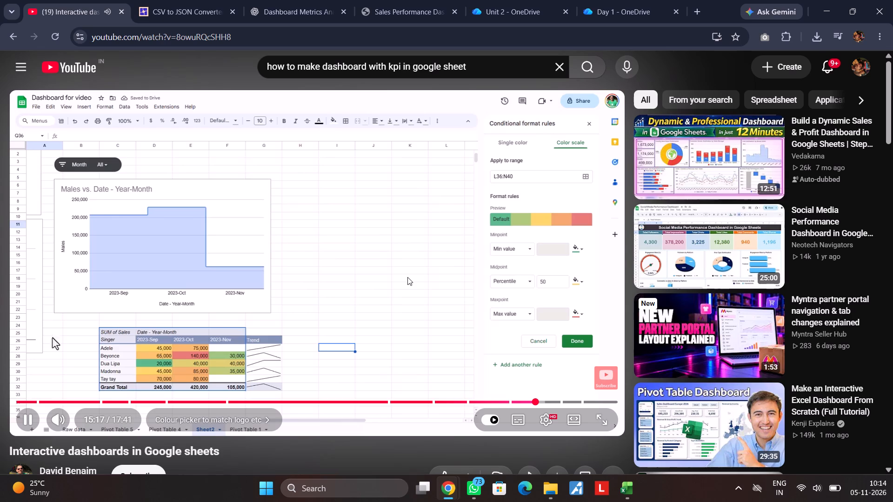
Rewind the tutorial to the sparklines part and rewatch how the trend lines are added beside the pivot table.
{"action": "key", "text": "Left"}
{"action": "key", "text": "Left"}
{"action": "key", "text": "Left"}
{"action": "key", "text": "Left"}
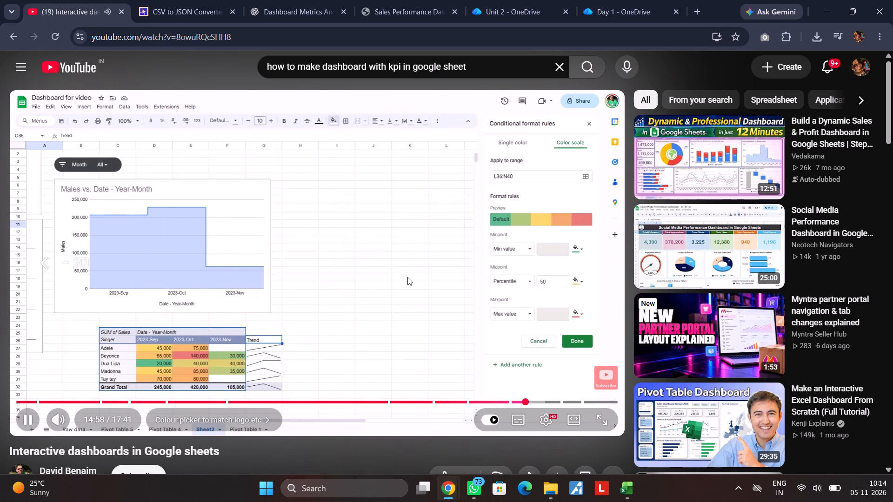
{"action": "key", "text": "Left"}
{"action": "key", "text": "Left"}
{"action": "key", "text": "Left"}
{"action": "key", "text": "Left"}
{"action": "key", "text": "Left"}
{"action": "key", "text": "Left"}
{"action": "key", "text": "Left"}
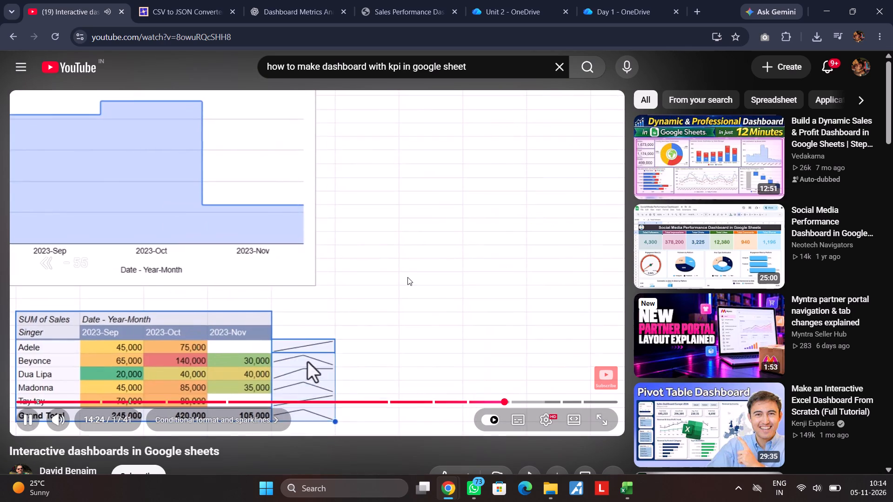
{"action": "key", "text": "Left"}
{"action": "key", "text": "Left"}
{"action": "key", "text": "Left"}
{"action": "key", "text": "Left"}
{"action": "key", "text": "Left"}
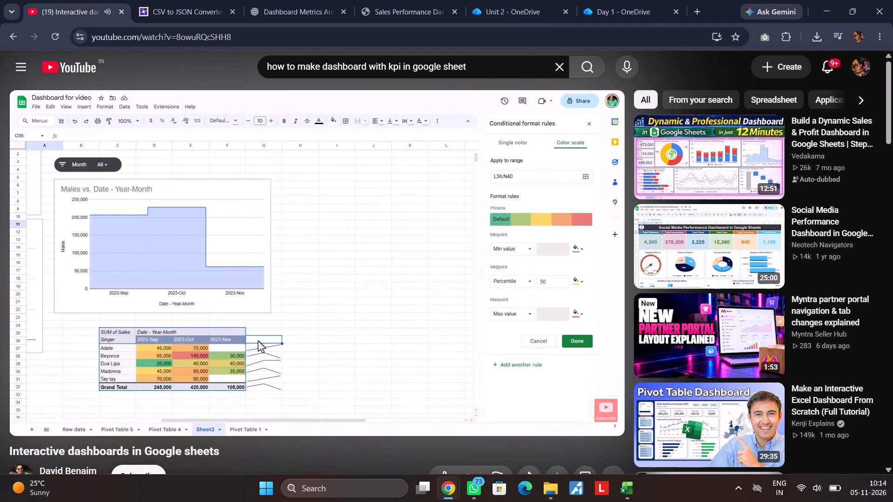
Skim forward through the Trend header formatting, sponsor filter test and IFERROR fix for the sparklines.
{"action": "key", "text": "Right"}
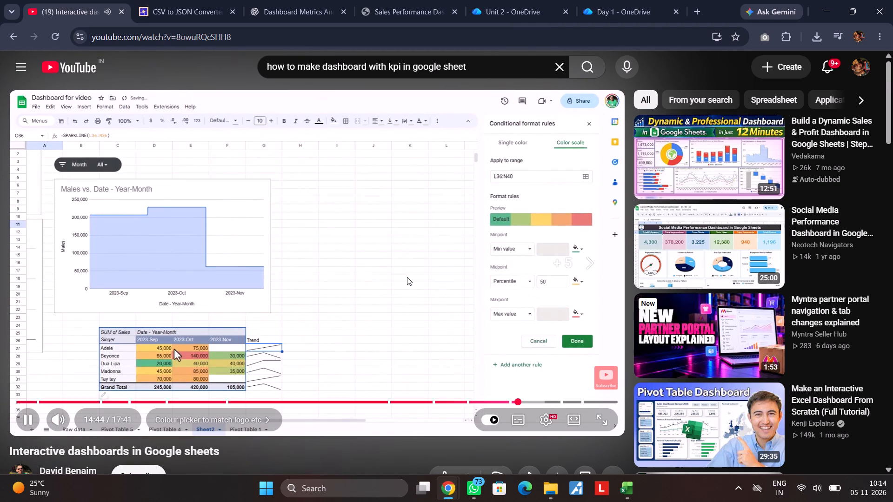
{"action": "key", "text": "Right"}
{"action": "key", "text": "Right"}
{"action": "key", "text": "Right"}
{"action": "key", "text": "Right"}
{"action": "key", "text": "Right"}
{"action": "key", "text": "Right"}
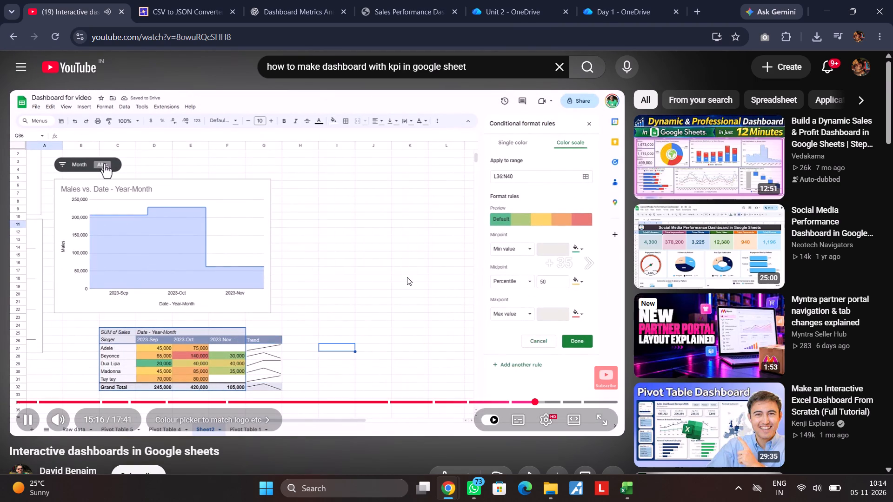
{"action": "key", "text": "Right"}
{"action": "key", "text": "Right"}
{"action": "key", "text": "Right"}
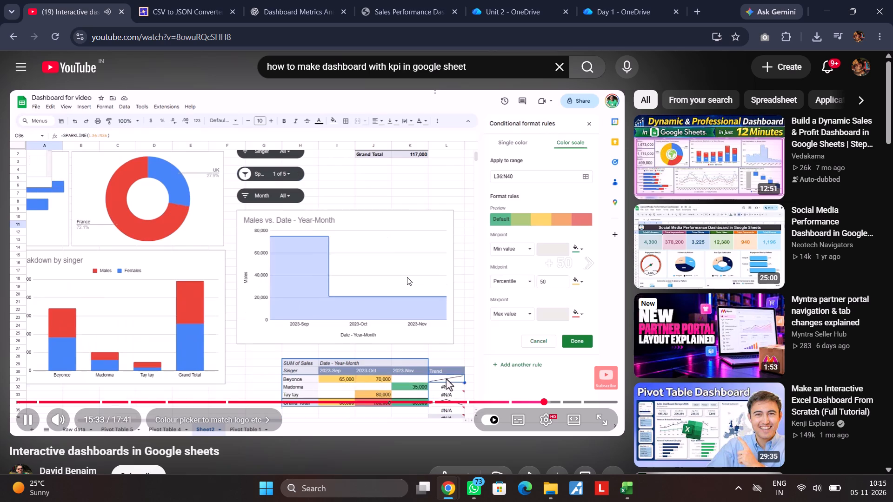
{"action": "key", "text": "Right"}
{"action": "key", "text": "Right"}
{"action": "key", "text": "Right"}
{"action": "key", "text": "Right"}
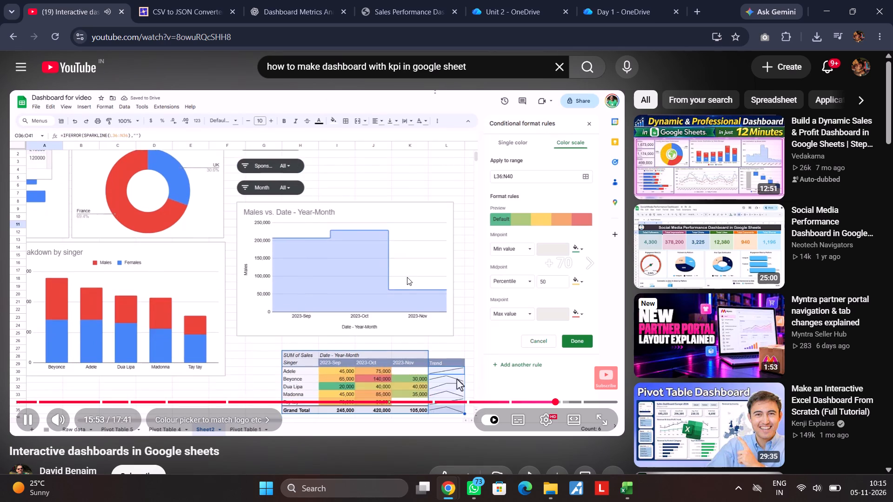
Watch the "Final dashboard touches" and finished dashboard example, pausing the video at the "Colour matched logo" callout.
{"action": "key", "text": "Right"}
{"action": "key", "text": "Right"}
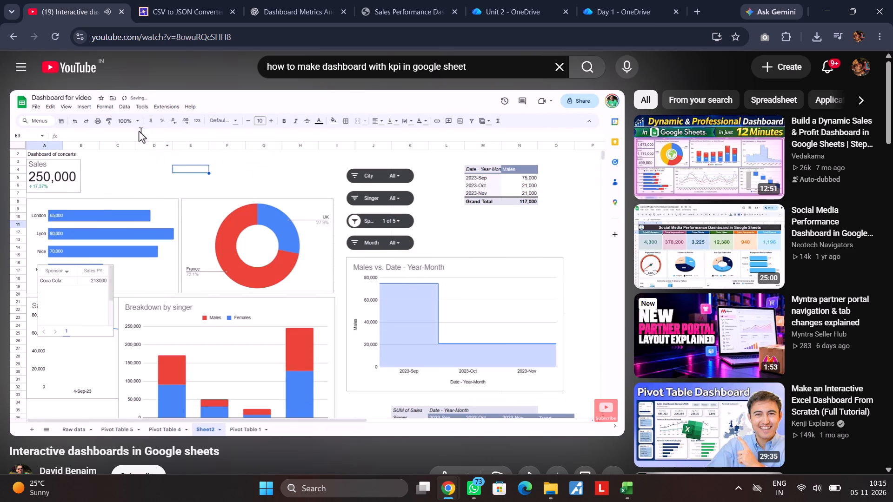
{"action": "key", "text": "Right"}
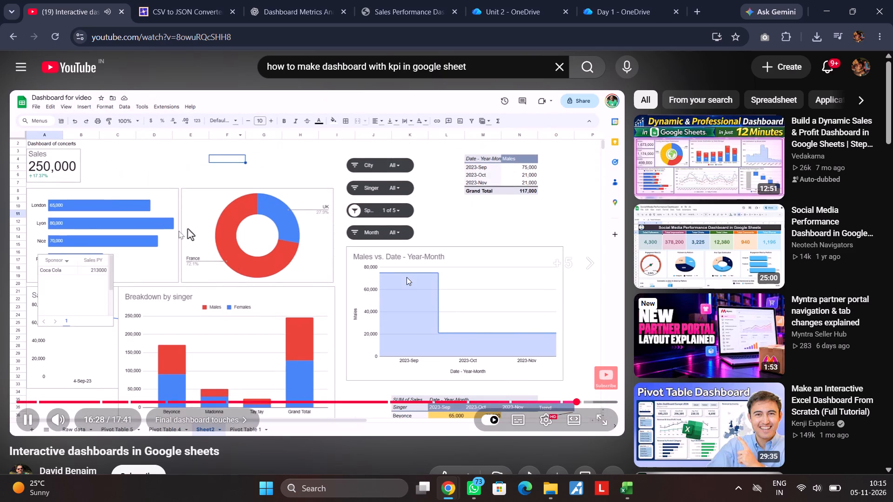
{"action": "key", "text": "Right"}
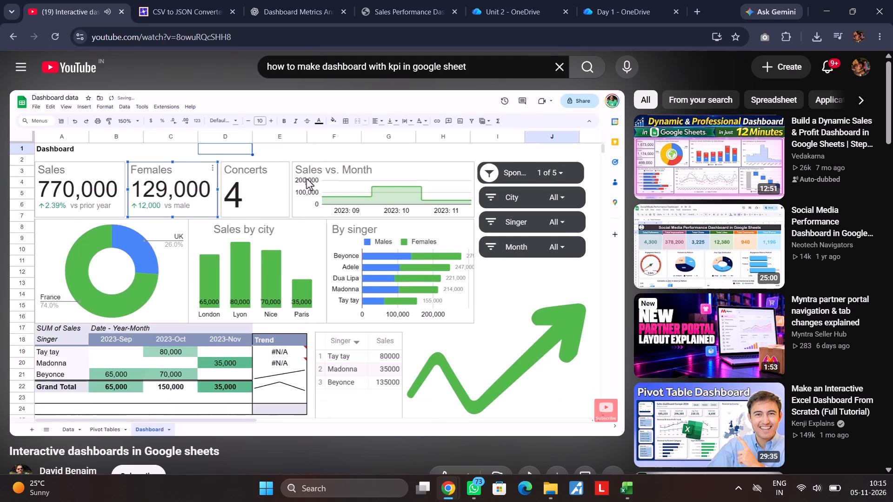
{"action": "key", "text": "Left"}
{"action": "key", "text": "Left"}
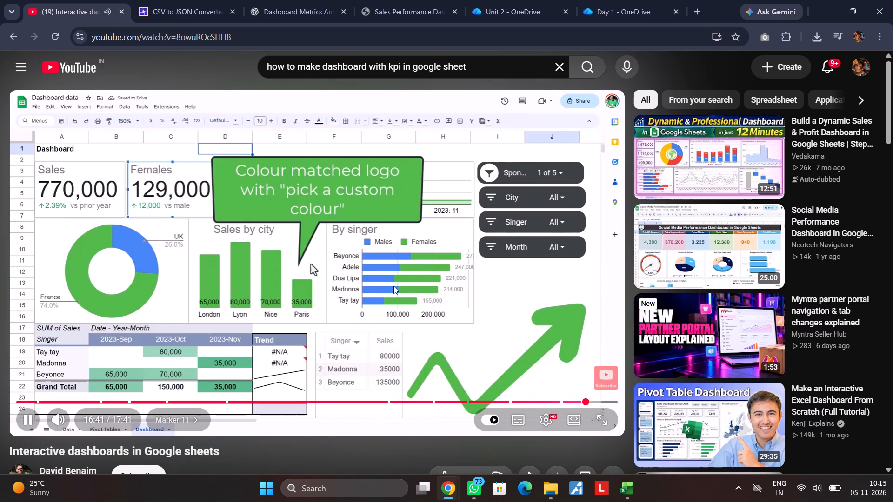
{"action": "left_click", "coordinate": [375, 301]}
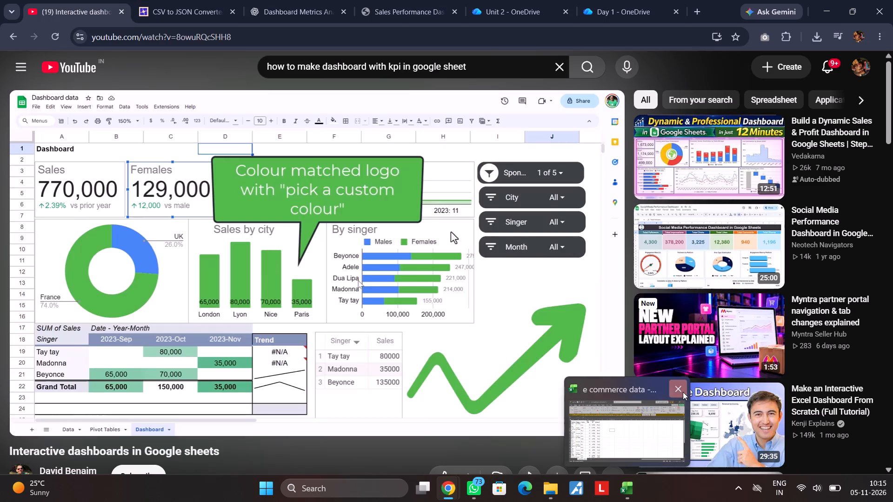
Close the "e commerce data" Excel workbook window.
{"action": "left_click", "coordinate": [681, 389]}
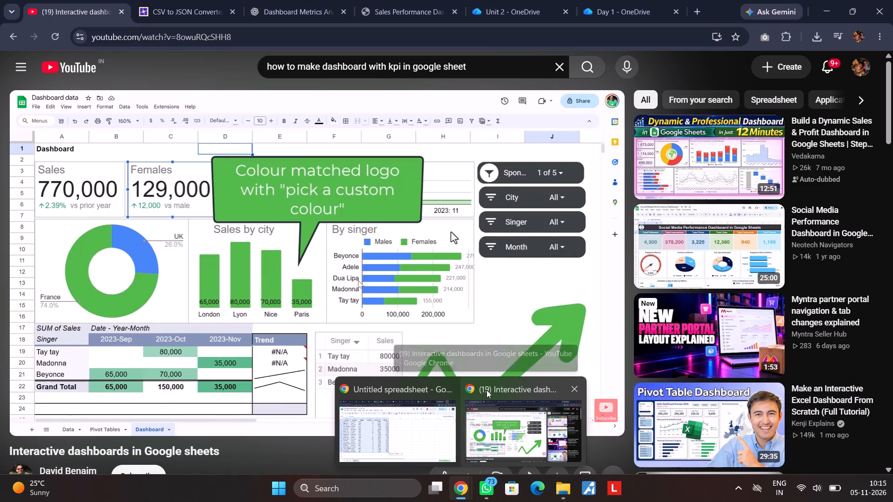
Close the YouTube tutorial window and switch to the Untitled spreadsheet containing the product sales data.
{"action": "left_click", "coordinate": [571, 389]}
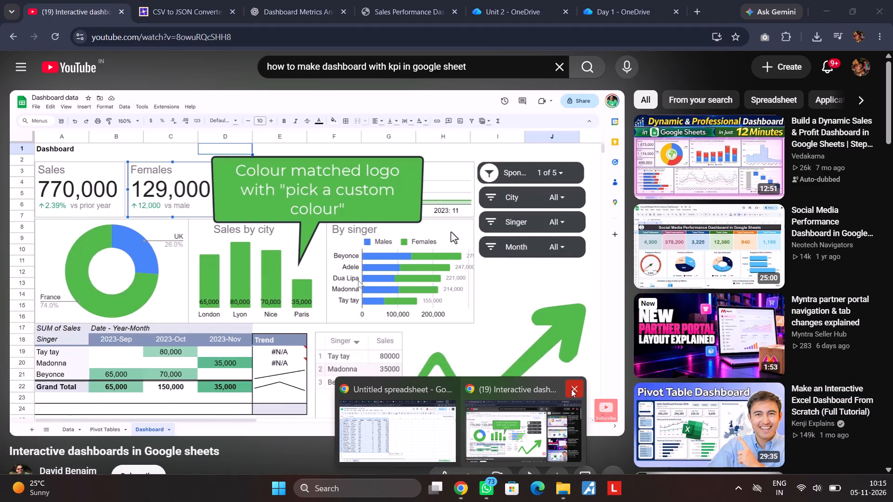
{"action": "left_click", "coordinate": [453, 431]}
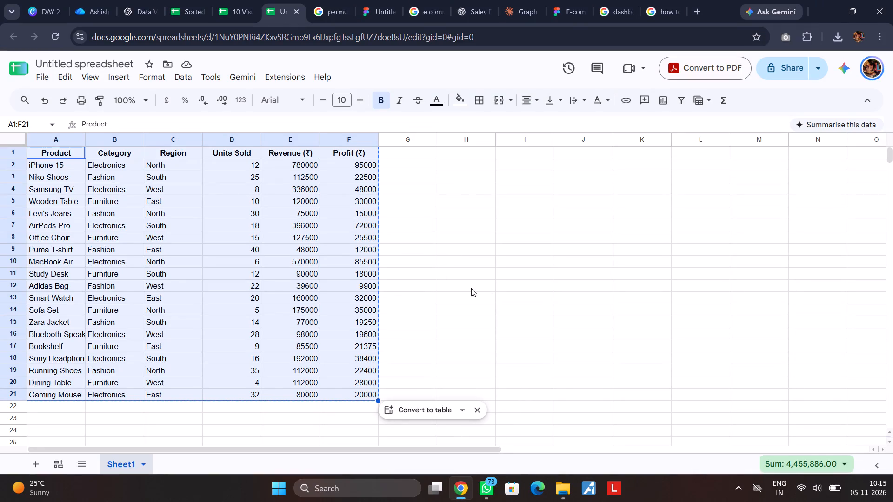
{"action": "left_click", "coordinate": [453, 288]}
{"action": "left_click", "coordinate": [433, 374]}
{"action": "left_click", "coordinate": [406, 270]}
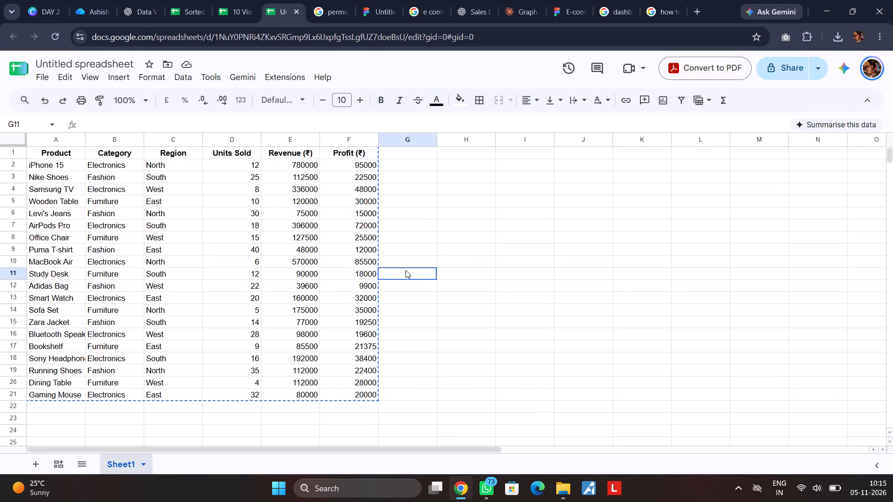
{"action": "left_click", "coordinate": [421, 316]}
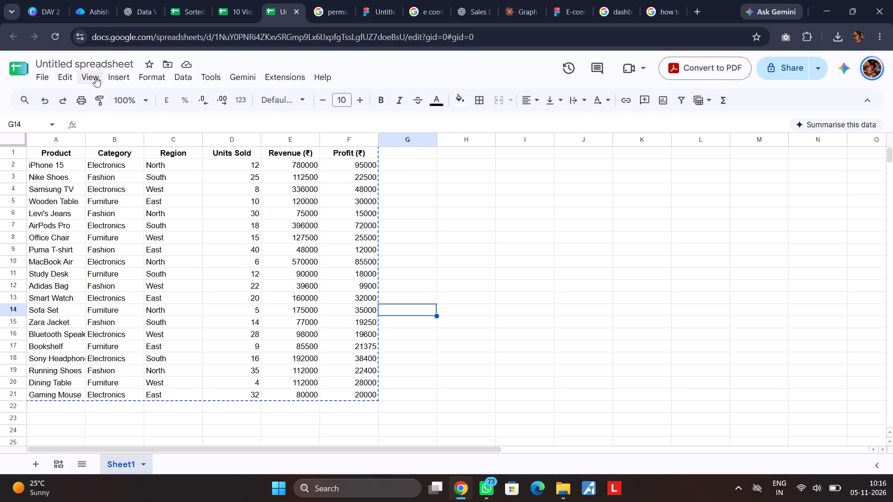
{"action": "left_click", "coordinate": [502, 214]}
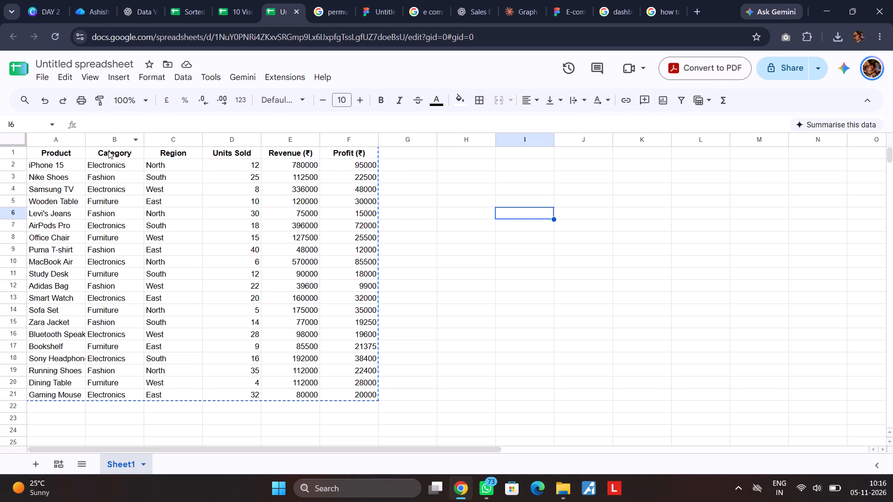
Insert a chart from the Category and Revenue columns (B1:B21 and E1:E21) and shift it away from the first columns.
{"action": "left_click_drag", "start_coordinate": [108, 151], "coordinate": [121, 399]}
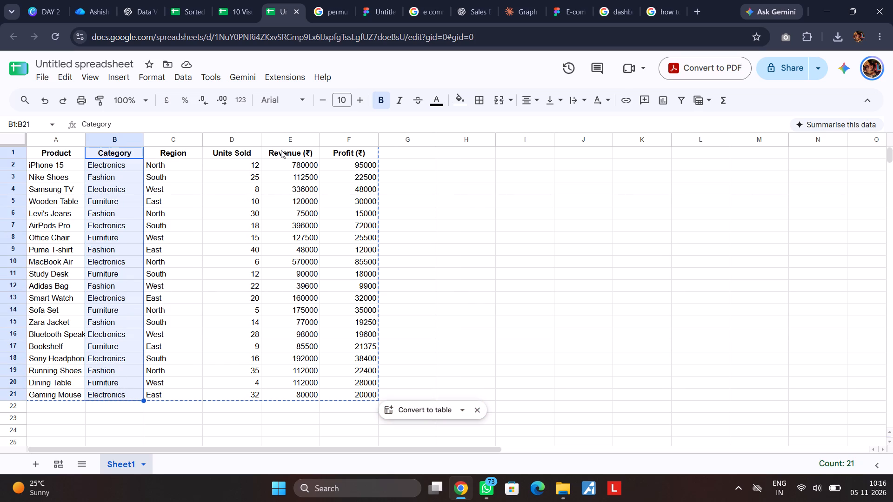
{"action": "left_click_drag", "start_coordinate": [281, 150], "coordinate": [289, 386], "text": "ctrl"}
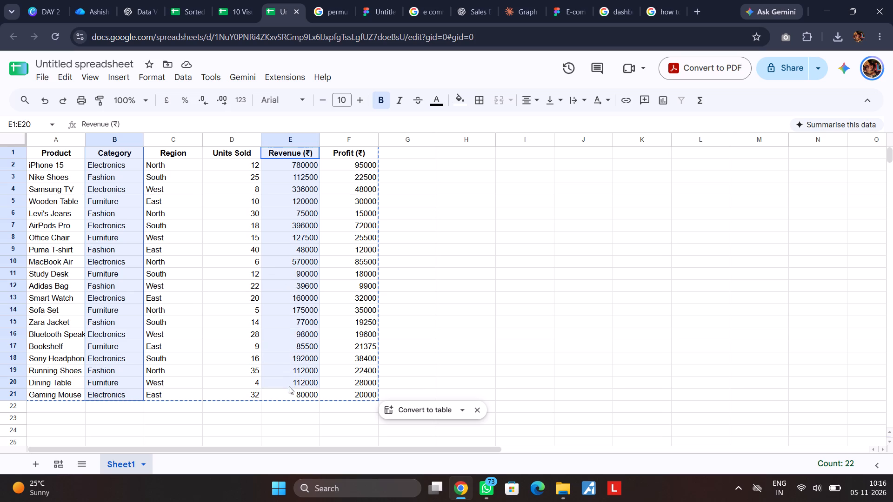
{"action": "left_click_drag", "start_coordinate": [289, 386], "coordinate": [289, 393], "text": "ctrl"}
{"action": "scroll", "coordinate": [407, 296], "scroll_direction": "down", "scroll_amount": 1}
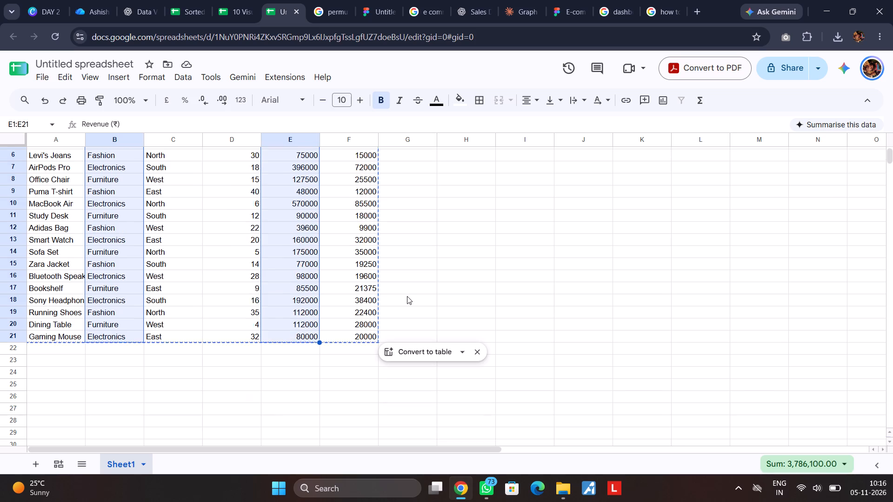
{"action": "scroll", "coordinate": [407, 296], "scroll_direction": "down", "scroll_amount": 1}
{"action": "scroll", "coordinate": [414, 238], "scroll_direction": "up", "scroll_amount": 2}
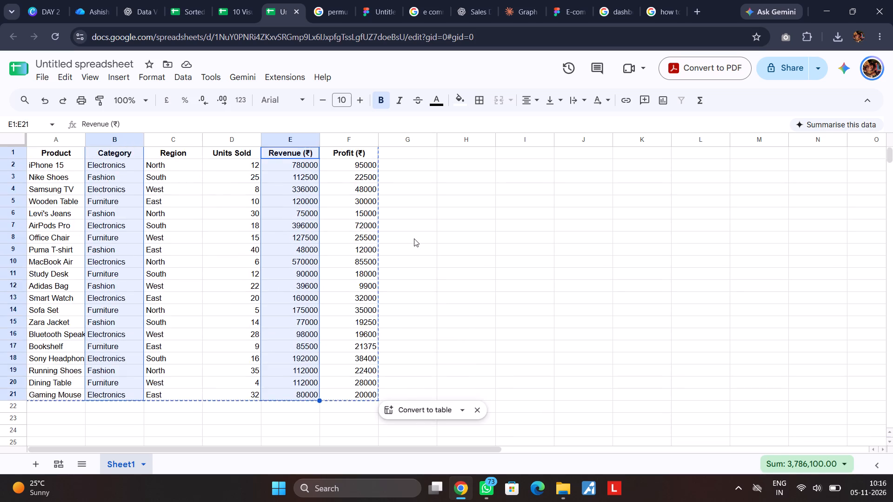
{"action": "scroll", "coordinate": [414, 238], "scroll_direction": "down", "scroll_amount": 3}
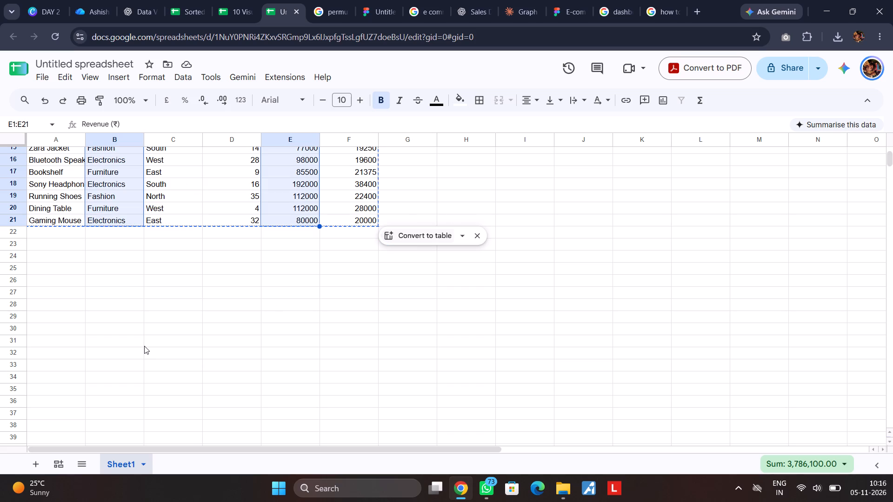
{"action": "scroll", "coordinate": [196, 307], "scroll_direction": "up", "scroll_amount": 3}
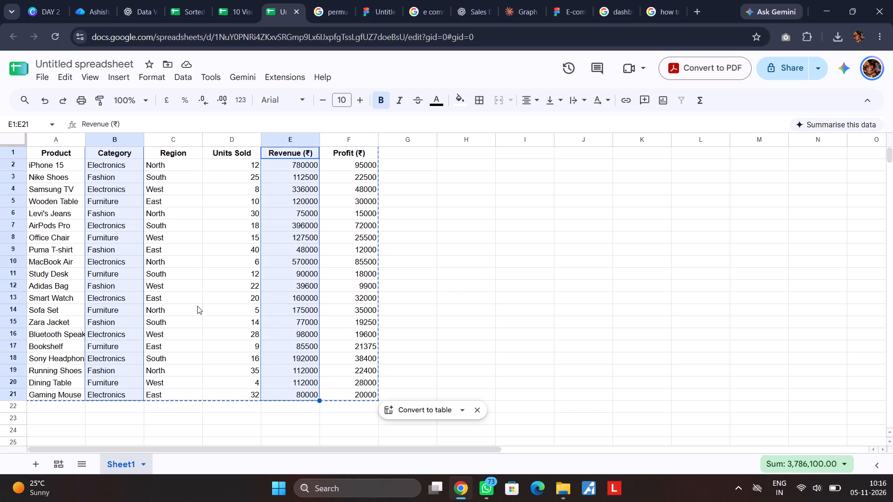
{"action": "left_click", "coordinate": [117, 76]}
{"action": "left_click", "coordinate": [148, 246]}
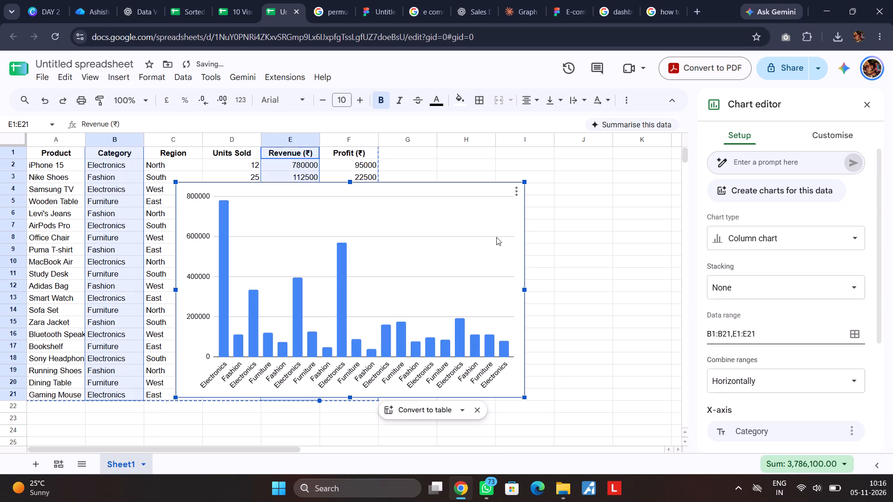
{"action": "left_click_drag", "start_coordinate": [387, 186], "coordinate": [508, 177]}
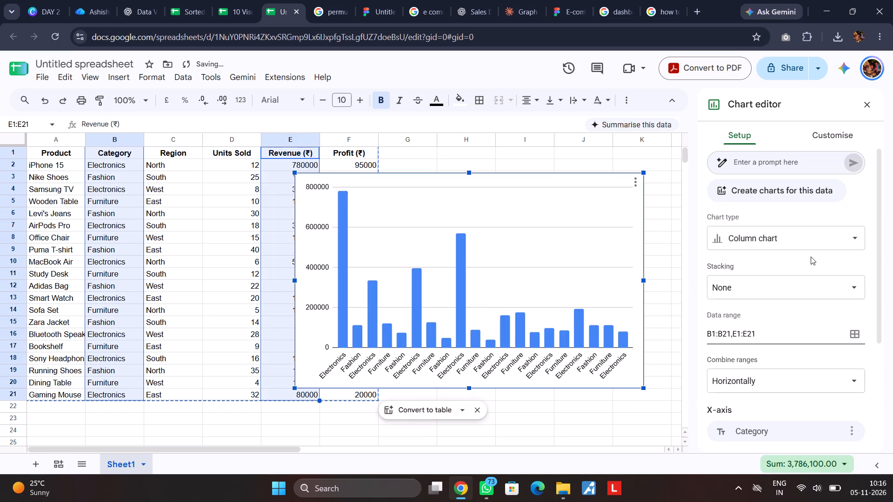
Change the revenue chart to a smooth line chart and aggregate its values by Category.
{"action": "left_click", "coordinate": [821, 238]}
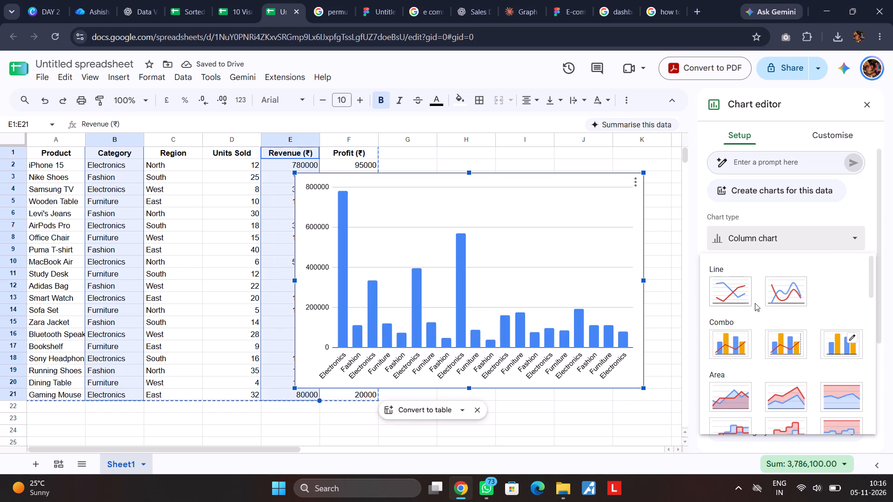
{"action": "left_click", "coordinate": [737, 294]}
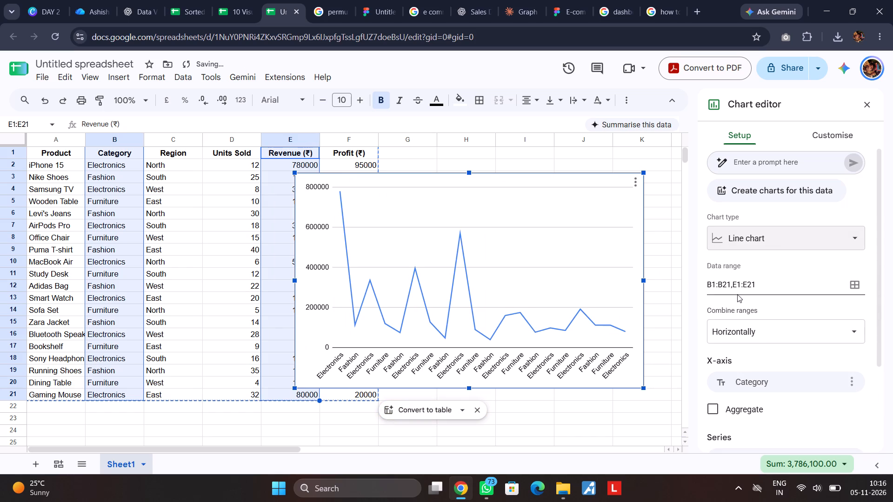
{"action": "left_click", "coordinate": [779, 230]}
{"action": "left_click", "coordinate": [772, 295]}
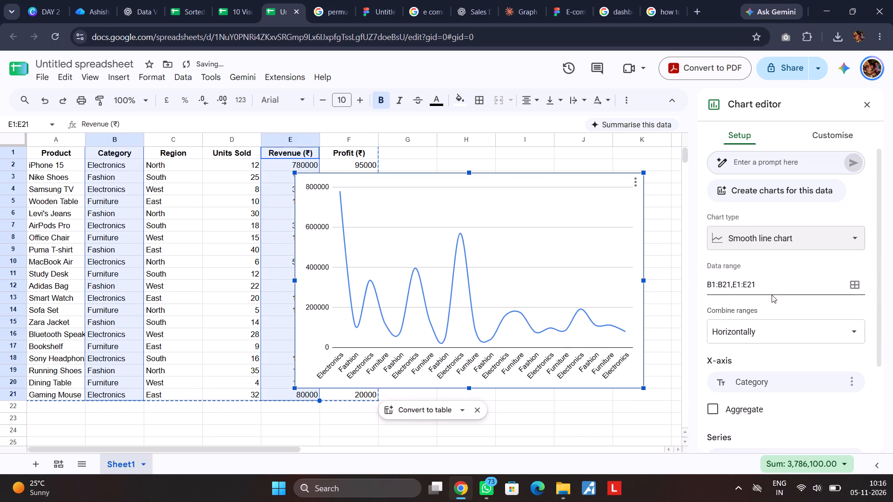
{"action": "scroll", "coordinate": [725, 387], "scroll_direction": "down", "scroll_amount": 2}
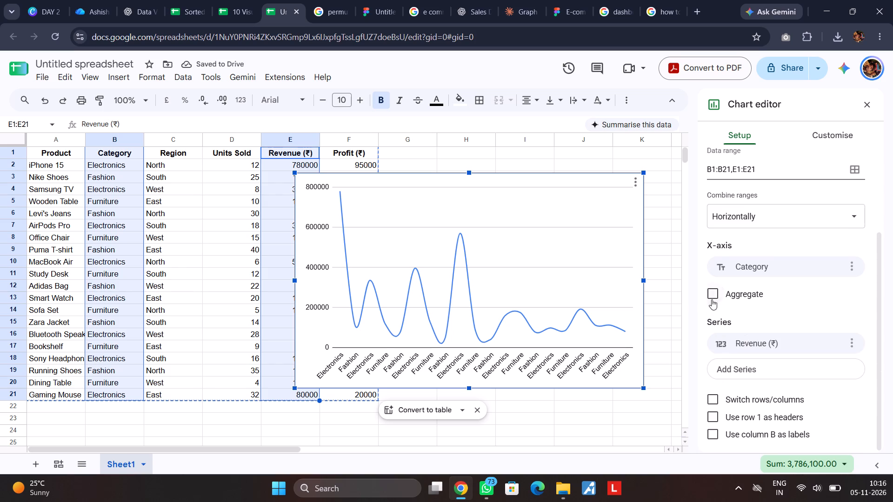
{"action": "left_click", "coordinate": [712, 295]}
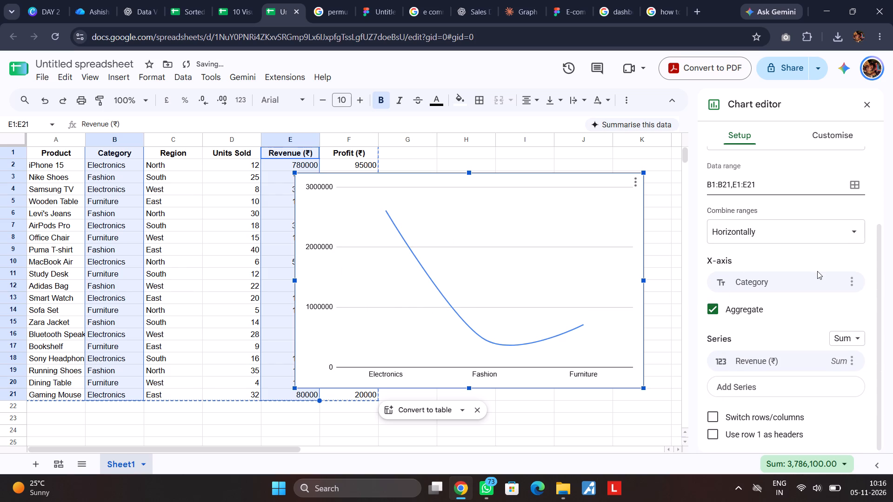
{"action": "scroll", "coordinate": [818, 271], "scroll_direction": "up", "scroll_amount": 2}
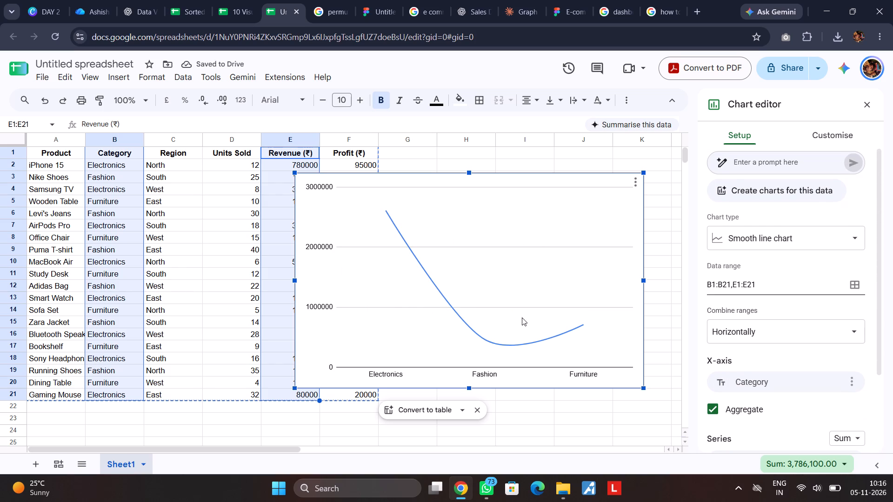
Move the category revenue line chart below the data table, starting at about row 23, and deselect it.
{"action": "left_click_drag", "start_coordinate": [524, 214], "coordinate": [400, 501]}
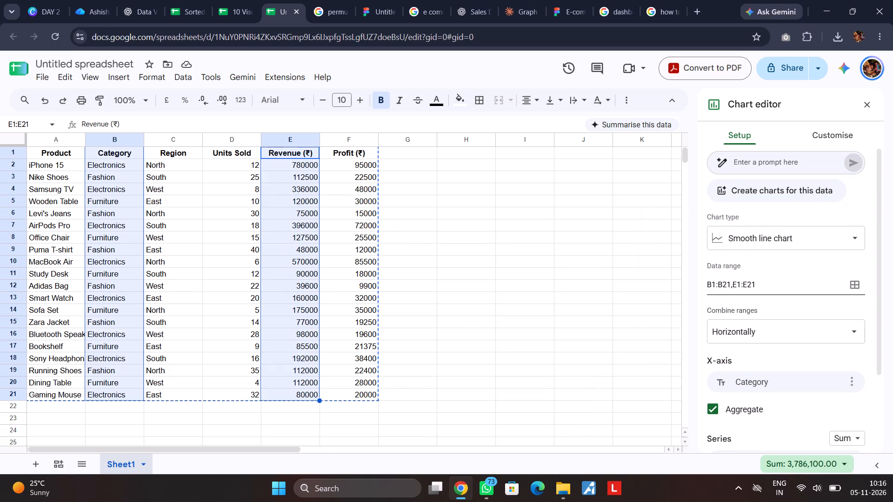
{"action": "left_click_drag", "start_coordinate": [400, 501], "coordinate": [357, 462]}
{"action": "left_click", "coordinate": [500, 308]}
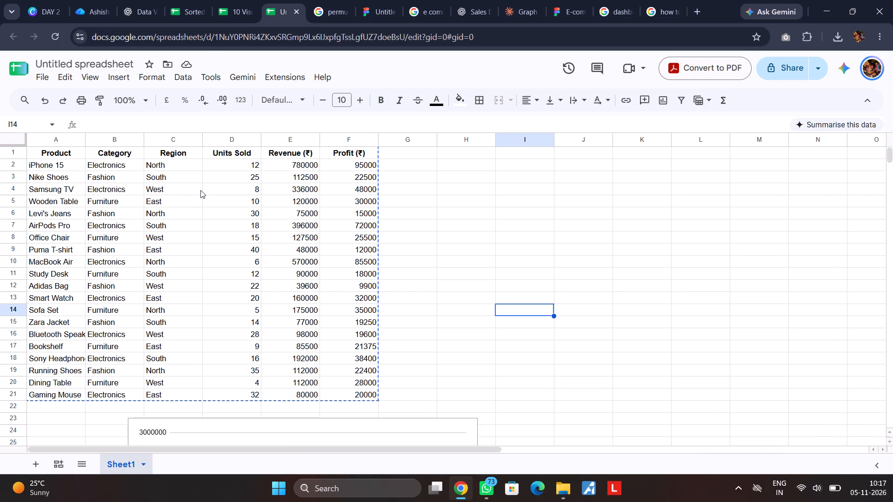
Insert a chart from the Product and Units Sold columns (A1:A21 and D1:D21).
{"action": "left_click_drag", "start_coordinate": [56, 153], "coordinate": [77, 339]}
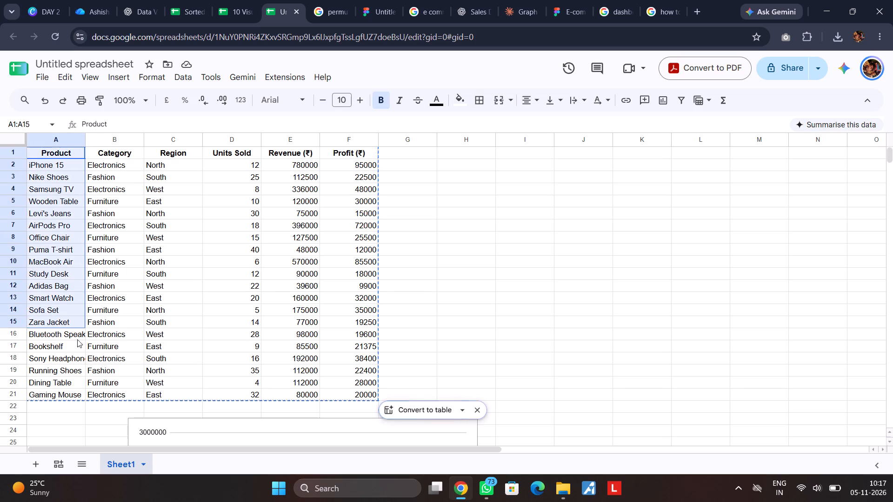
{"action": "left_click_drag", "start_coordinate": [77, 339], "coordinate": [78, 396]}
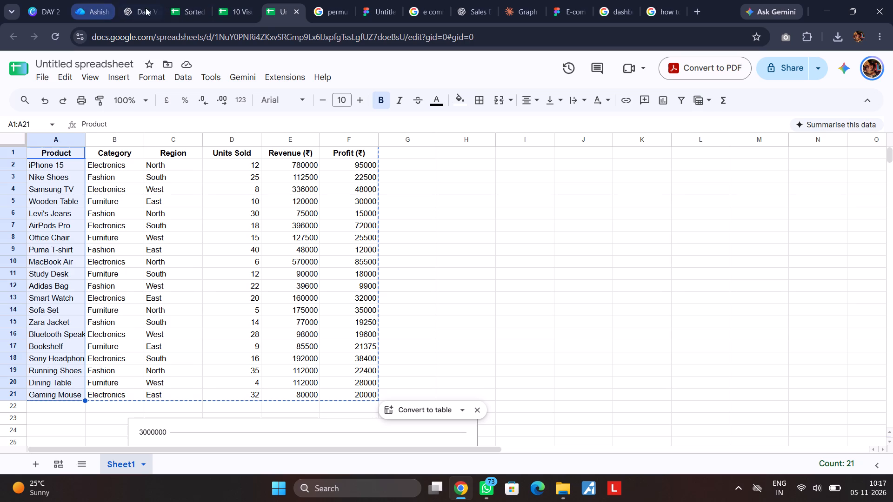
{"action": "left_click_drag", "start_coordinate": [229, 150], "coordinate": [244, 400], "text": "ctrl"}
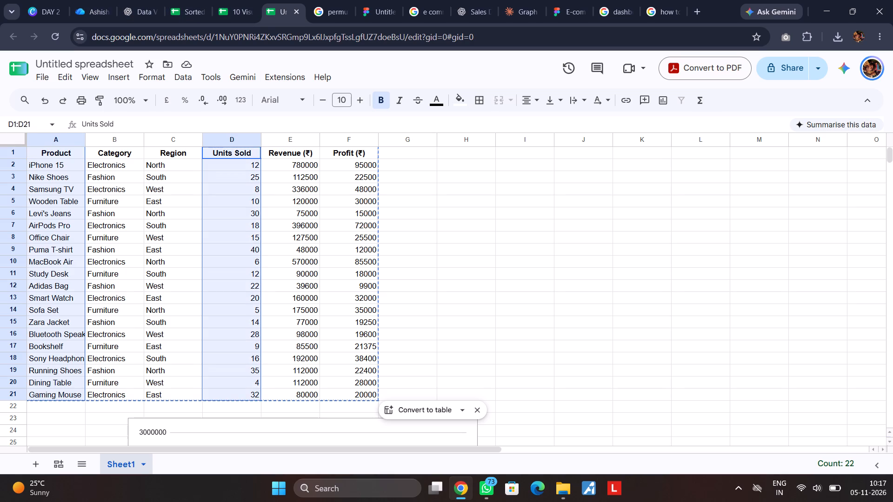
{"action": "left_click_drag", "start_coordinate": [244, 400], "coordinate": [244, 401], "text": "ctrl"}
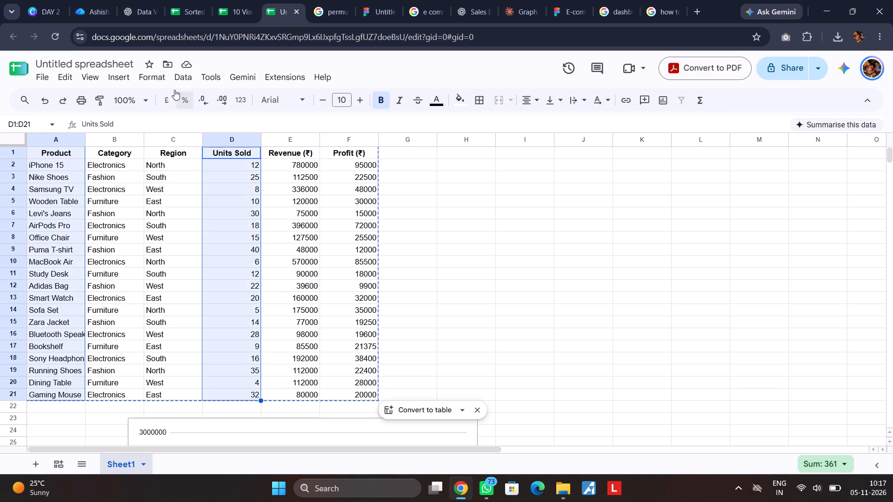
{"action": "left_click", "coordinate": [128, 80]}
{"action": "left_click", "coordinate": [176, 241]}
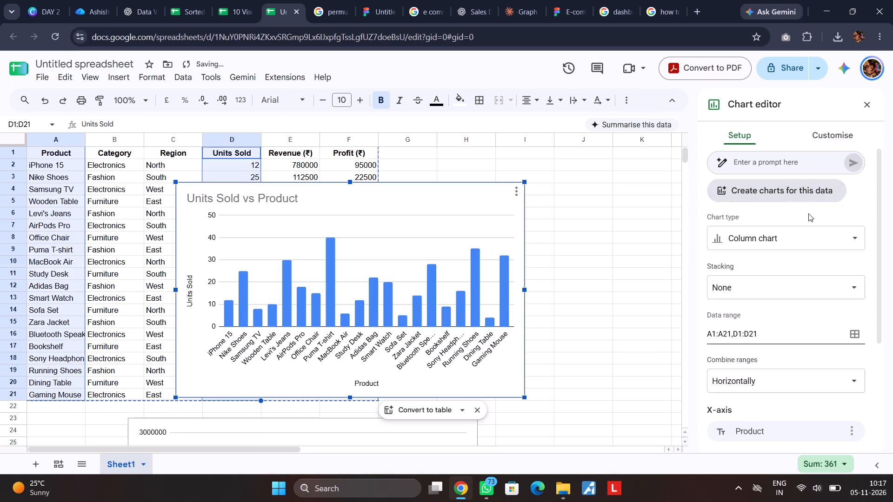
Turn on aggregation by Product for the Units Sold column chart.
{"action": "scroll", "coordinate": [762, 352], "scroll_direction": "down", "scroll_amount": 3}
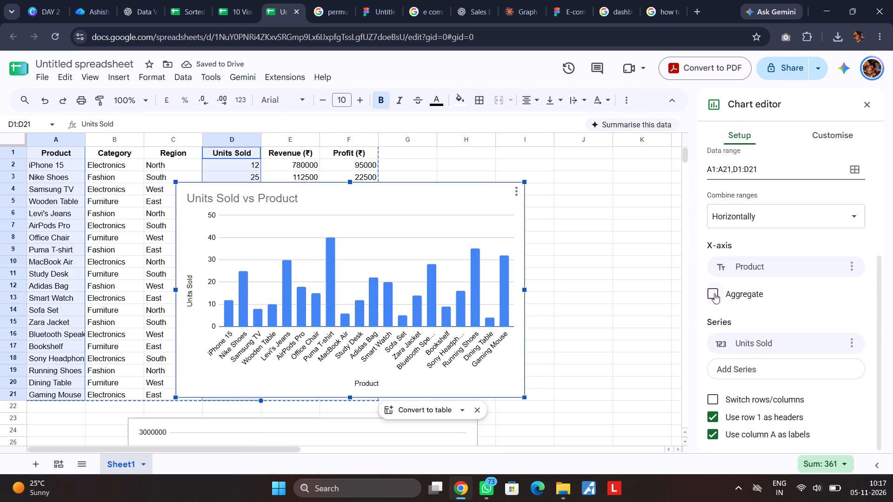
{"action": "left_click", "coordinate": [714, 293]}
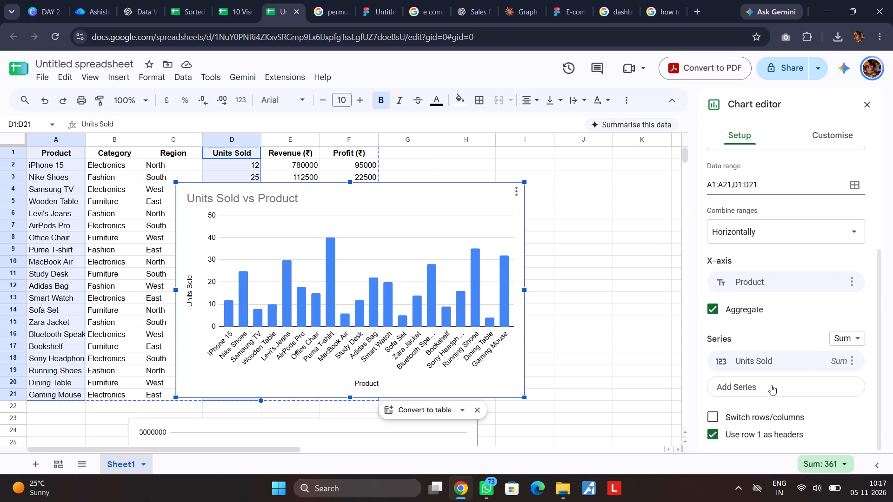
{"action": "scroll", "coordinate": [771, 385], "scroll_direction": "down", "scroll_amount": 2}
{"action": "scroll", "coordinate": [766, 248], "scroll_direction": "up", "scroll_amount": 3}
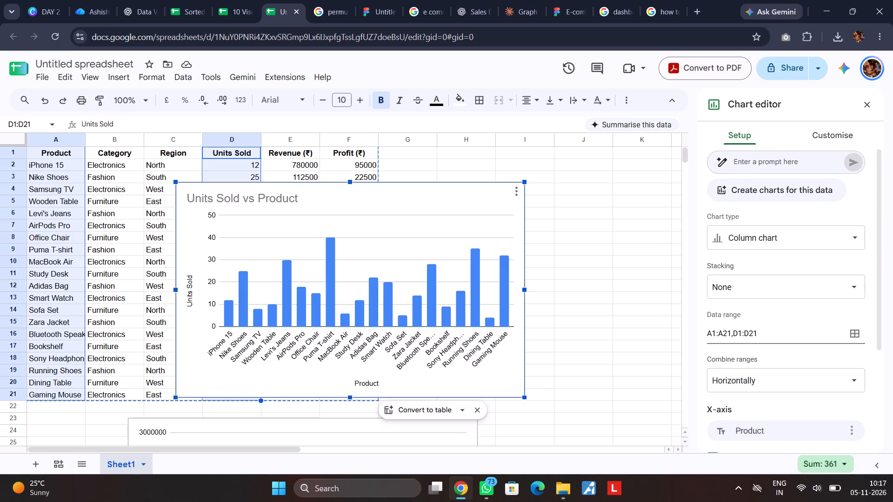
Change the Units Sold chart to the suggested histogram and leave the chart editor.
{"action": "left_click", "coordinate": [774, 244]}
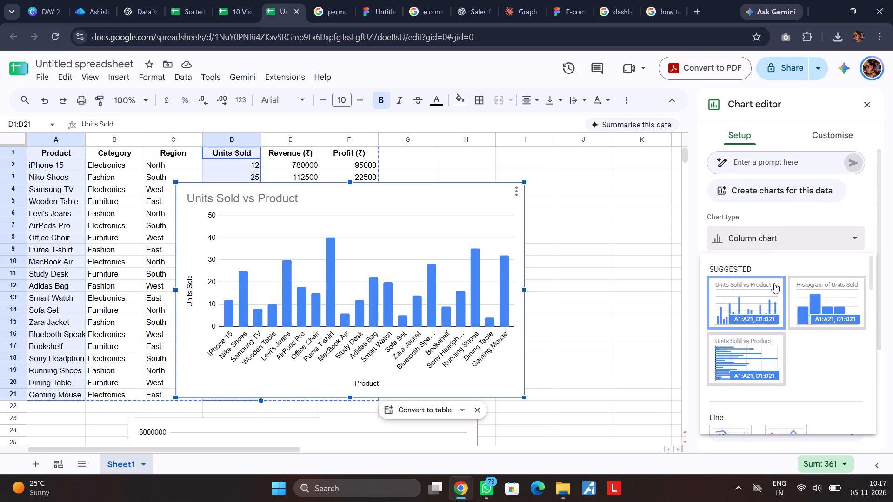
{"action": "left_click", "coordinate": [847, 302]}
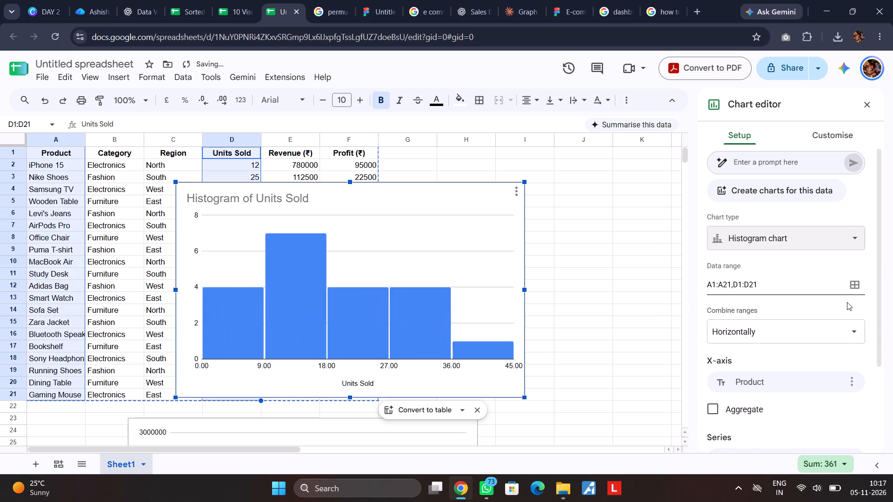
{"action": "left_click", "coordinate": [555, 214]}
Move the Units Sold histogram below the data table, beside the line chart, starting at about row 23.
{"action": "left_click", "coordinate": [384, 211]}
{"action": "left_click_drag", "start_coordinate": [435, 194], "coordinate": [436, 197]}
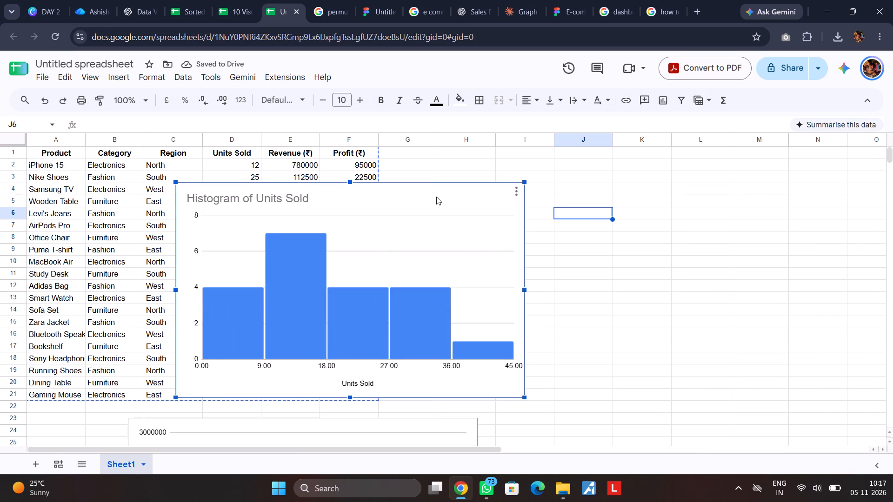
{"action": "left_click_drag", "start_coordinate": [436, 197], "coordinate": [769, 436]}
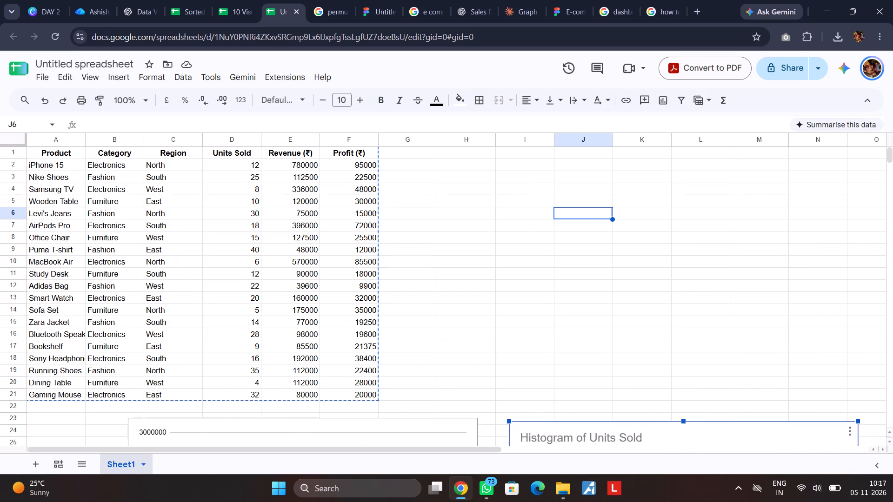
Move the Units Sold histogram closer to the line chart, keeping its top edge at about row 23.
{"action": "left_click_drag", "start_coordinate": [769, 436], "coordinate": [747, 435]}
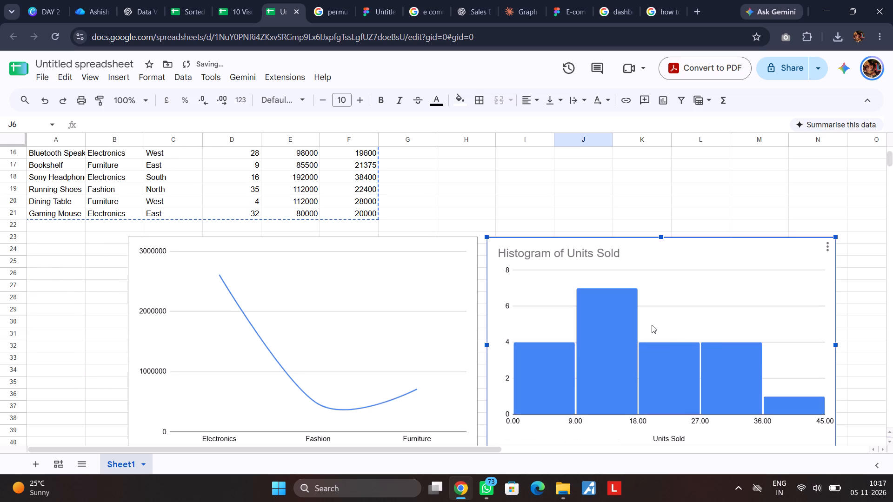
Select the Region column of the product sales table, C1:C21.
{"action": "scroll", "coordinate": [595, 312], "scroll_direction": "up", "scroll_amount": 4}
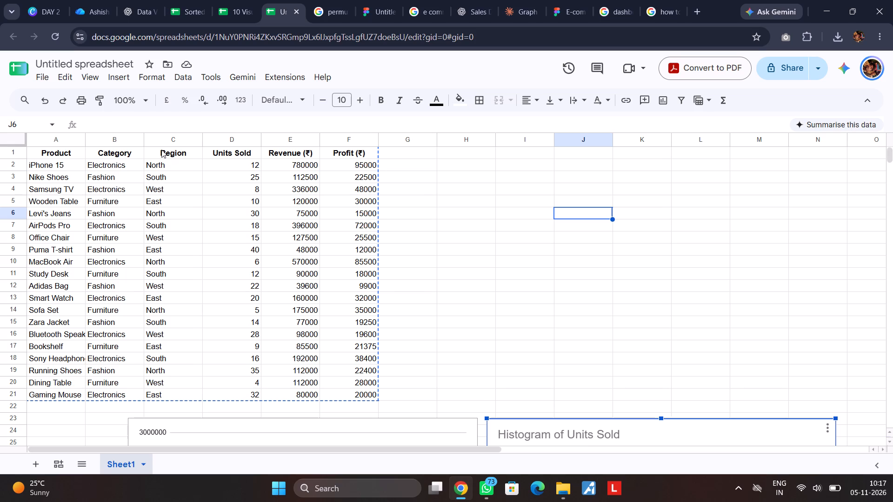
{"action": "left_click_drag", "start_coordinate": [161, 150], "coordinate": [194, 396]}
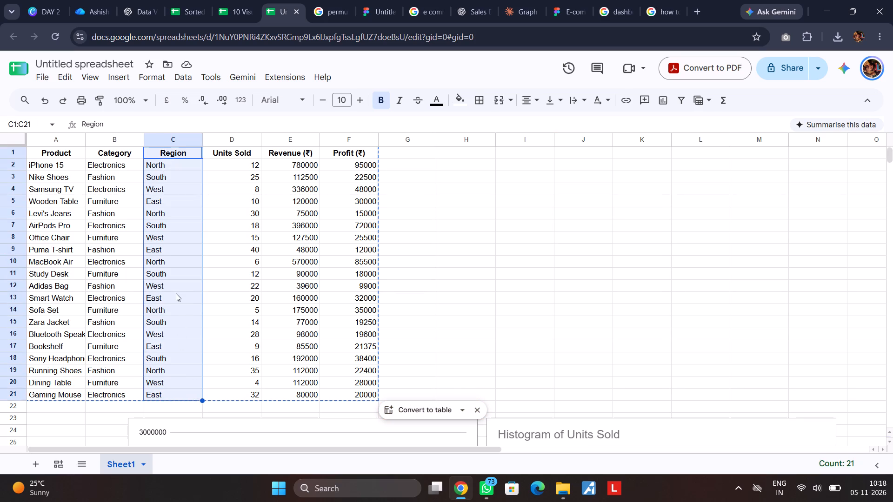
On YouTube, open "Interactive dashboards in Google sheets" from the watch history, examine its example dashboard, and close the video.
{"action": "left_click", "coordinate": [700, 5]}
{"action": "left_click", "coordinate": [436, 319]}
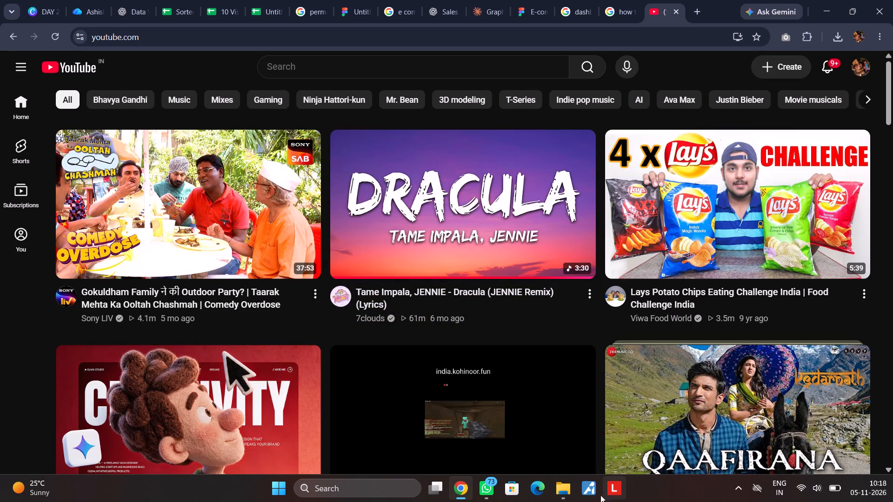
{"action": "left_click", "coordinate": [14, 239]}
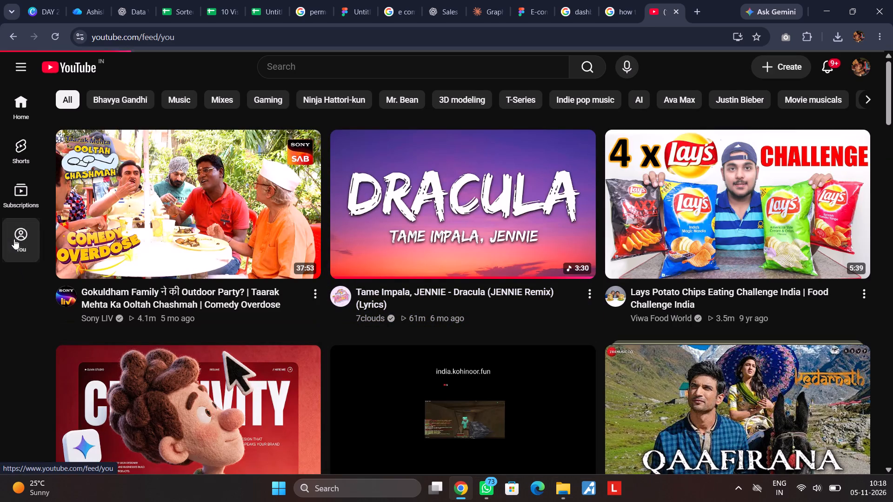
{"action": "left_click", "coordinate": [141, 248]}
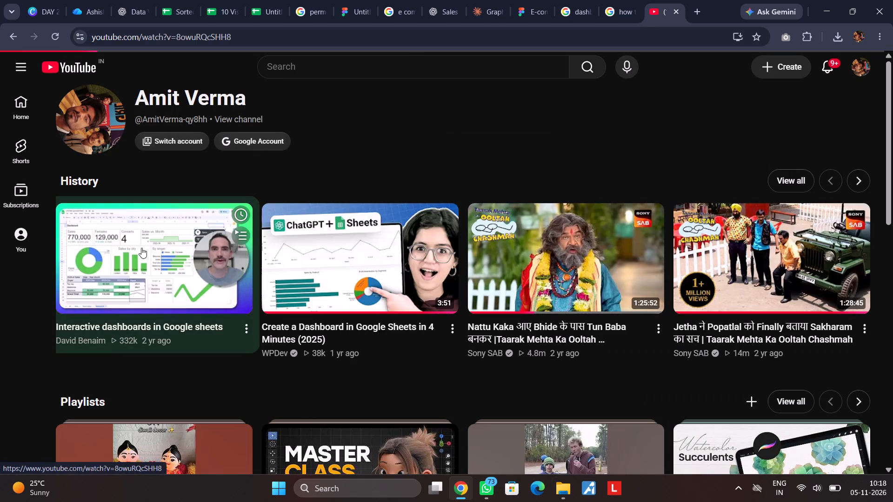
{"action": "left_click", "coordinate": [296, 252]}
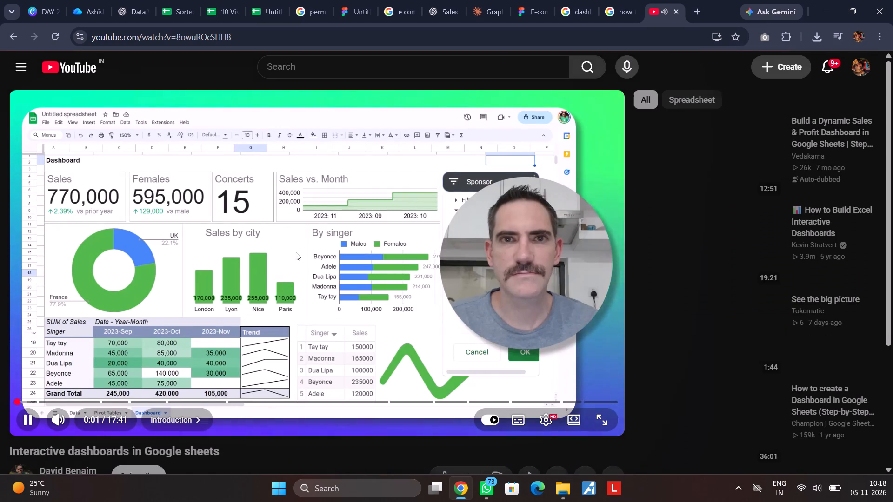
{"action": "left_click", "coordinate": [293, 251]}
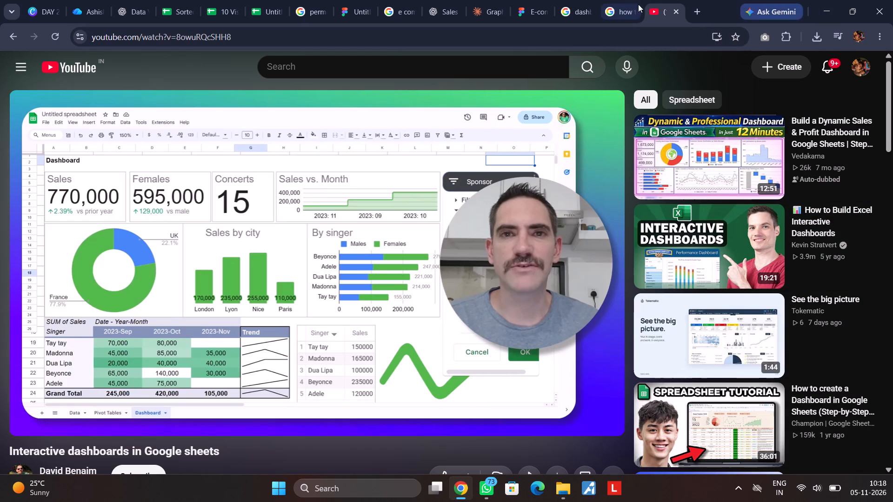
{"action": "left_click", "coordinate": [676, 10]}
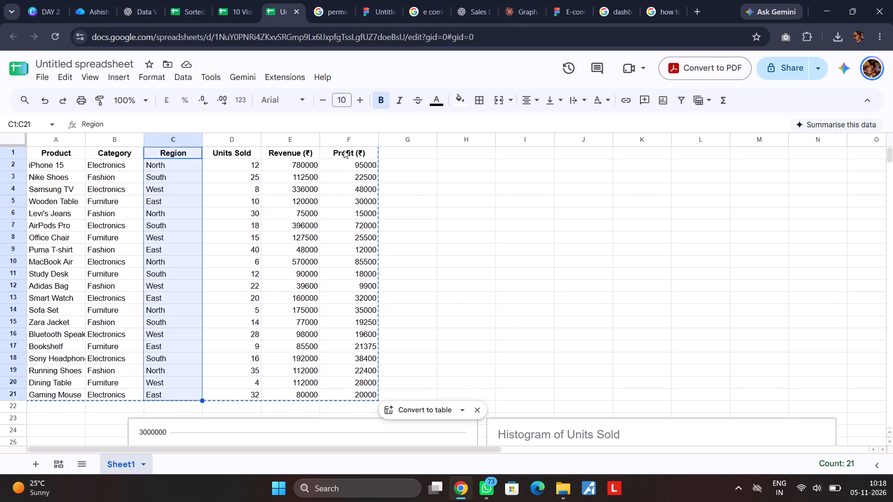
Add the Profit column, F1:F21, to the Region selection and open the options for inserting an object.
{"action": "left_click_drag", "start_coordinate": [346, 150], "coordinate": [358, 390], "text": "ctrl"}
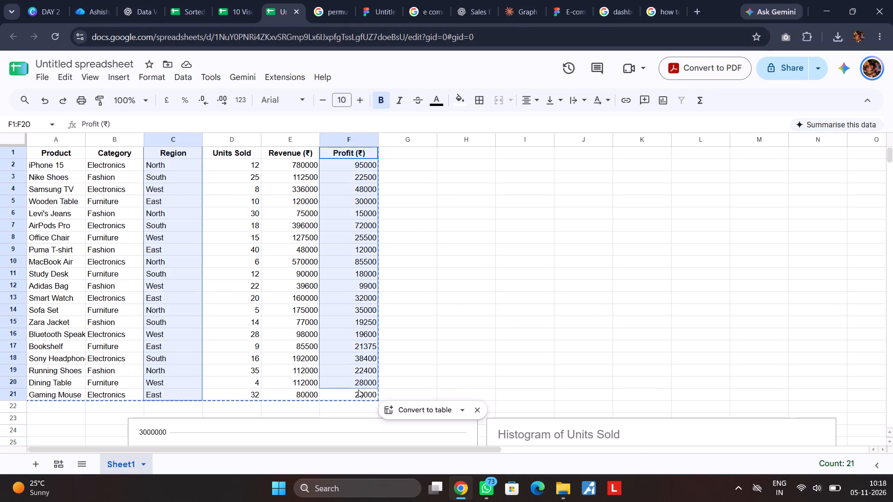
{"action": "left_click_drag", "start_coordinate": [358, 390], "coordinate": [358, 392], "text": "ctrl"}
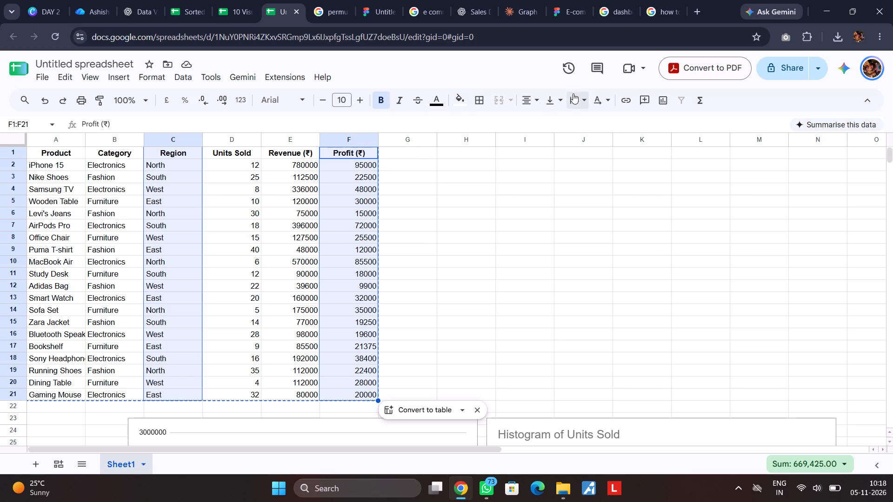
{"action": "left_click", "coordinate": [116, 79]}
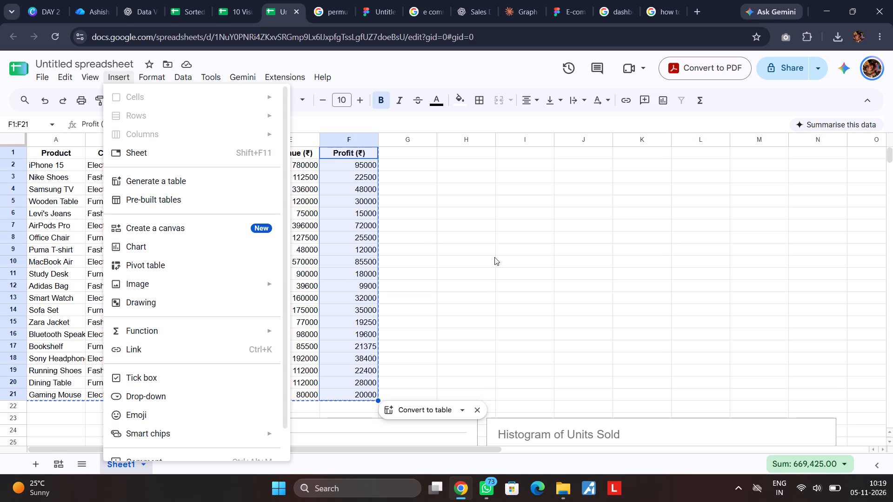
Switch to the "10 Visual Representation With different data sets" spreadsheet and add a new blank sheet.
{"action": "left_click", "coordinate": [234, 0]}
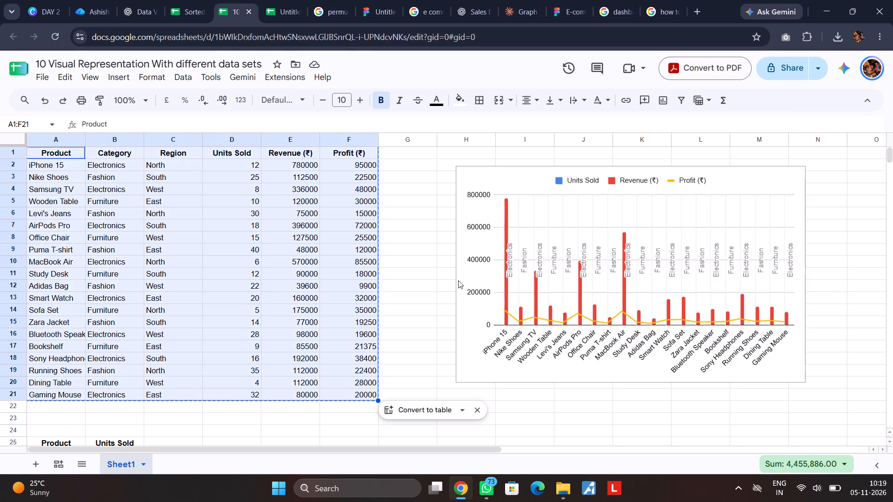
{"action": "left_click", "coordinate": [406, 312]}
{"action": "left_click", "coordinate": [430, 382]}
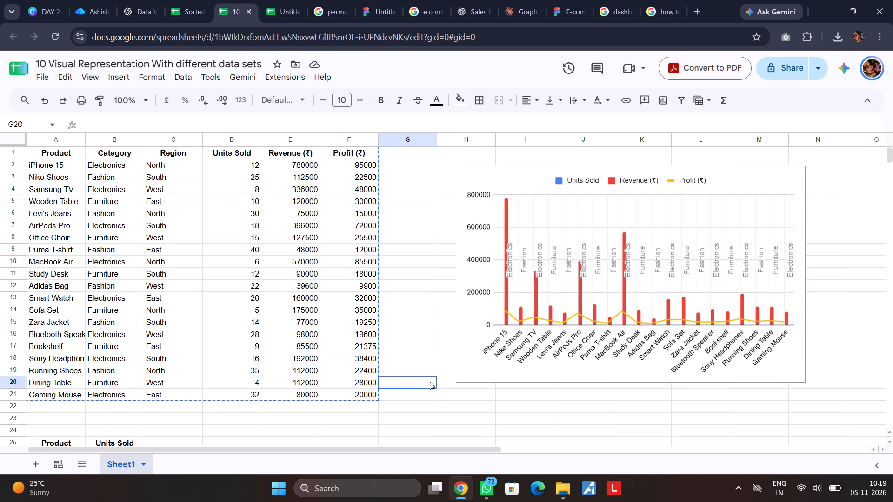
{"action": "left_click", "coordinate": [551, 415]}
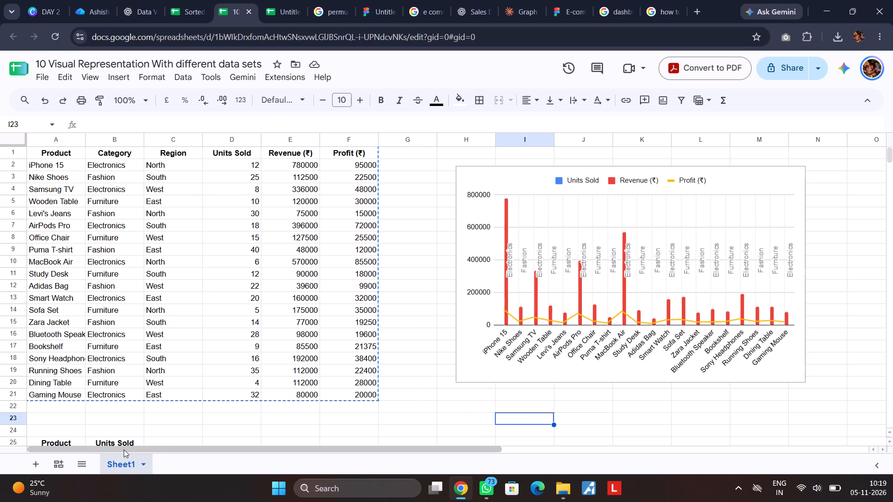
{"action": "left_click", "coordinate": [34, 461]}
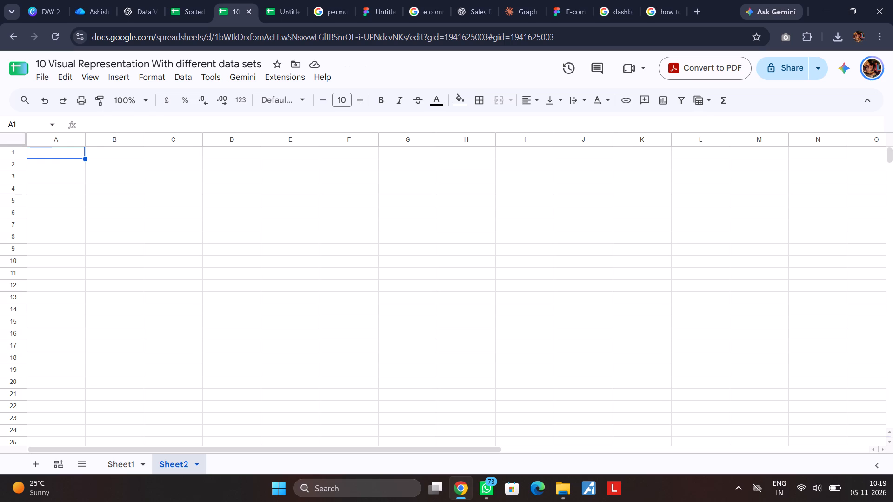
Return to Sheet1 and turn on data labels for the series in the Units Sold vs Product column chart.
{"action": "left_click", "coordinate": [112, 467]}
{"action": "scroll", "coordinate": [404, 326], "scroll_direction": "down", "scroll_amount": 5}
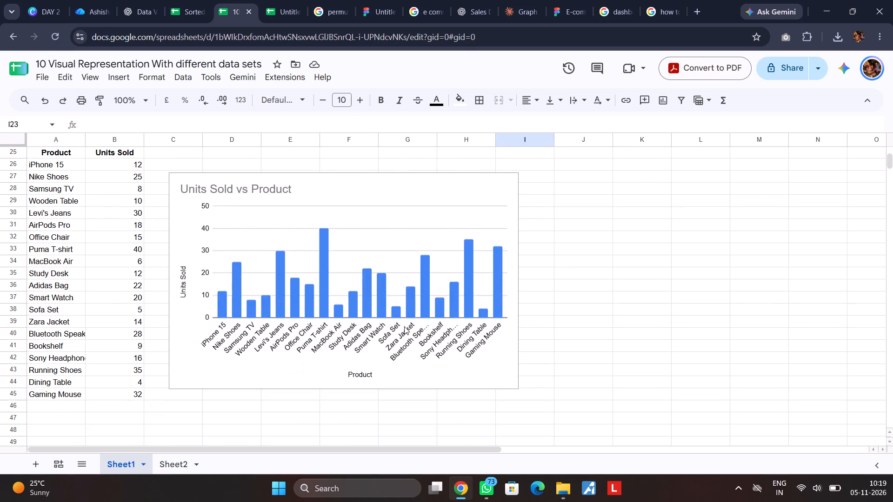
{"action": "left_click", "coordinate": [383, 189]}
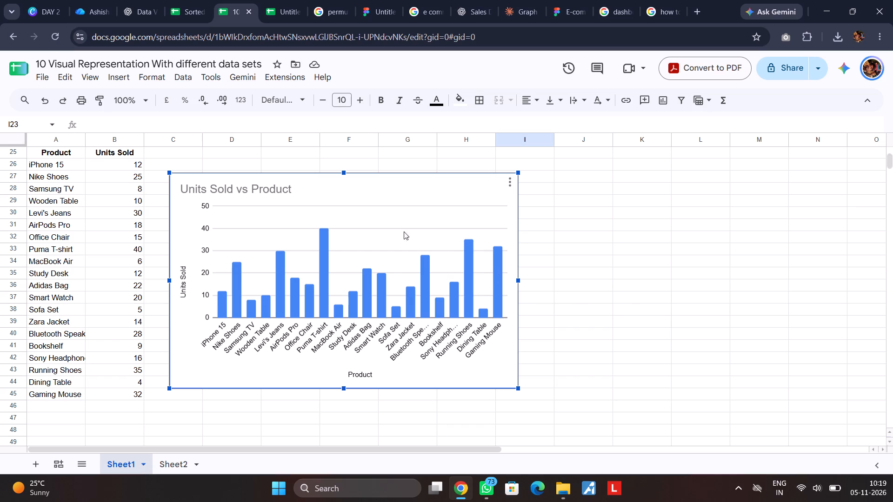
{"action": "double_click", "coordinate": [360, 189]}
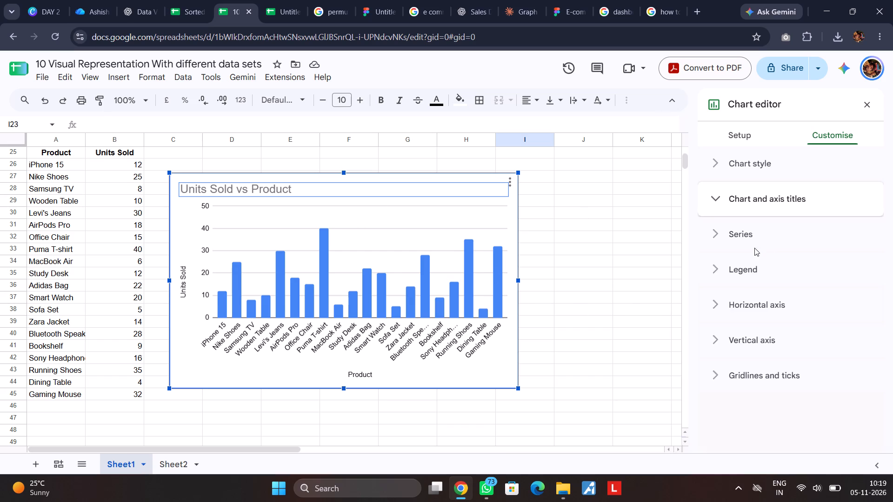
{"action": "scroll", "coordinate": [762, 331], "scroll_direction": "down", "scroll_amount": 4}
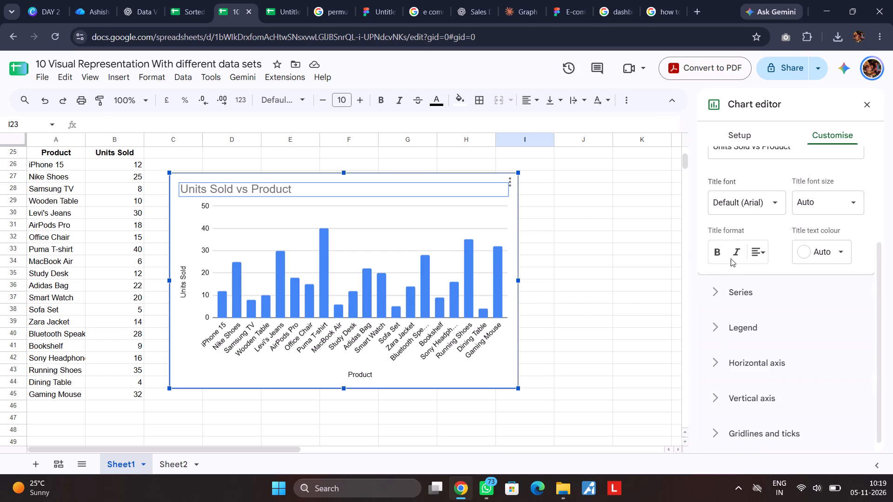
{"action": "scroll", "coordinate": [736, 258], "scroll_direction": "up", "scroll_amount": 4}
{"action": "scroll", "coordinate": [735, 361], "scroll_direction": "down", "scroll_amount": 5}
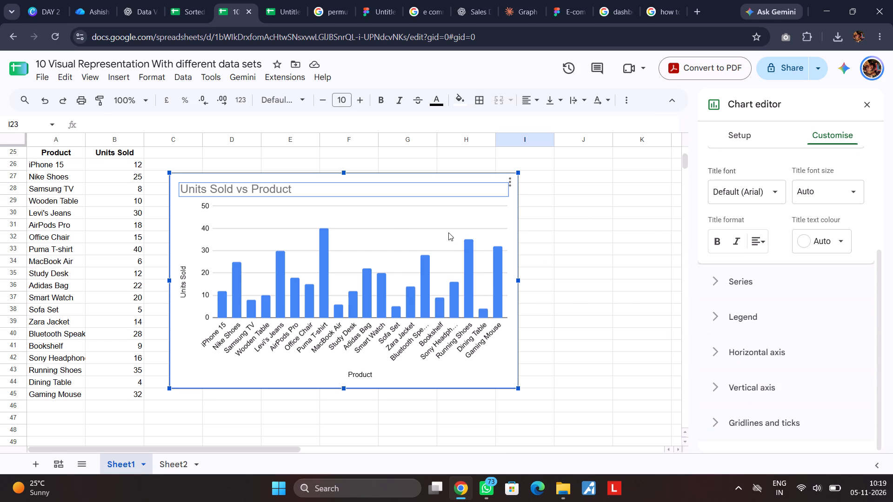
{"action": "left_click", "coordinate": [417, 176]}
{"action": "left_click", "coordinate": [417, 176]}
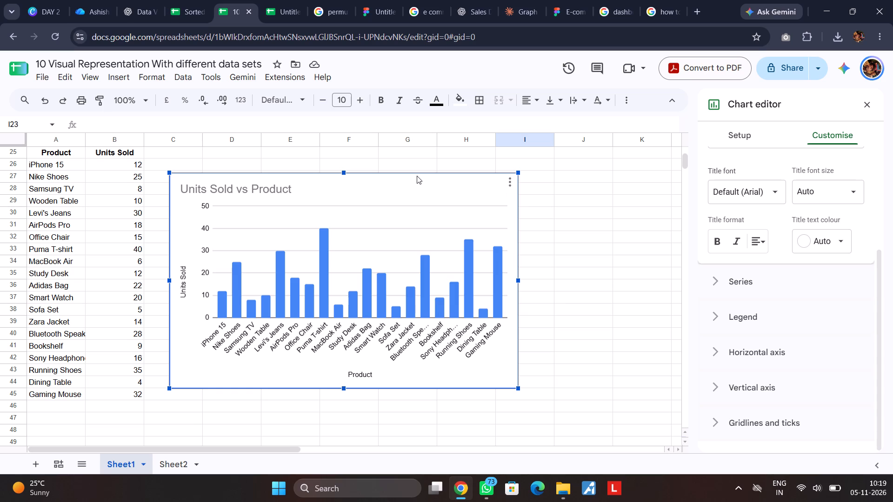
{"action": "left_click", "coordinate": [417, 176]}
{"action": "left_click", "coordinate": [730, 280]}
{"action": "scroll", "coordinate": [749, 411], "scroll_direction": "down", "scroll_amount": 2}
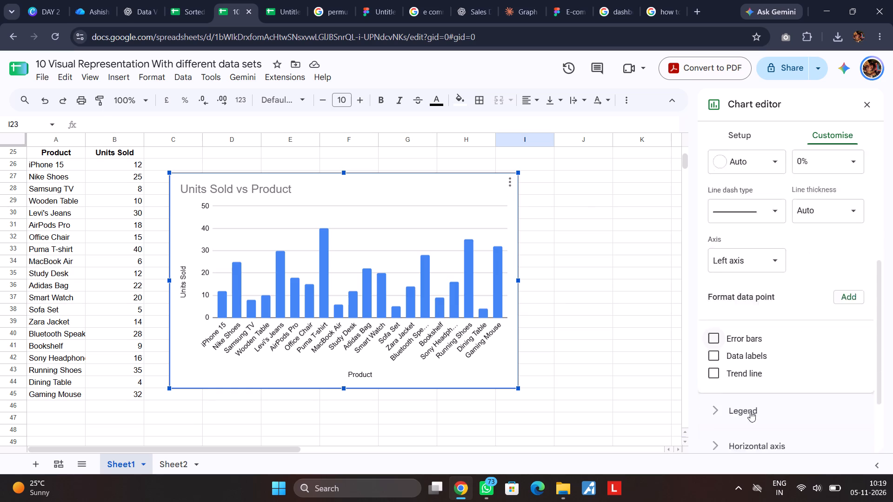
{"action": "left_click", "coordinate": [713, 320]}
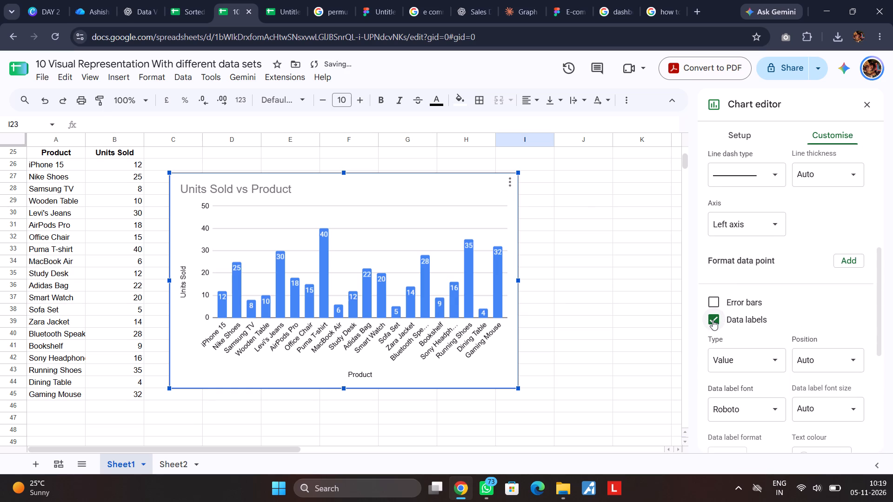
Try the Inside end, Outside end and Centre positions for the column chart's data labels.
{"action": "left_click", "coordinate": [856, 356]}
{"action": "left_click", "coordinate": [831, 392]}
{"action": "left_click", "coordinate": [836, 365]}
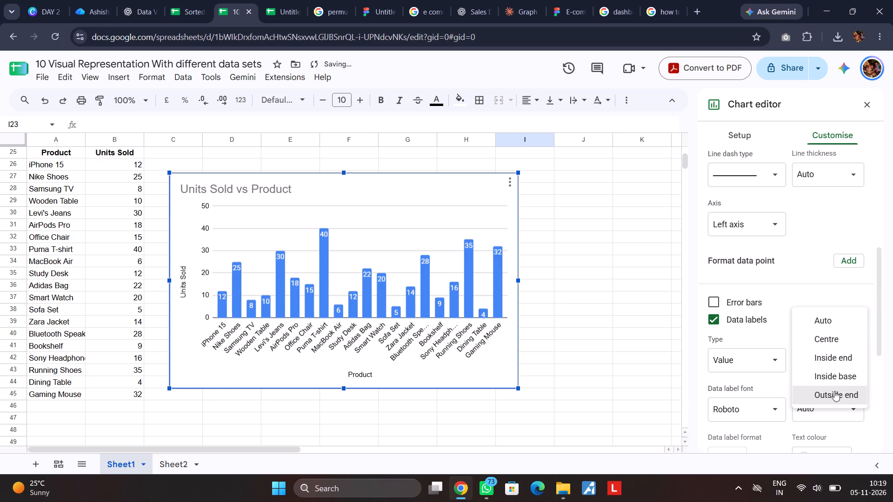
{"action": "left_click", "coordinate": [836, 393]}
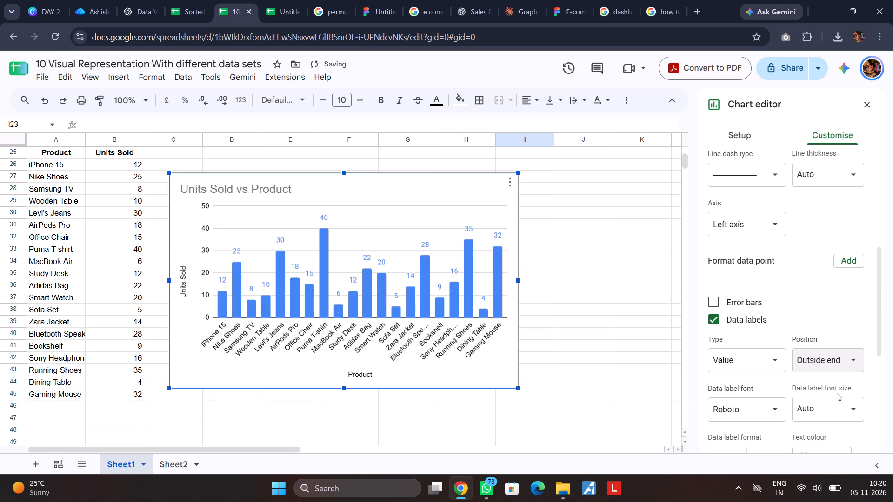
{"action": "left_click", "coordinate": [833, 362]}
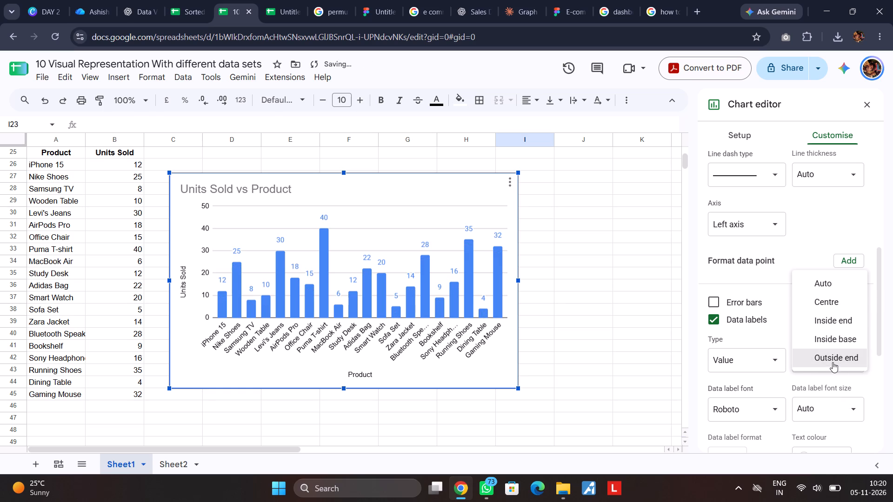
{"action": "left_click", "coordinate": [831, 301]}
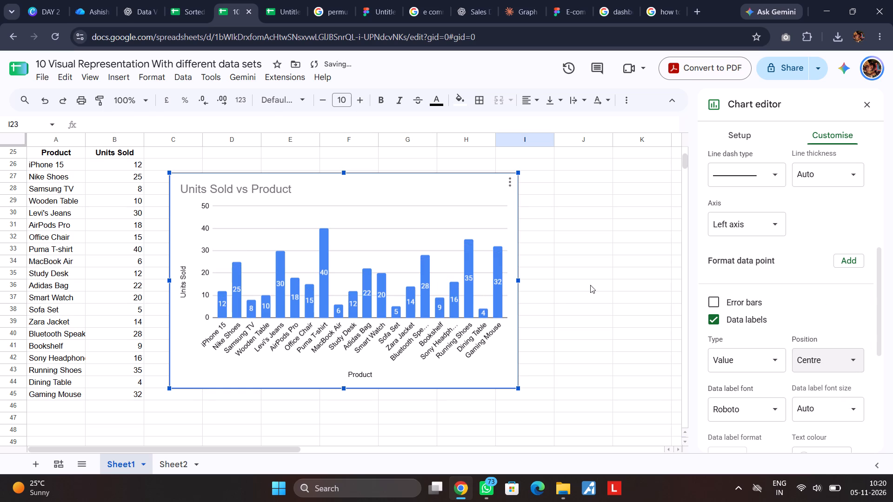
Set the data label position to Inside base and leave the chart editor.
{"action": "left_click", "coordinate": [830, 351]}
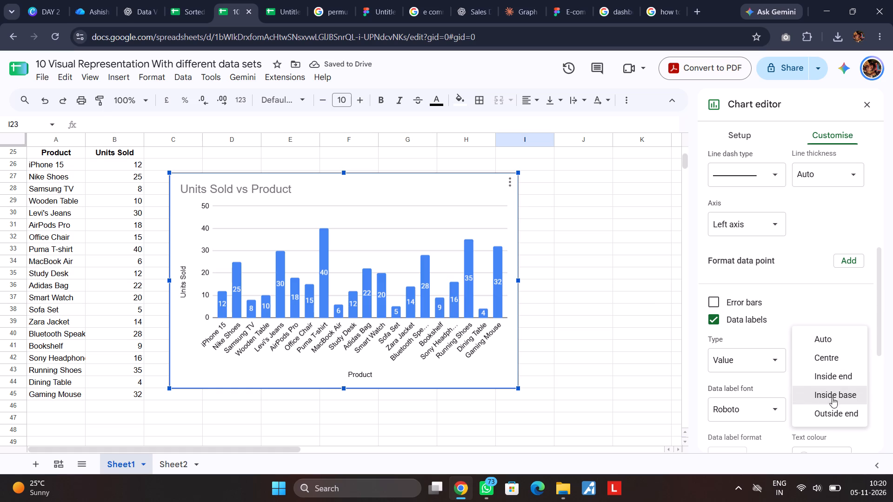
{"action": "left_click", "coordinate": [832, 396]}
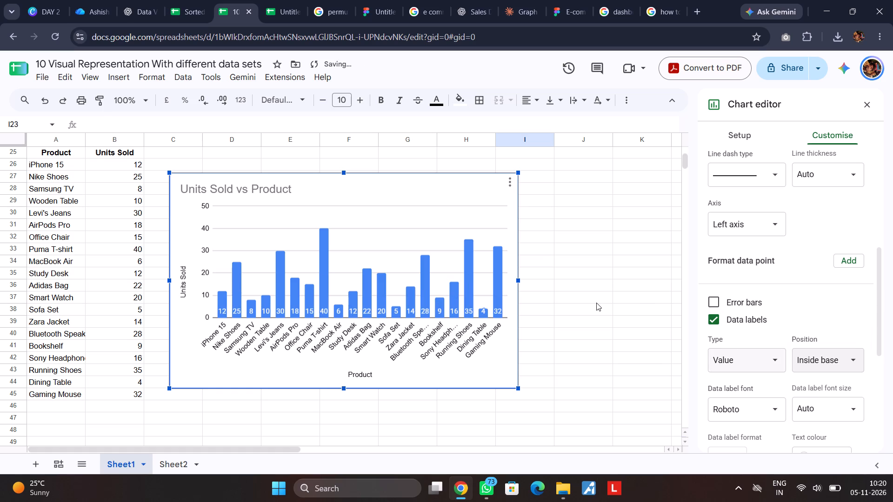
{"action": "left_click", "coordinate": [586, 298]}
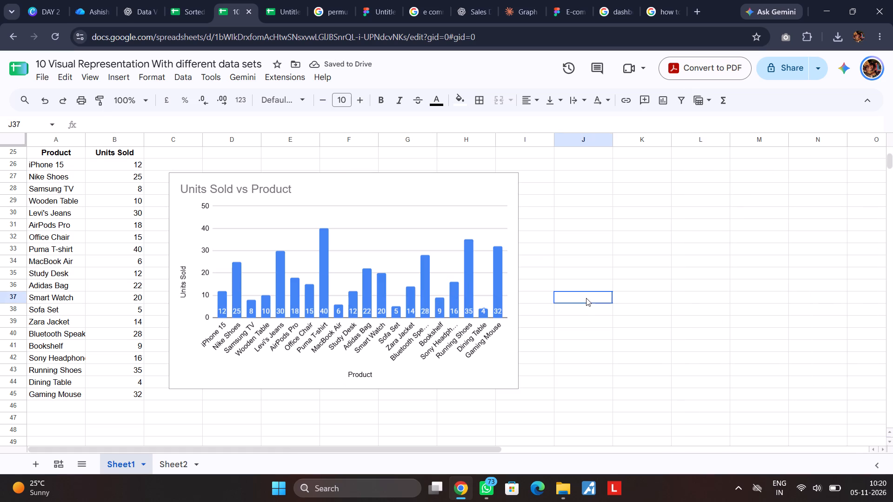
Copy the Units Sold vs Product column chart from Sheet1 and paste it into Sheet2 around cell E11.
{"action": "left_click", "coordinate": [387, 179]}
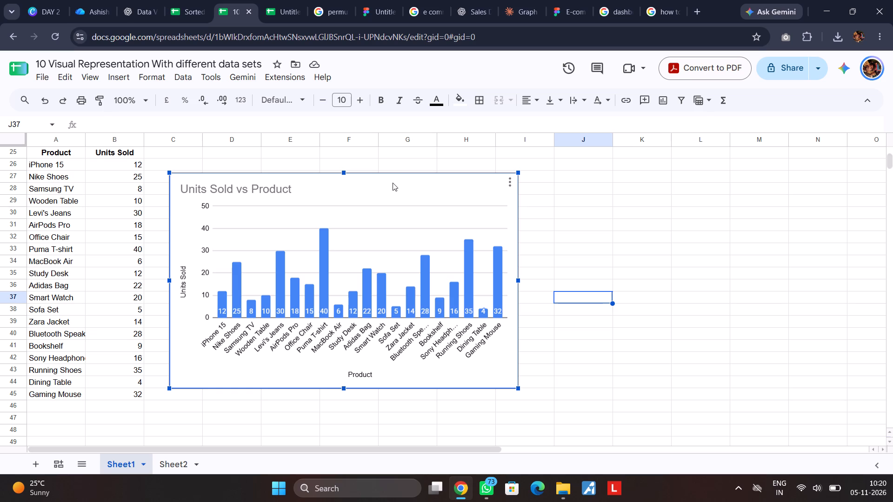
{"action": "key", "text": "ctrl+c"}
{"action": "left_click", "coordinate": [187, 462]}
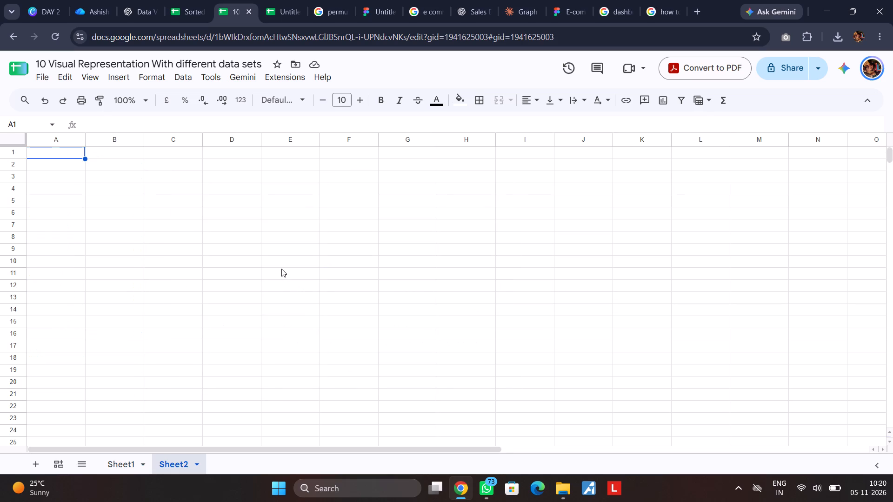
{"action": "left_click", "coordinate": [281, 269]}
{"action": "key", "text": "ctrl+v"}
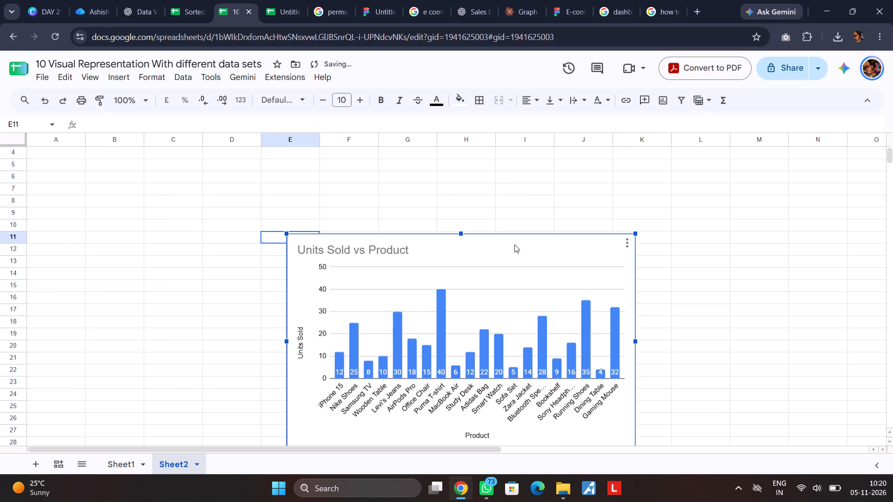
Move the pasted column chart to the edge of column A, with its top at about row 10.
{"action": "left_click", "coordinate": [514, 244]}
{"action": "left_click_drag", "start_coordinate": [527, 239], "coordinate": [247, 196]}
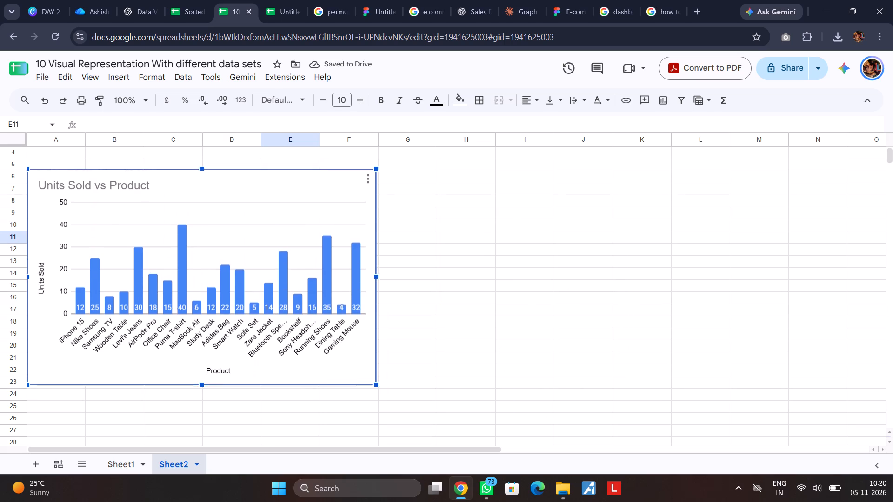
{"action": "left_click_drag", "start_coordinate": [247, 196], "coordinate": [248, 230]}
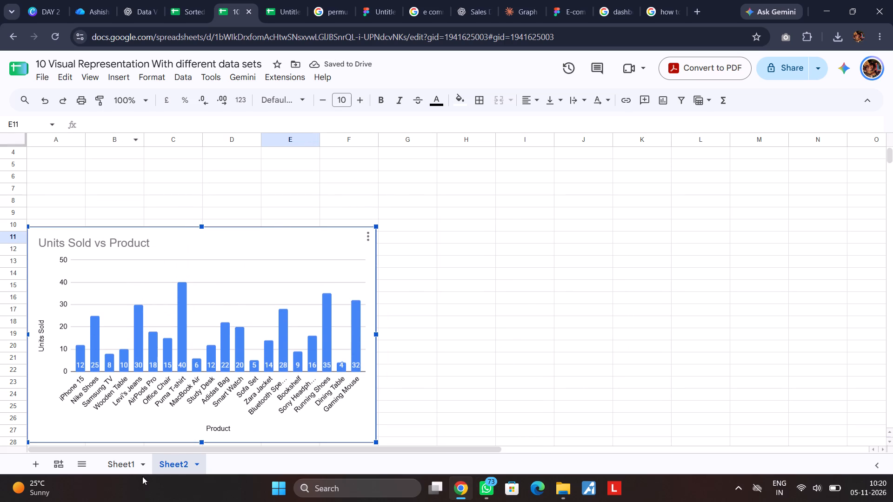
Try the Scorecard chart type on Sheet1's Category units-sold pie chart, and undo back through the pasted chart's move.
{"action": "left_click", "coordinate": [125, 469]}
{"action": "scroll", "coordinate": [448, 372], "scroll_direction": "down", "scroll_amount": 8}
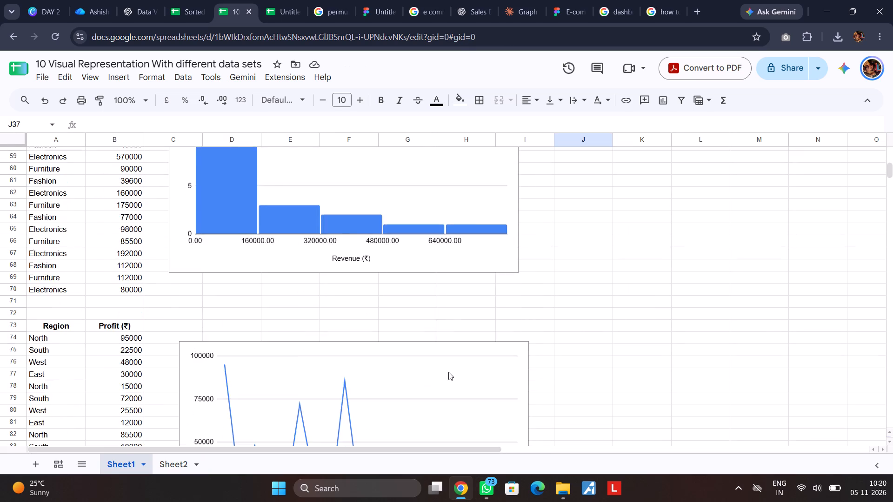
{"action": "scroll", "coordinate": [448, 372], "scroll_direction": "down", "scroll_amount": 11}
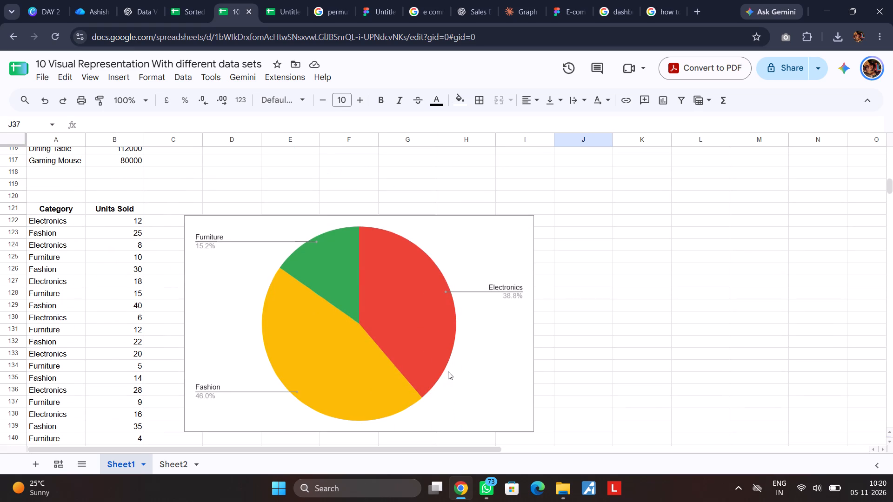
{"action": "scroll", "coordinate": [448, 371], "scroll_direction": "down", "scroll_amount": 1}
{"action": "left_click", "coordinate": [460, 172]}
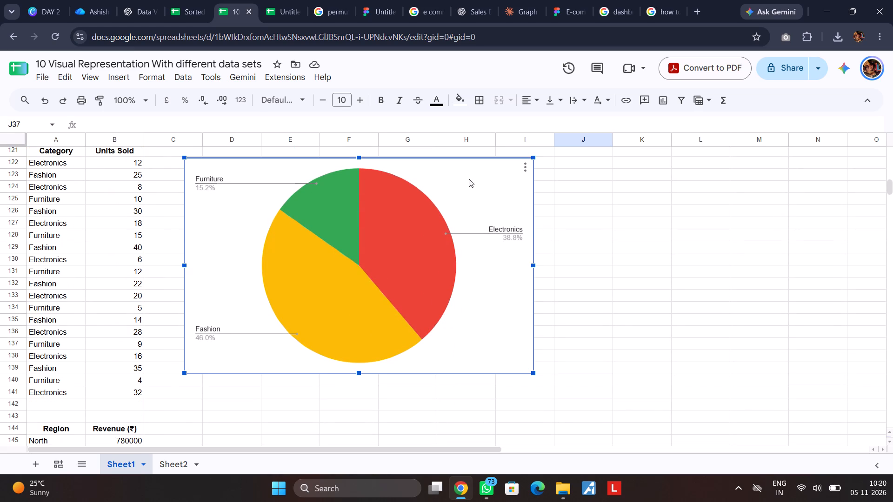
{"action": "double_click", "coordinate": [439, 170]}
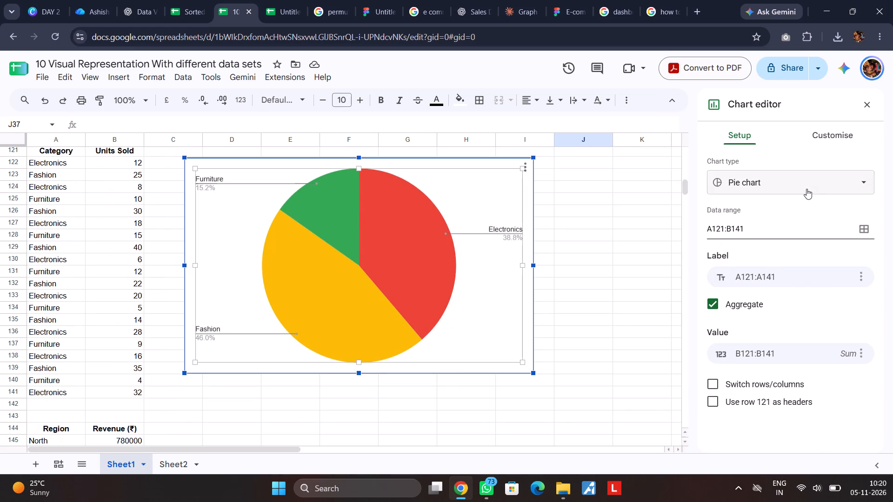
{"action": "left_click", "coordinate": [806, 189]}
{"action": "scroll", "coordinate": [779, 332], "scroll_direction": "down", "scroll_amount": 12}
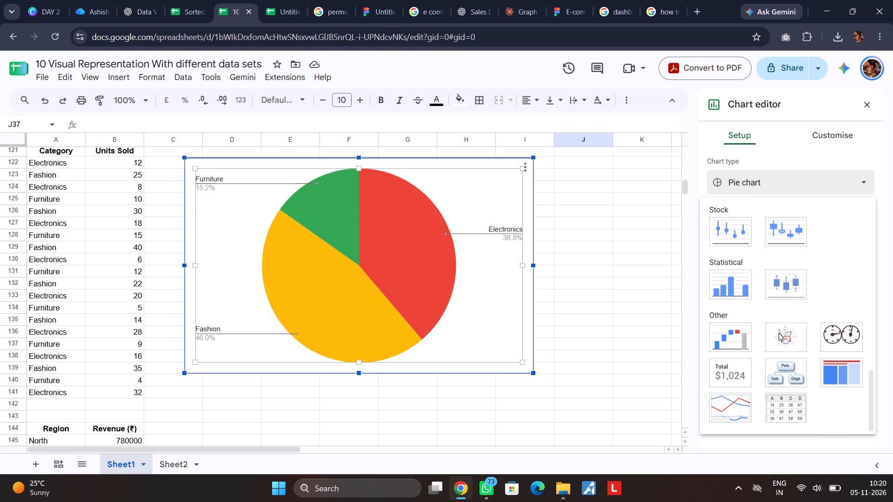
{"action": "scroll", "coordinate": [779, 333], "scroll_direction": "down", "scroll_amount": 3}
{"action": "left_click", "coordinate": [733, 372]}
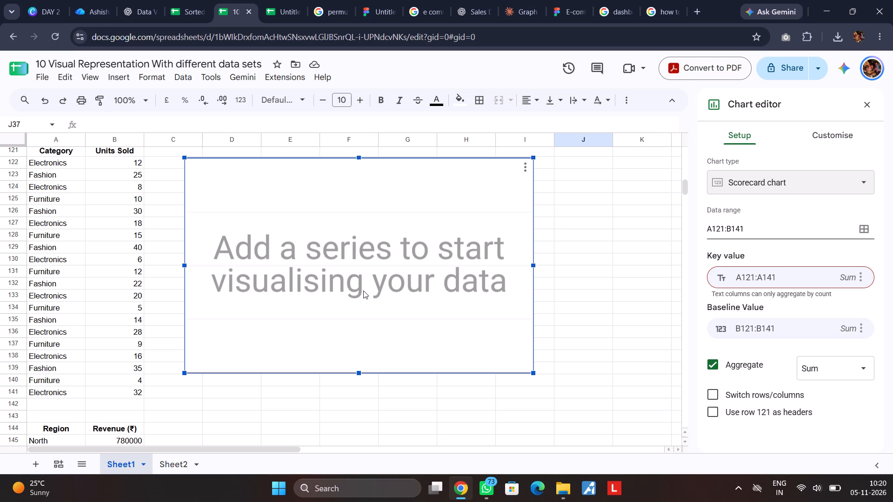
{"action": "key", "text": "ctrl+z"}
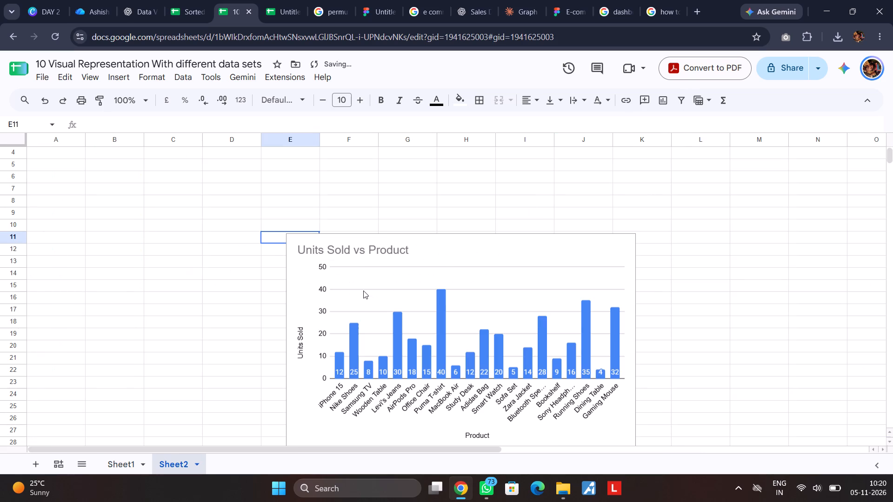
On Sheet1, change the clustered column-line chart beside the main A1:F21 table to a Scorecard chart.
{"action": "left_click", "coordinate": [116, 460]}
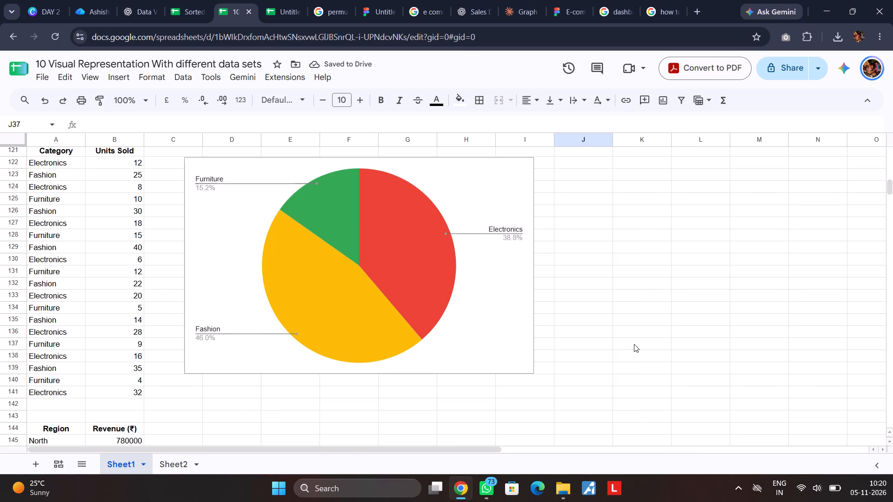
{"action": "scroll", "coordinate": [634, 344], "scroll_direction": "up", "scroll_amount": 20}
{"action": "scroll", "coordinate": [634, 344], "scroll_direction": "up", "scroll_amount": 7}
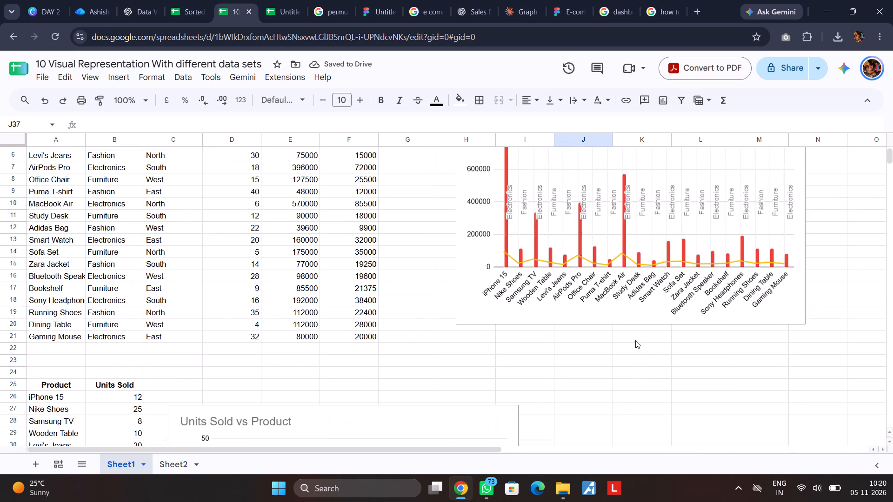
{"action": "scroll", "coordinate": [635, 340], "scroll_direction": "up", "scroll_amount": 3}
{"action": "left_click", "coordinate": [492, 169]}
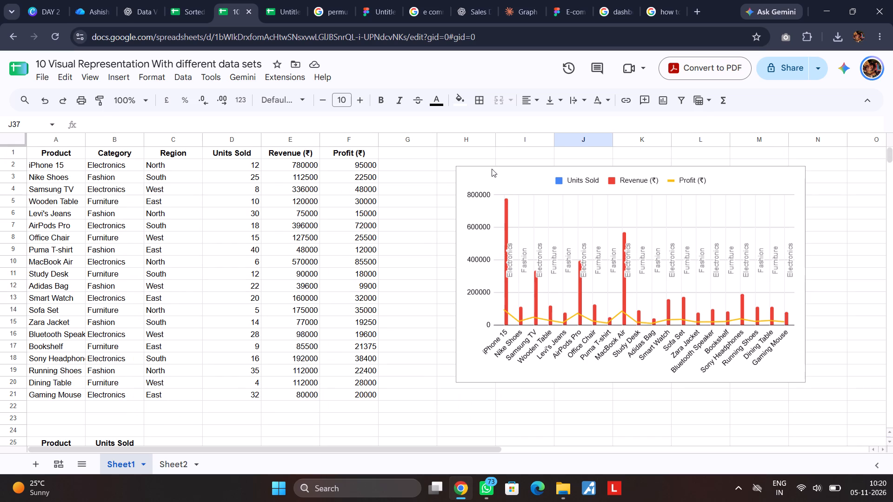
{"action": "double_click", "coordinate": [492, 169]}
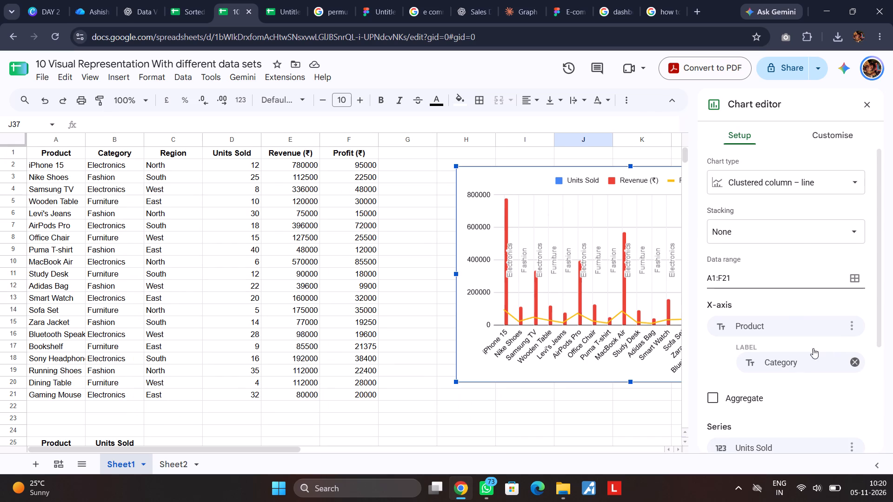
{"action": "left_click", "coordinate": [817, 186]}
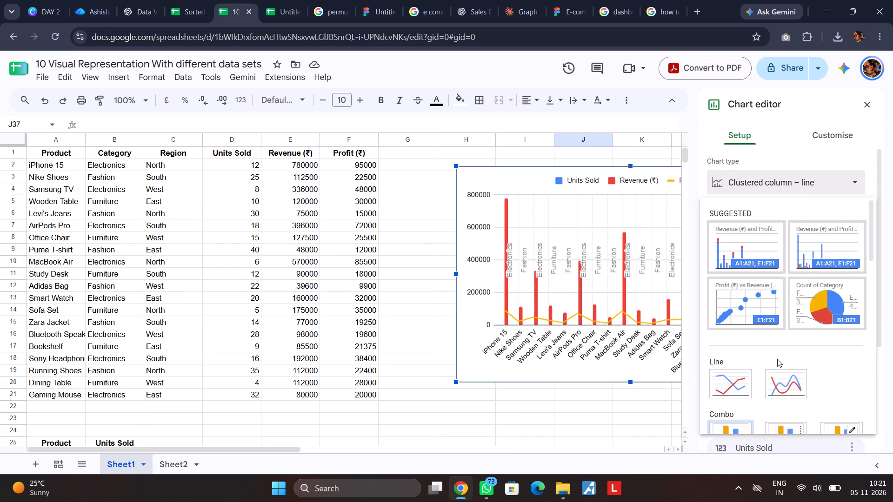
{"action": "scroll", "coordinate": [777, 359], "scroll_direction": "down", "scroll_amount": 18}
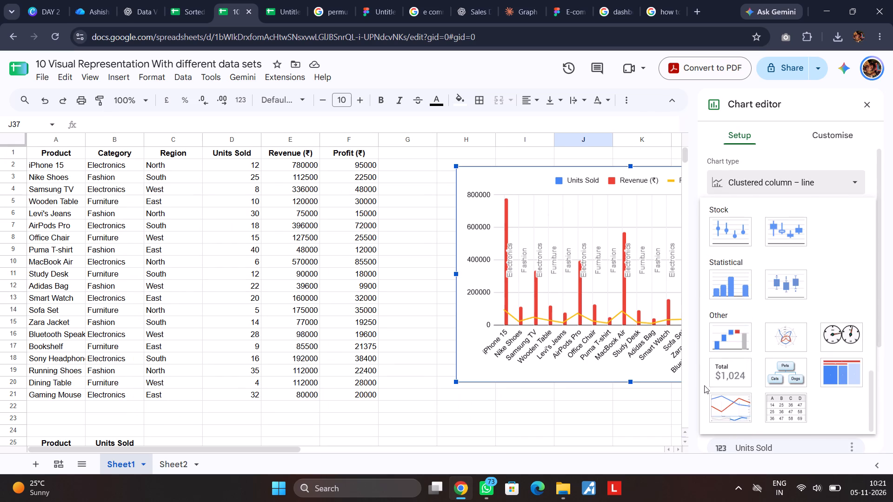
{"action": "left_click", "coordinate": [740, 368]}
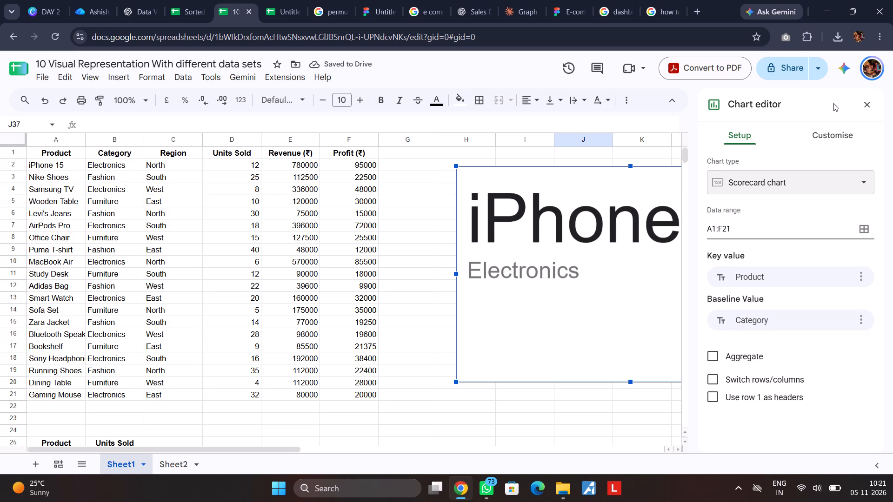
{"action": "left_click", "coordinate": [863, 105]}
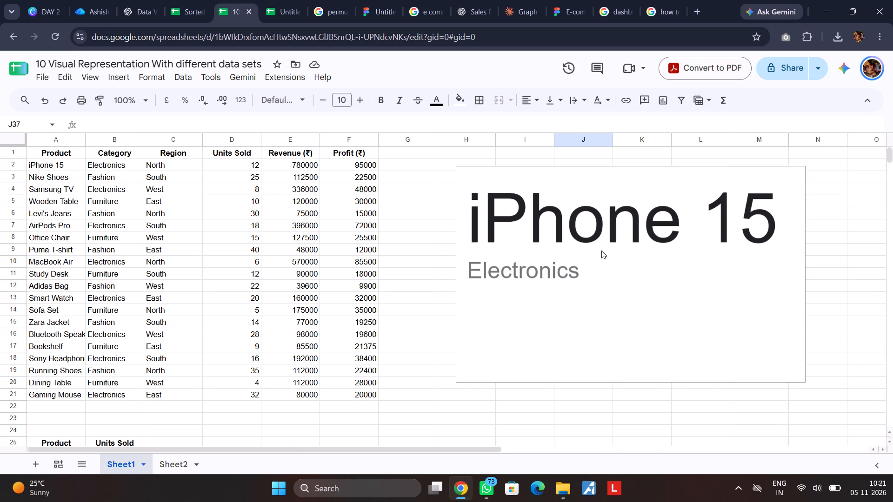
Turn on aggregation for the scorecard's Product and Category values and set the aggregate type to Count.
{"action": "left_click", "coordinate": [555, 265]}
{"action": "left_click", "coordinate": [555, 265]}
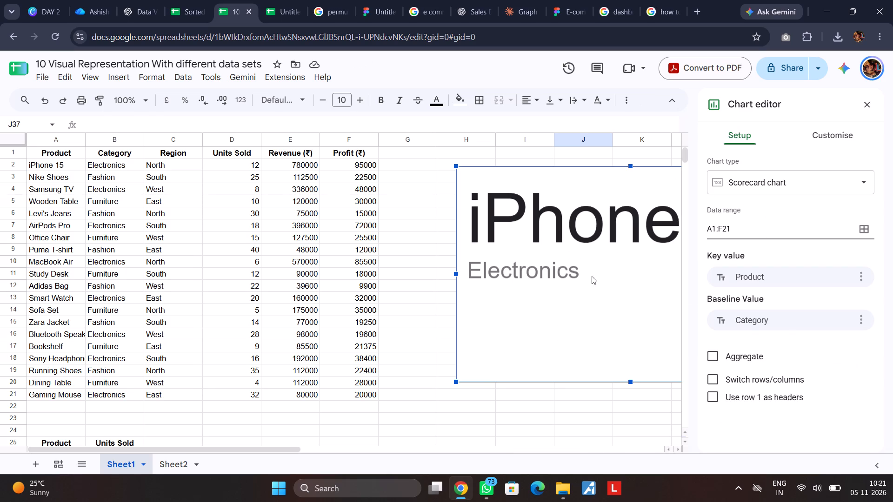
{"action": "left_click", "coordinate": [717, 353]}
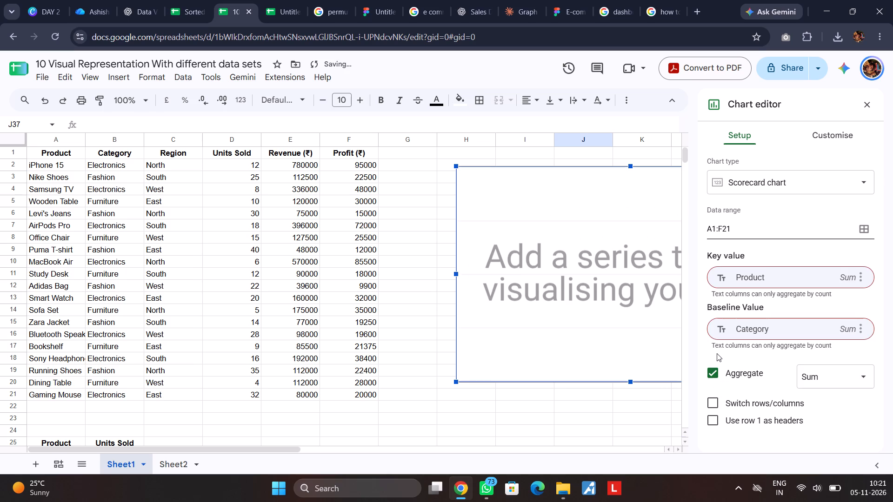
{"action": "left_click", "coordinate": [821, 377]}
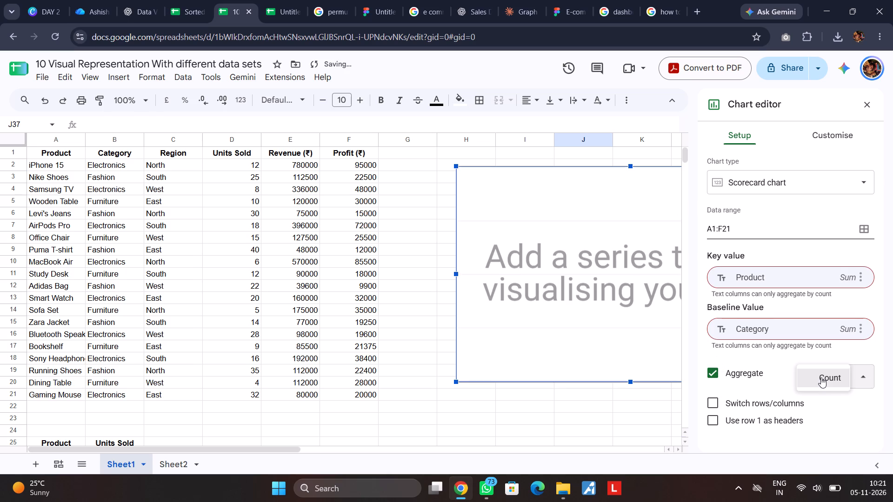
{"action": "left_click", "coordinate": [821, 377]}
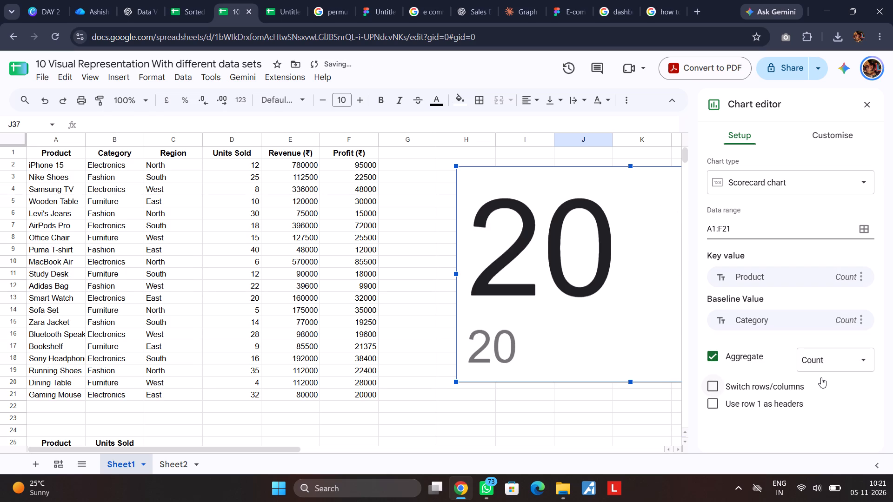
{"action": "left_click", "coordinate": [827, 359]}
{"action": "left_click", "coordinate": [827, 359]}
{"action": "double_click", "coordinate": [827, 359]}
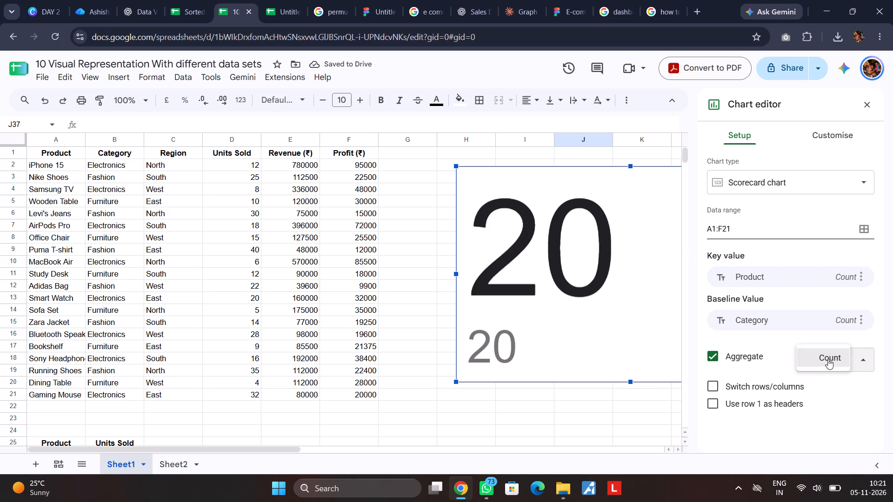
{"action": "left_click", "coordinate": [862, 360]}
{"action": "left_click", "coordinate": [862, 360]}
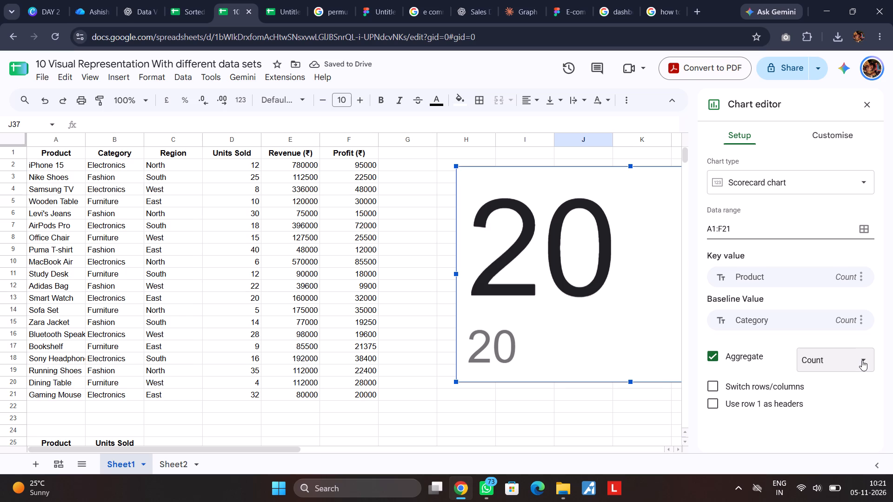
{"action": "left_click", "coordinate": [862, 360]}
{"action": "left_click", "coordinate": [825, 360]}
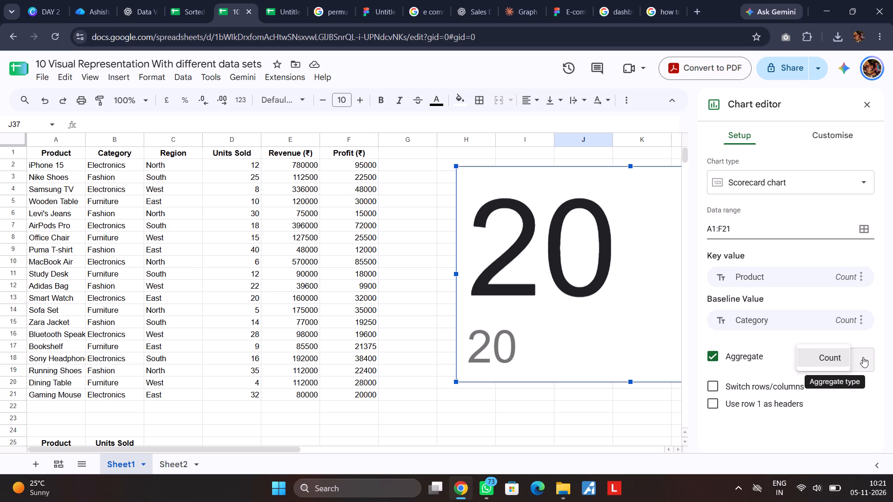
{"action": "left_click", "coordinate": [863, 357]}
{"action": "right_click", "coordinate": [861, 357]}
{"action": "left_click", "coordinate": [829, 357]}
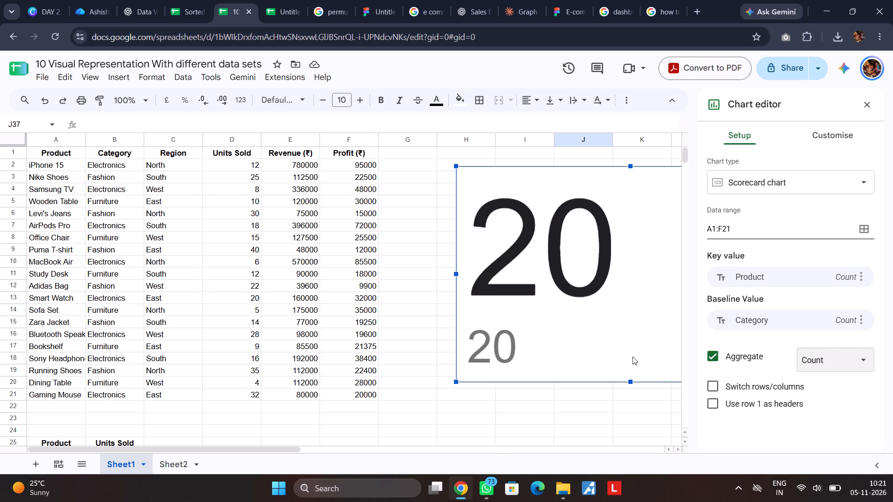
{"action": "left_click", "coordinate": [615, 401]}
Shrink the scorecard chart to a small card spanning about columns H to I and rows 2 to 7.
{"action": "left_click", "coordinate": [605, 334]}
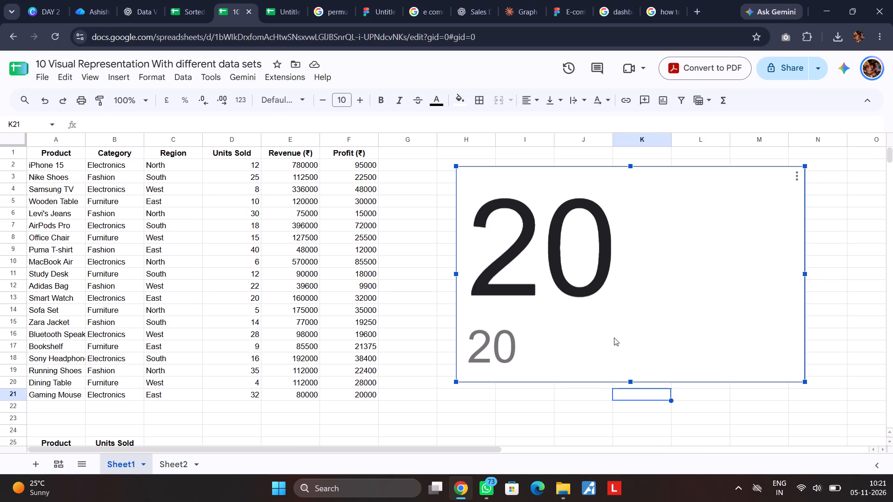
{"action": "double_click", "coordinate": [622, 343]}
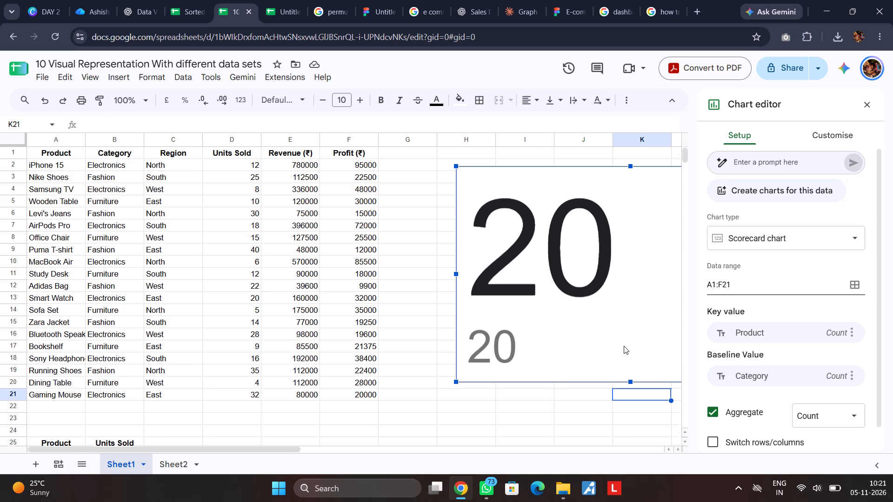
{"action": "scroll", "coordinate": [570, 396], "scroll_direction": "left", "scroll_amount": 1}
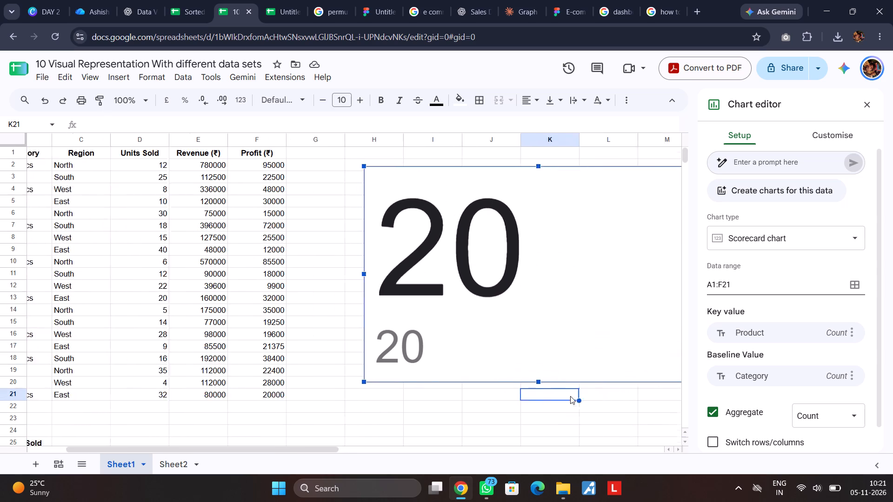
{"action": "scroll", "coordinate": [570, 396], "scroll_direction": "left", "scroll_amount": 3}
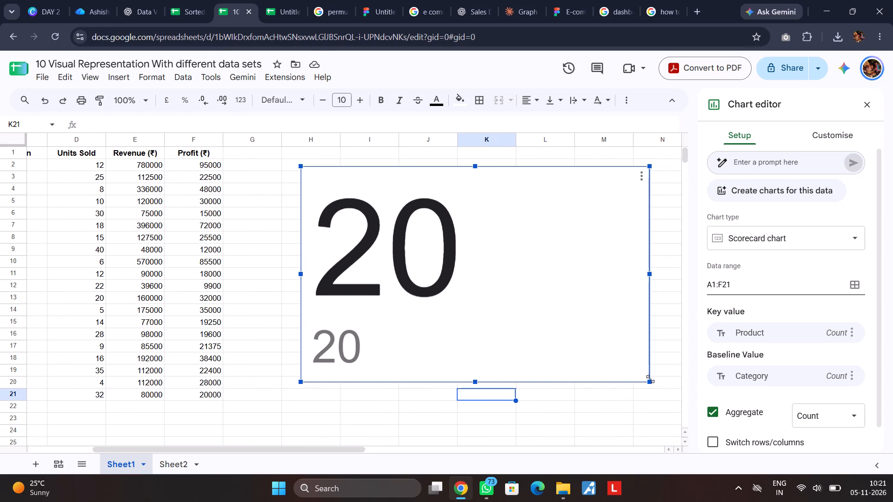
{"action": "left_click_drag", "start_coordinate": [651, 379], "coordinate": [405, 214]}
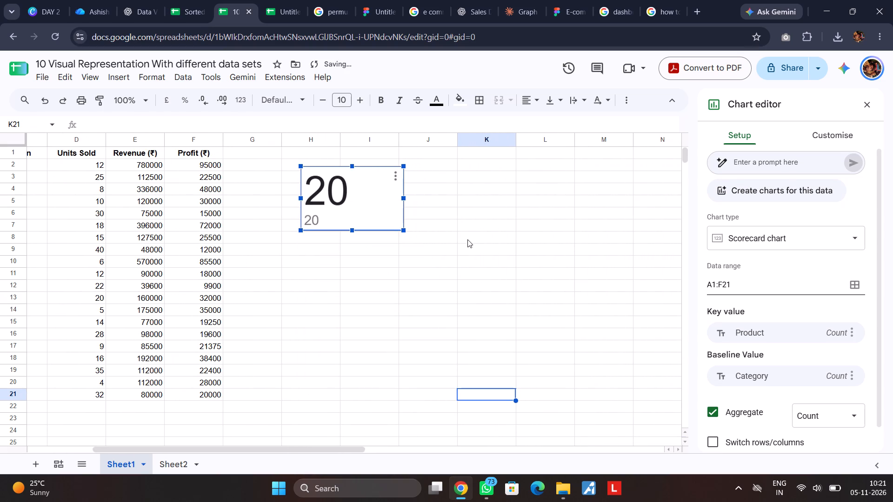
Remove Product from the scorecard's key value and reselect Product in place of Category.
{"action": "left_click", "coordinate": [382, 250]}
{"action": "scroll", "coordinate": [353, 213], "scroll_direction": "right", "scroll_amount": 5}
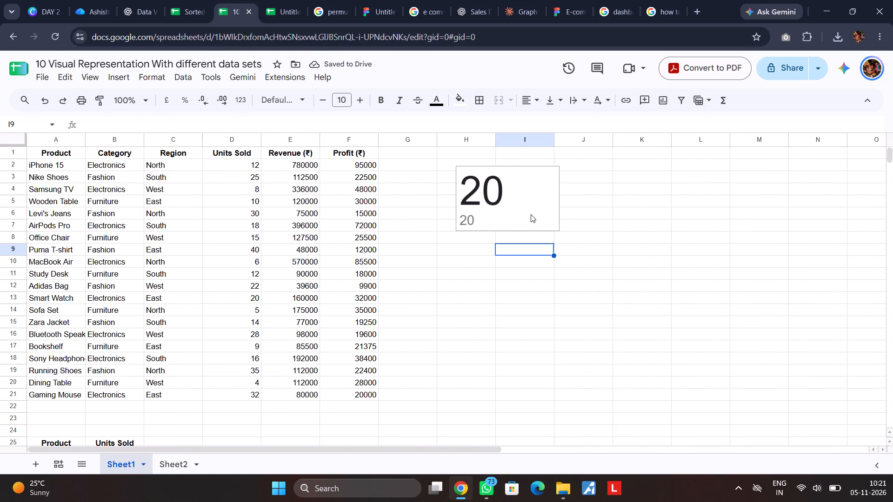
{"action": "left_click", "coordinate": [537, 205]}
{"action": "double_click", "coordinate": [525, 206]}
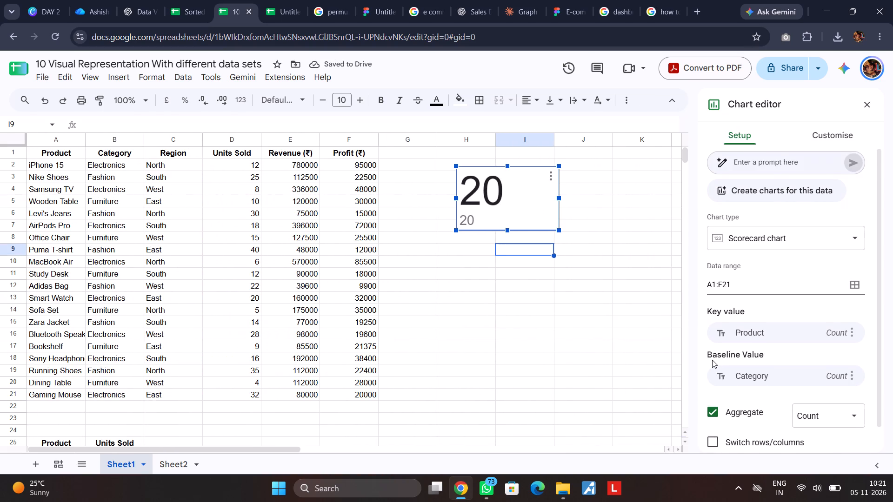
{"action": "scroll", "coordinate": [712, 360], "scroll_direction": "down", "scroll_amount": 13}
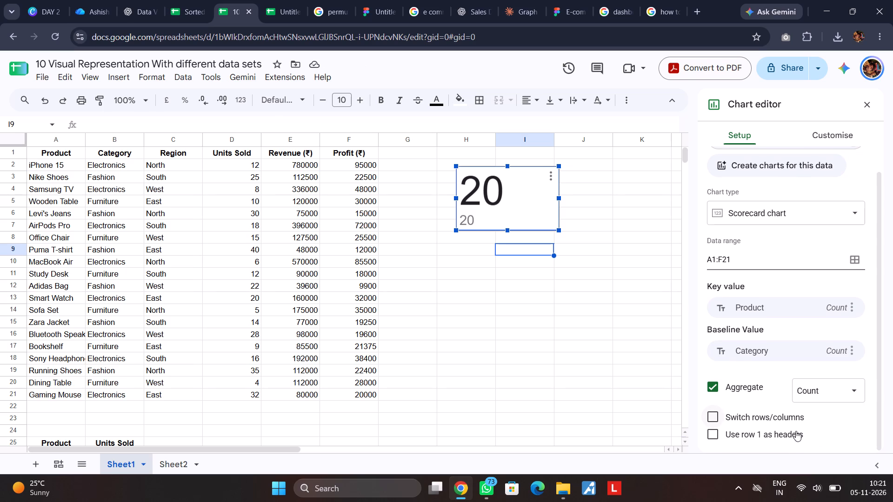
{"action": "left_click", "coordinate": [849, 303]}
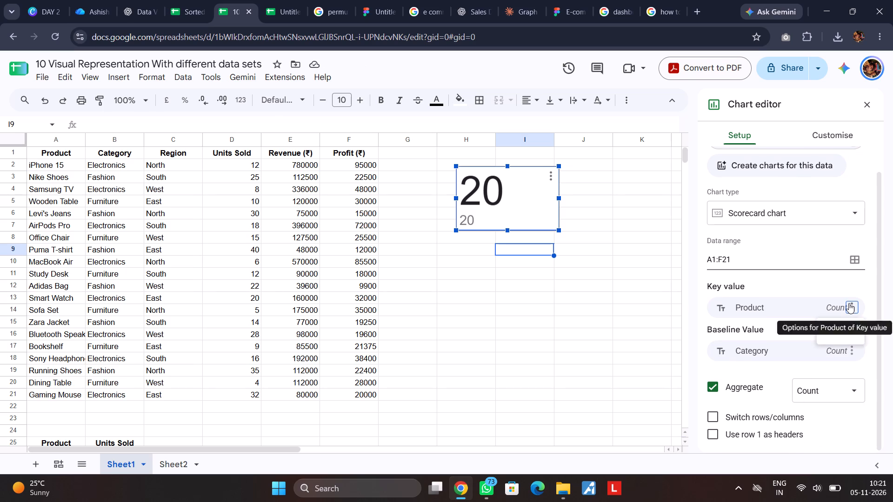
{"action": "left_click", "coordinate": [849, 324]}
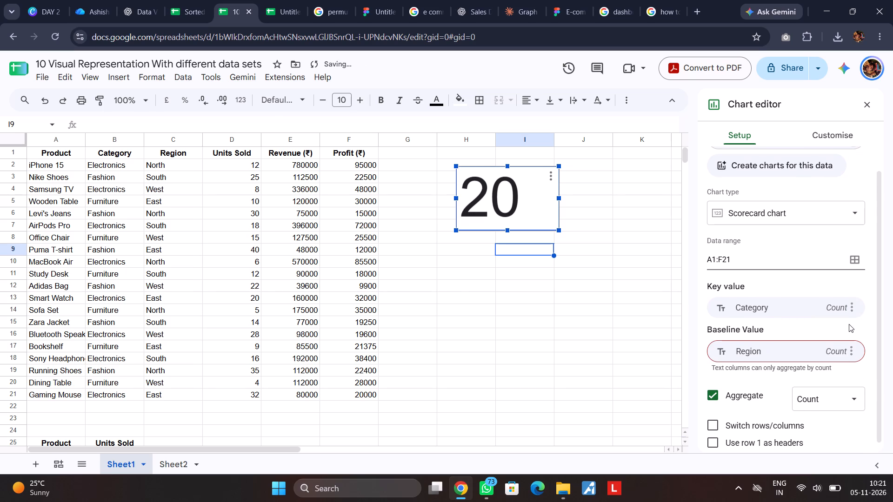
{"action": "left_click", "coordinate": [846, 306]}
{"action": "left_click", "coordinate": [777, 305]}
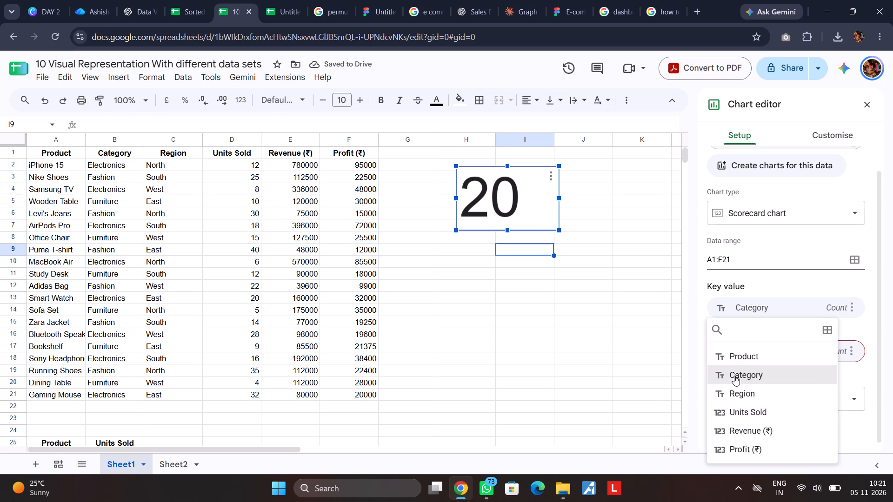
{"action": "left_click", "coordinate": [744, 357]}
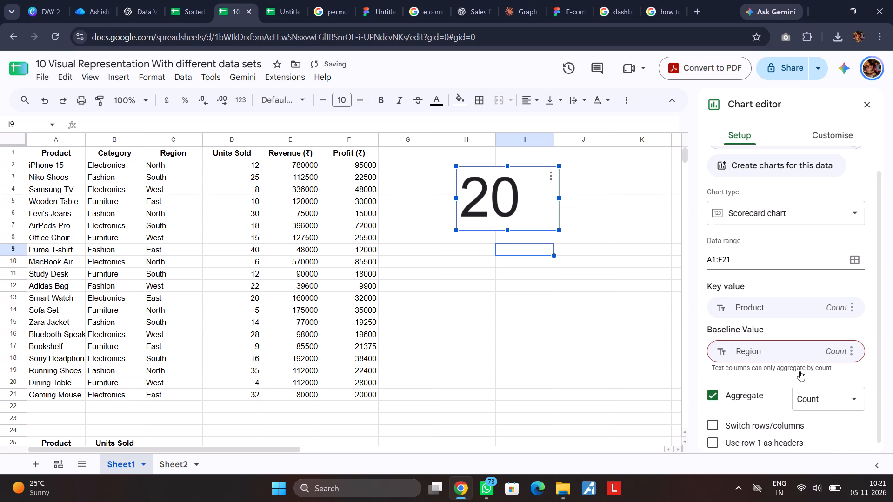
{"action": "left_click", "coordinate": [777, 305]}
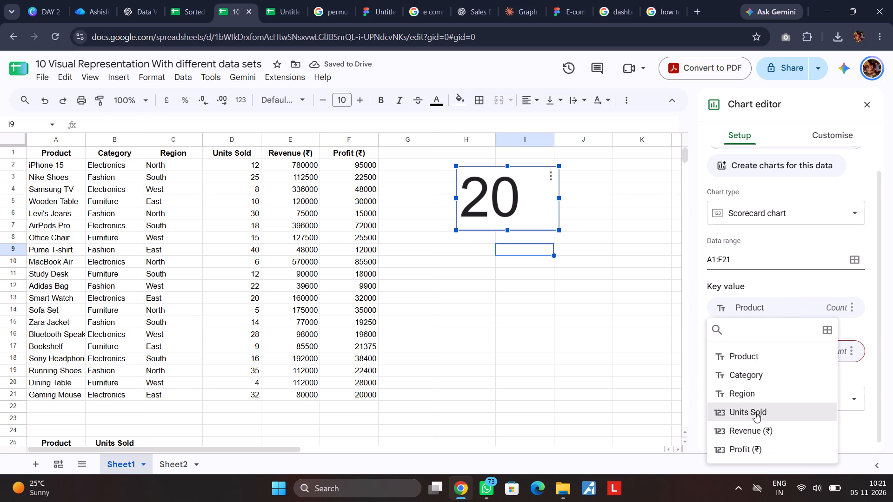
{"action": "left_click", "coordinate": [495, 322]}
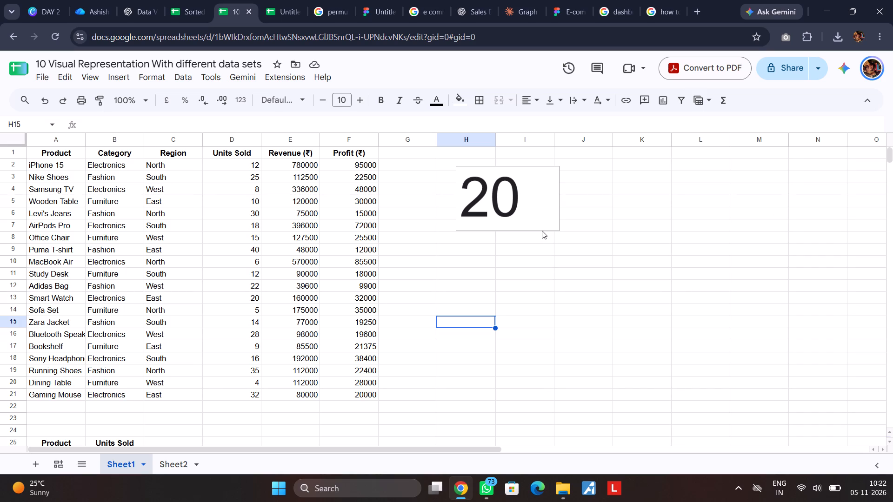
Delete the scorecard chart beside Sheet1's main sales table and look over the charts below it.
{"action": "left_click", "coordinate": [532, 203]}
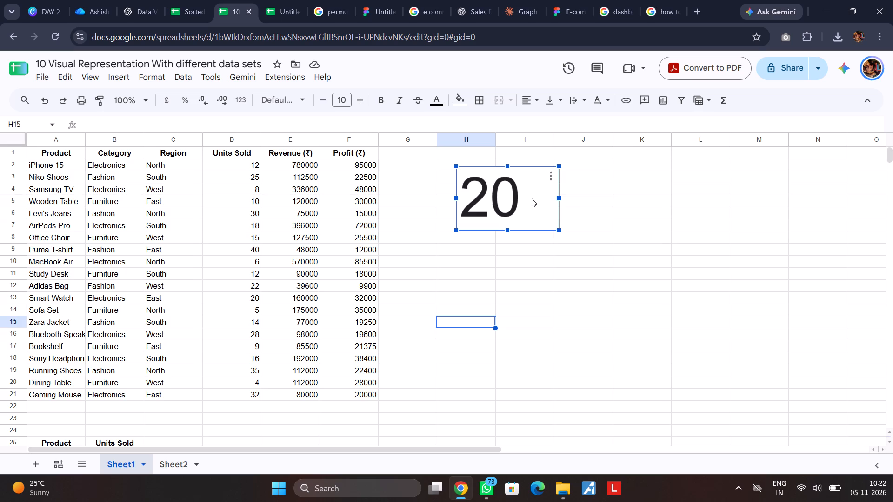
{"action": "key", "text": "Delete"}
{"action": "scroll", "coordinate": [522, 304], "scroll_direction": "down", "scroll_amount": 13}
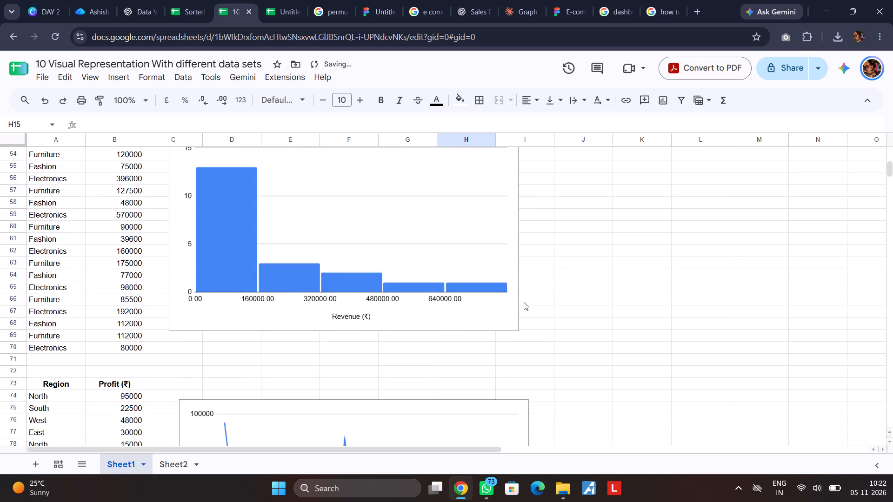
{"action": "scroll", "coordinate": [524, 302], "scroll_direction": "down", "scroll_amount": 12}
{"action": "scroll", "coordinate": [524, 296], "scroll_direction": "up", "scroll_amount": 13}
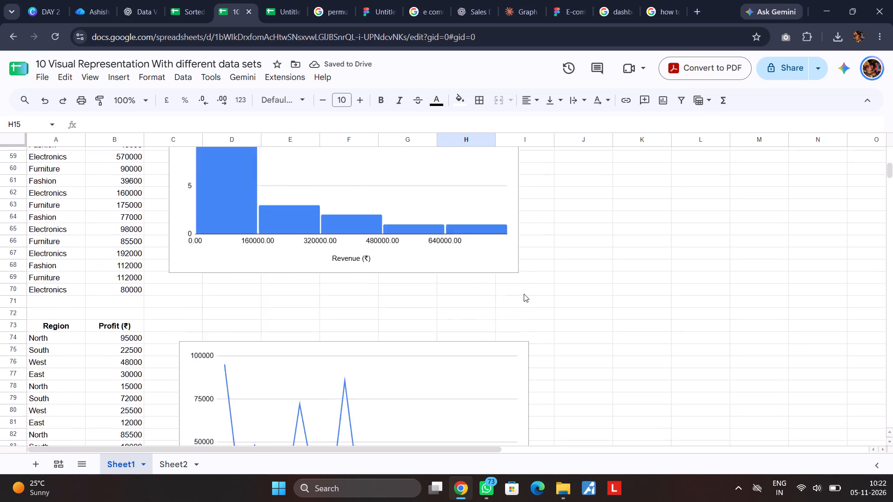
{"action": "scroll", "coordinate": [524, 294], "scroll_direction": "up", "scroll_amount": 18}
Undo the scorecard's deletion and edits back to the original clustered column-line chart beside the A1:F21 table.
{"action": "key", "text": "ctrl+z"}
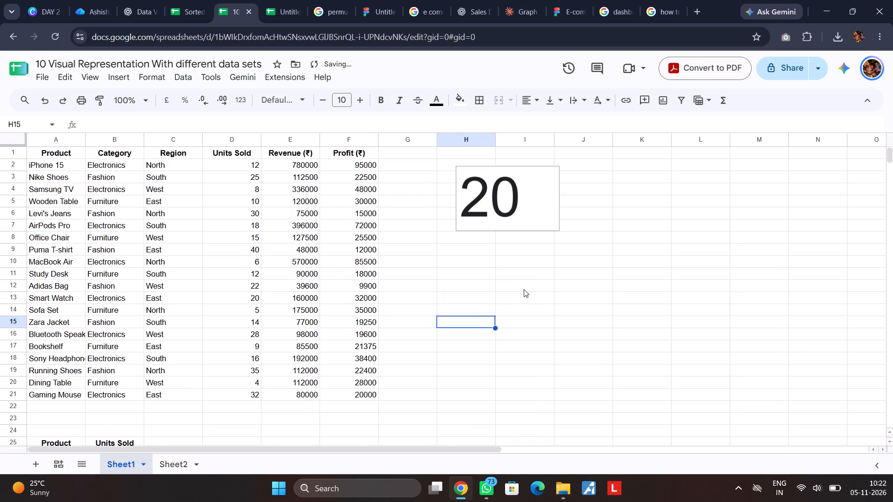
{"action": "key", "text": "ctrl+z"}
{"action": "key", "text": "ctrl+z"}
{"action": "key", "text": "ctrl+z"}
{"action": "key", "text": "ctrl+z"}
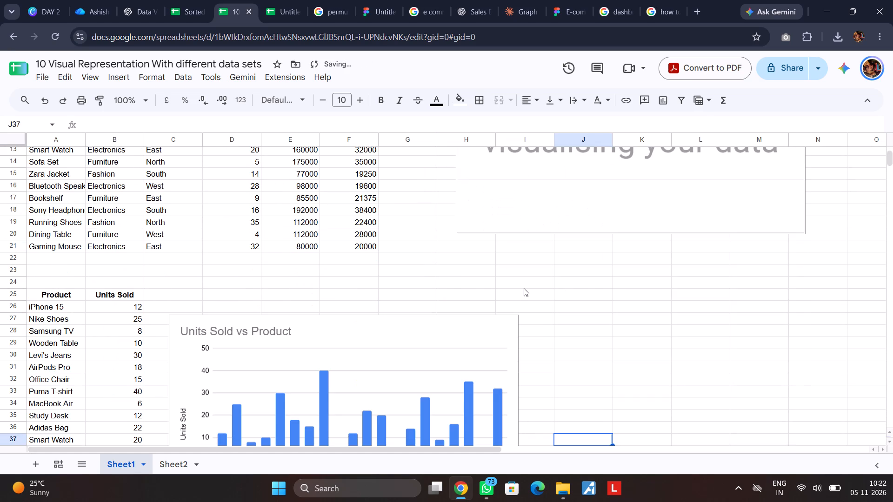
{"action": "key", "text": "ctrl+z"}
{"action": "key", "text": "ctrl+z"}
{"action": "left_click", "coordinate": [584, 296]}
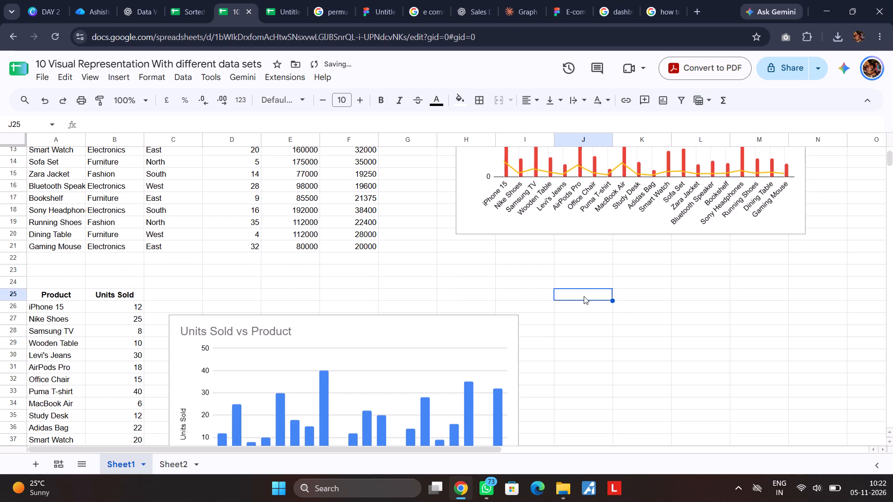
{"action": "scroll", "coordinate": [527, 274], "scroll_direction": "up", "scroll_amount": 5}
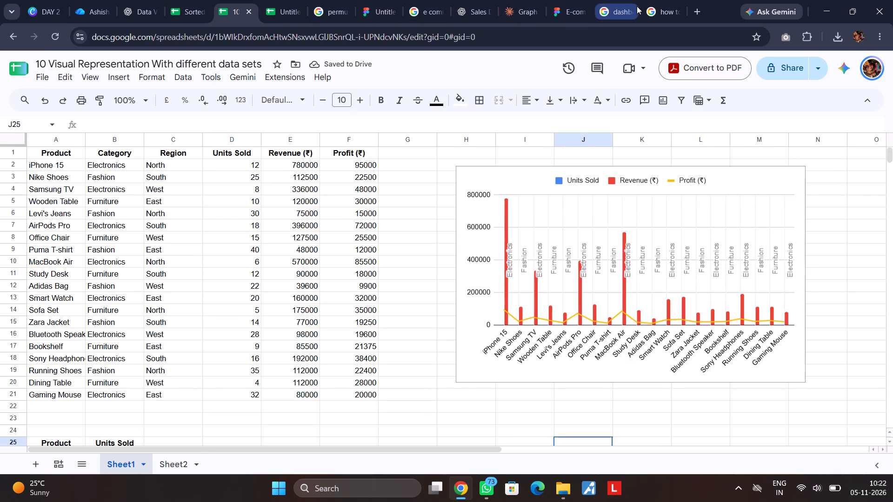
Open the YouTube video "Interactive dashboards in Google sheets" from the watch history and view its Card visuals section on scorecards.
{"action": "left_click", "coordinate": [693, 10]}
{"action": "left_click", "coordinate": [452, 308]}
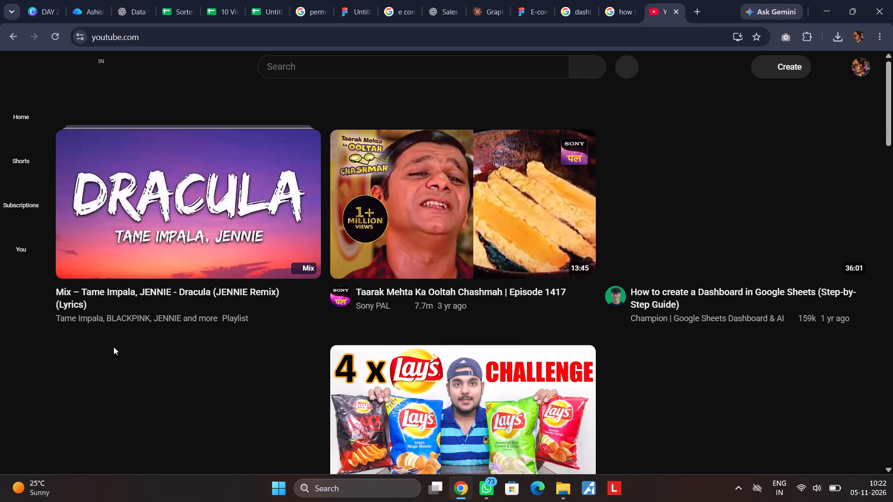
{"action": "left_click", "coordinate": [22, 238]}
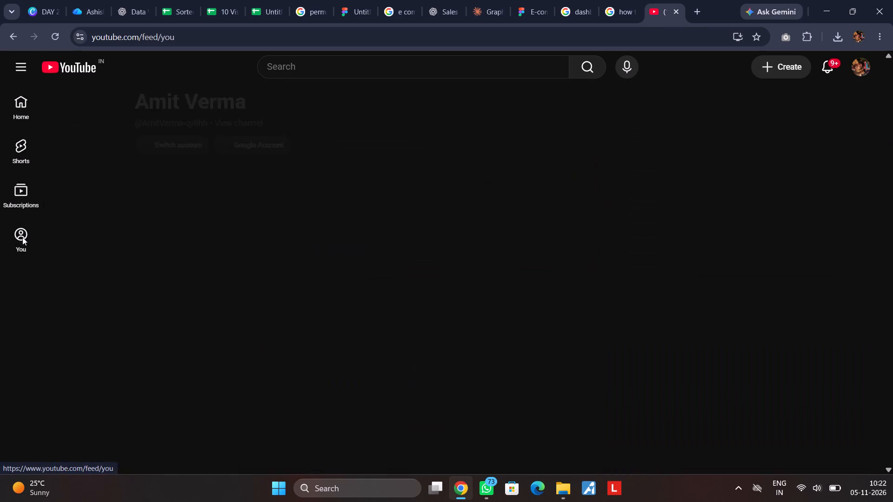
{"action": "left_click", "coordinate": [162, 251]}
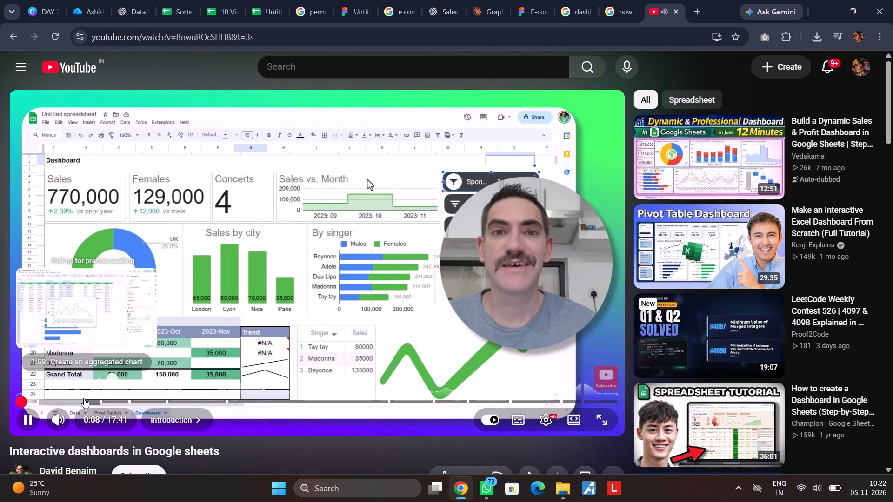
{"action": "left_click", "coordinate": [107, 399]}
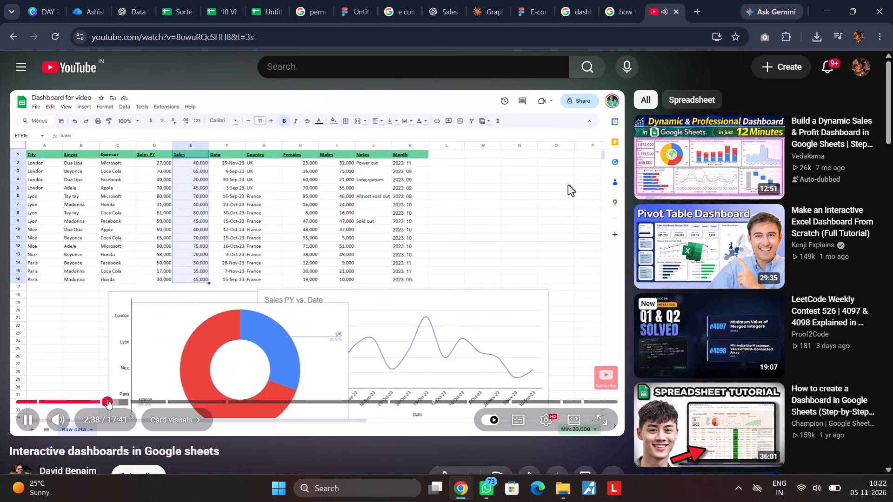
{"action": "left_click", "coordinate": [103, 399]}
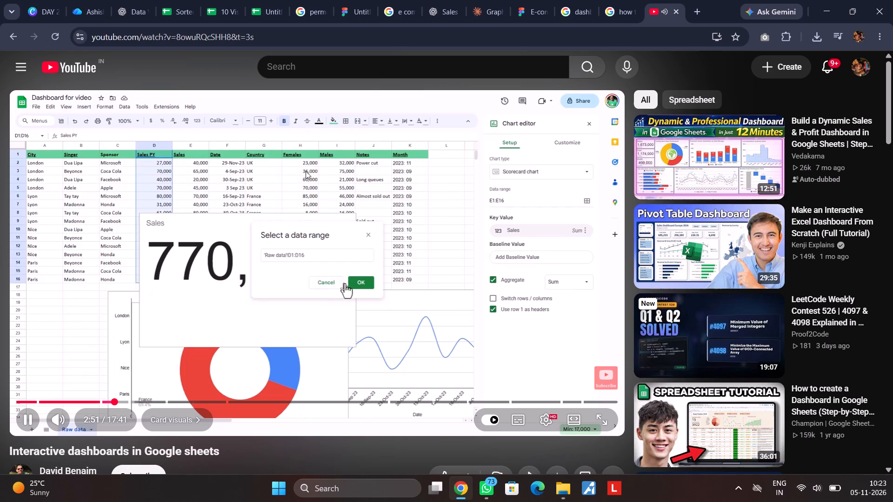
{"action": "left_click", "coordinate": [246, 229]}
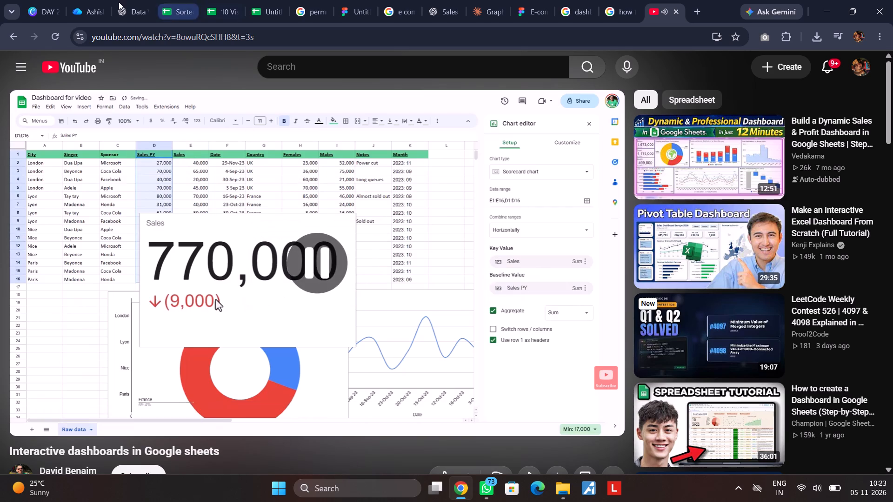
Back in the spreadsheet, insert a chart from Sheet1's Revenue (₹) column, E1:E21, and make it a Scorecard chart.
{"action": "left_click", "coordinate": [207, 7]}
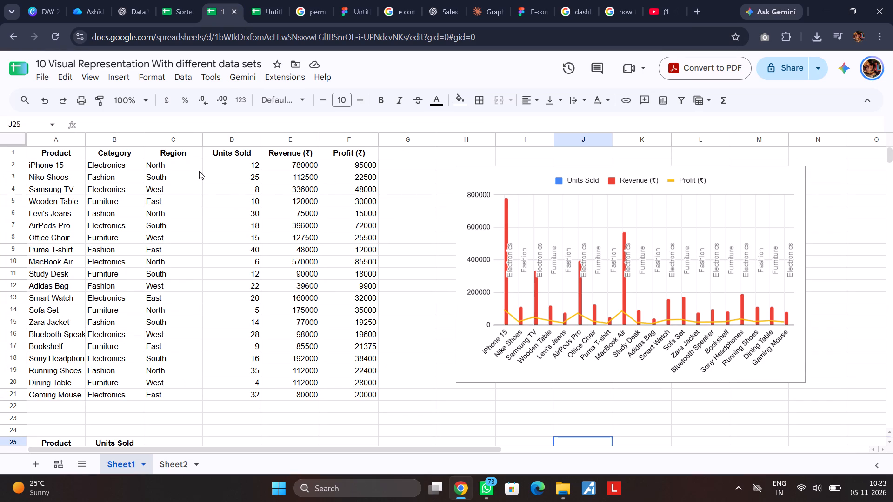
{"action": "left_click_drag", "start_coordinate": [296, 153], "coordinate": [305, 271]}
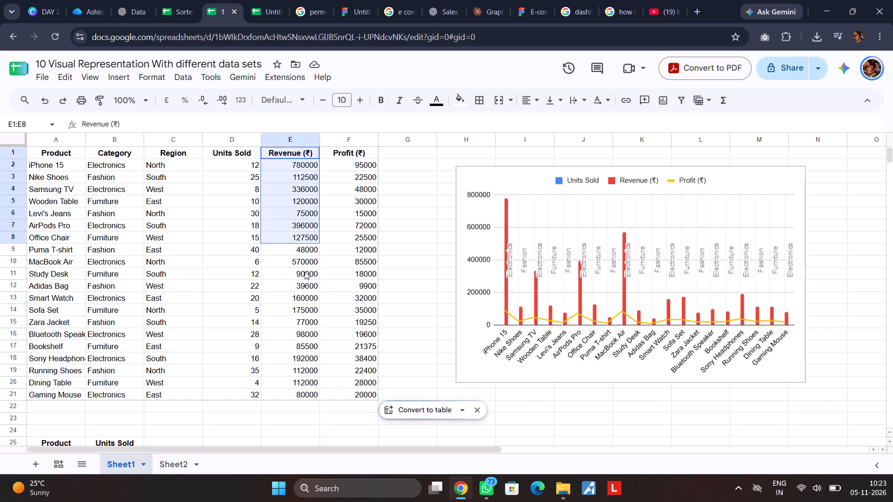
{"action": "left_click_drag", "start_coordinate": [305, 271], "coordinate": [313, 396]}
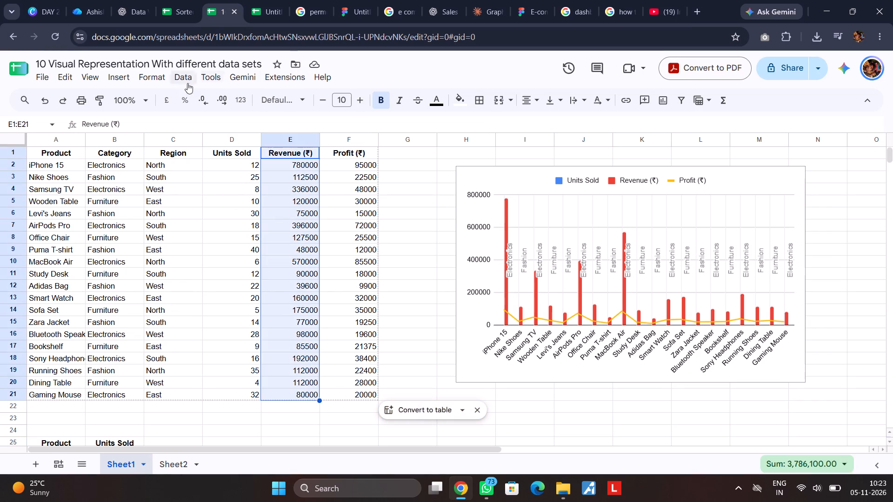
{"action": "left_click", "coordinate": [114, 75]}
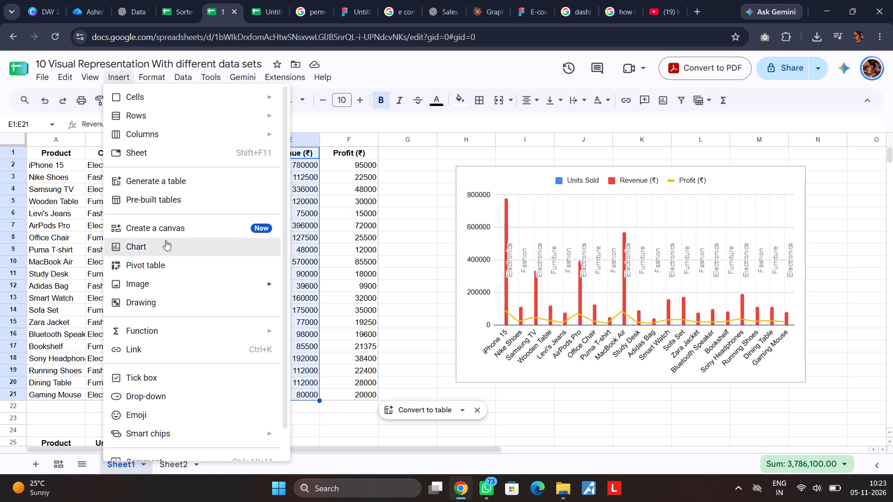
{"action": "left_click", "coordinate": [162, 248]}
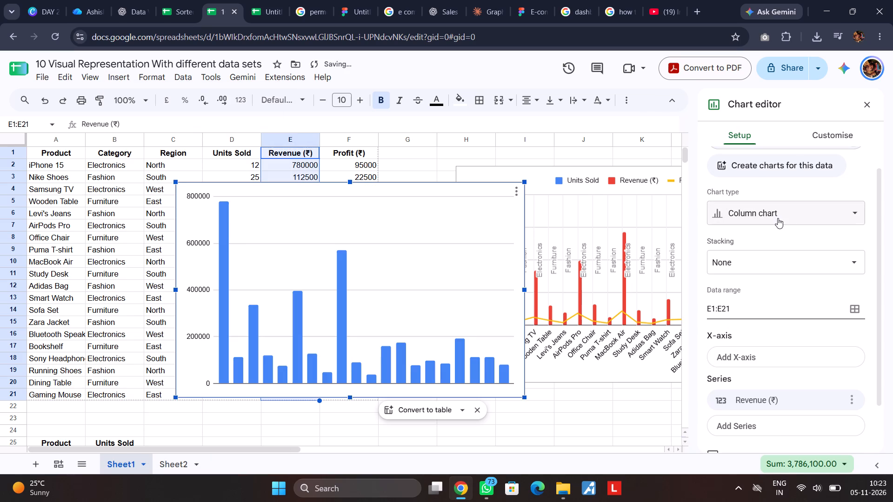
{"action": "left_click", "coordinate": [786, 217]}
{"action": "scroll", "coordinate": [771, 355], "scroll_direction": "down", "scroll_amount": 14}
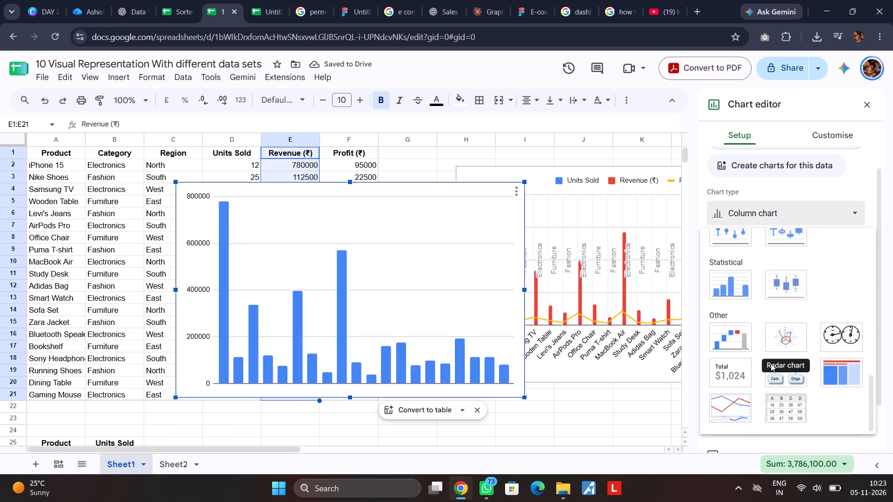
{"action": "left_click", "coordinate": [732, 369]}
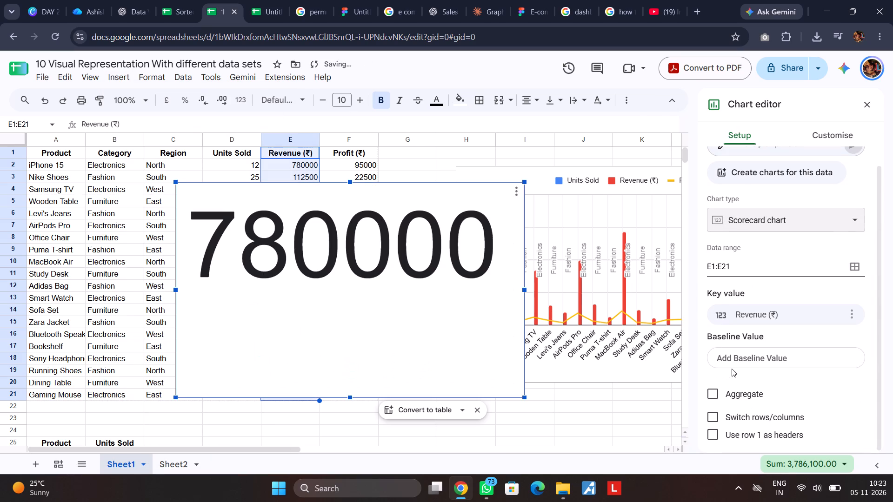
Add Revenue (₹) as the scorecard's baseline value and turn on aggregation by Sum.
{"action": "left_click", "coordinate": [773, 360]}
{"action": "left_click", "coordinate": [761, 404]}
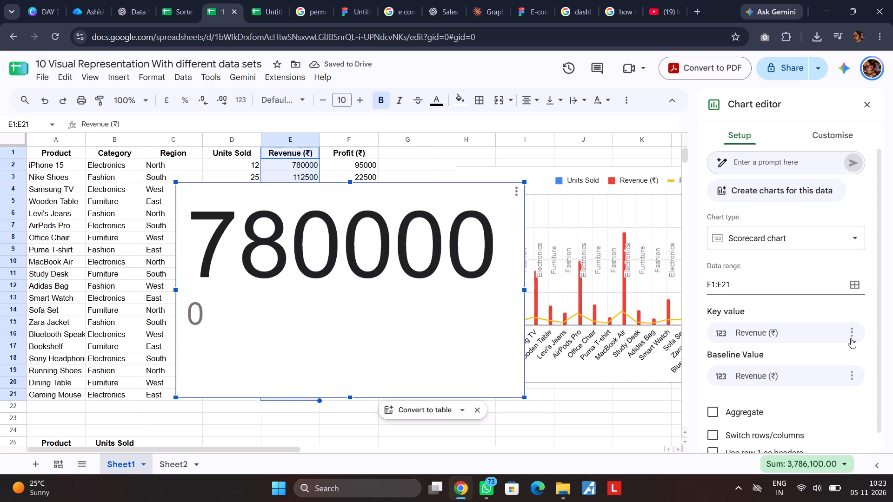
{"action": "left_click", "coordinate": [852, 377]}
{"action": "left_click", "coordinate": [852, 377]}
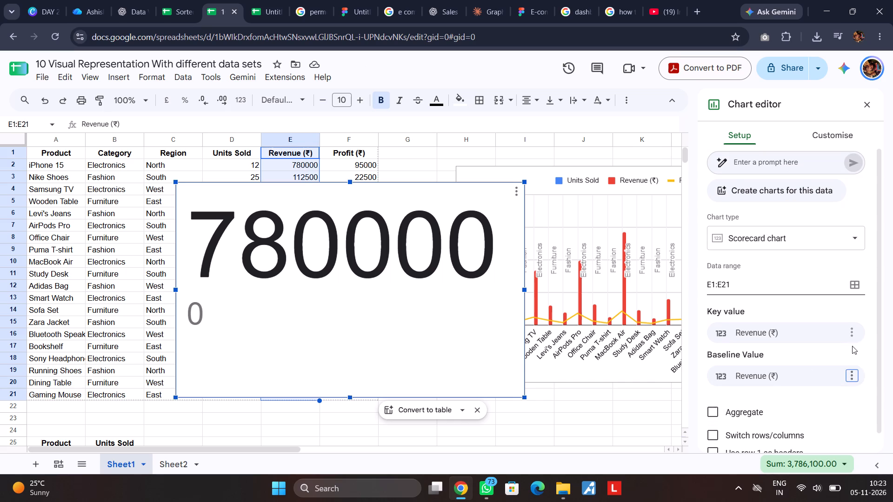
{"action": "left_click", "coordinate": [853, 334]}
{"action": "left_click", "coordinate": [853, 334]}
{"action": "scroll", "coordinate": [816, 402], "scroll_direction": "down", "scroll_amount": 2}
{"action": "left_click", "coordinate": [718, 393]}
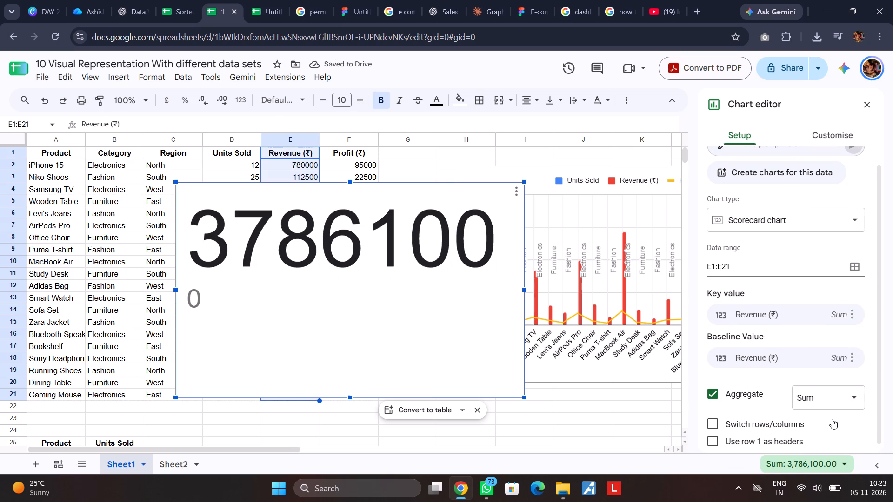
{"action": "scroll", "coordinate": [832, 419], "scroll_direction": "down", "scroll_amount": 3}
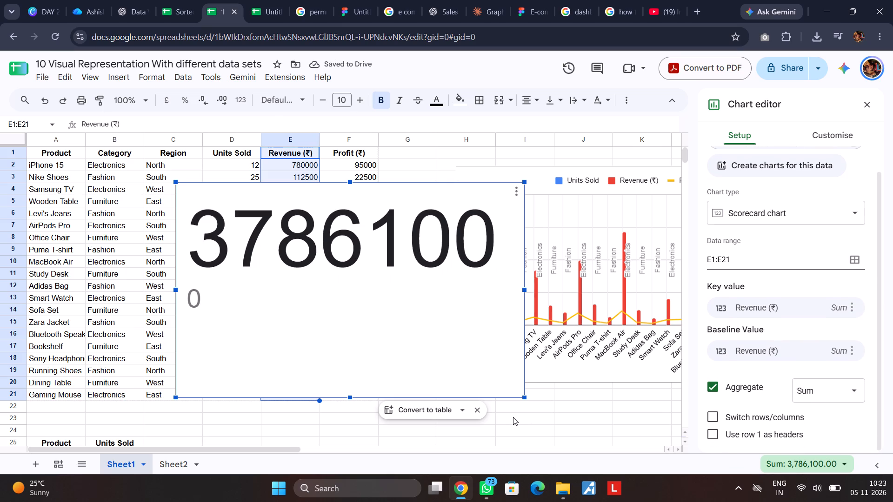
Move the Revenue scorecard off the data table so it starts at about column G, row 4.
{"action": "left_click_drag", "start_coordinate": [396, 191], "coordinate": [522, 268]}
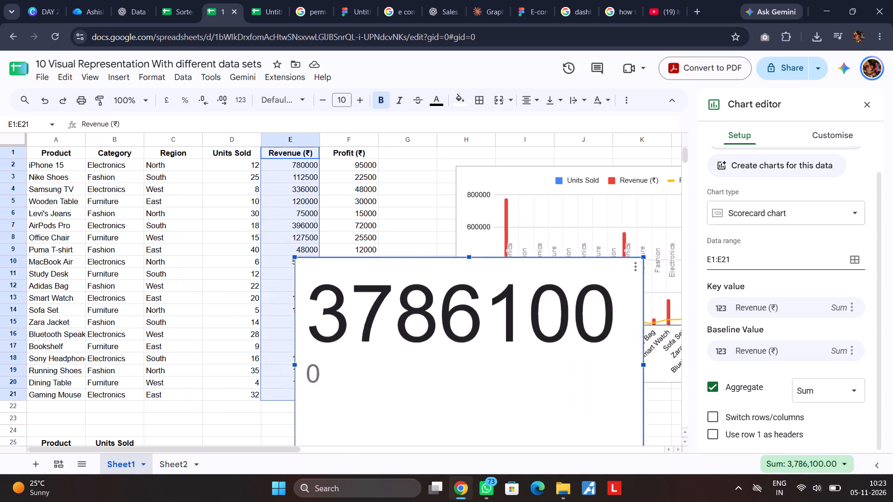
{"action": "left_click_drag", "start_coordinate": [522, 268], "coordinate": [629, 205]}
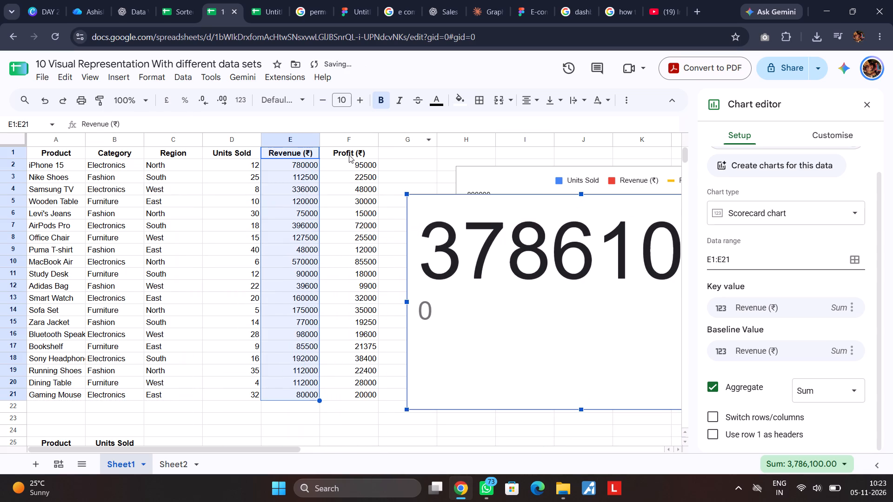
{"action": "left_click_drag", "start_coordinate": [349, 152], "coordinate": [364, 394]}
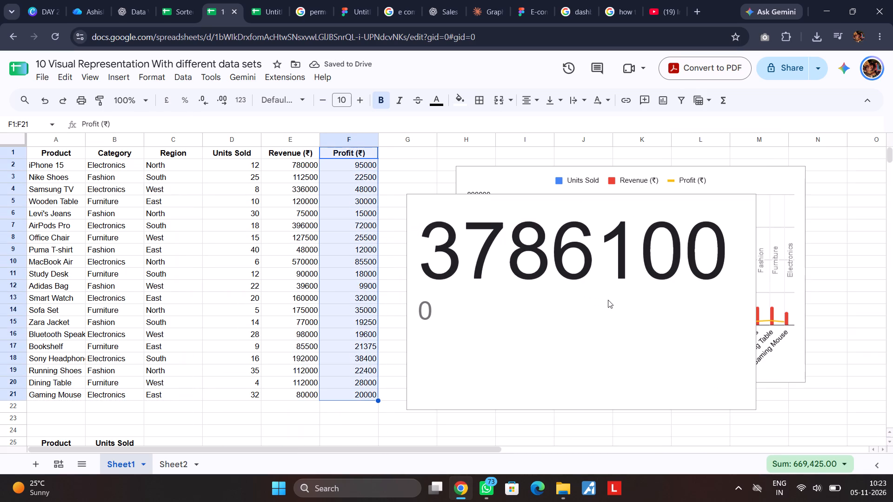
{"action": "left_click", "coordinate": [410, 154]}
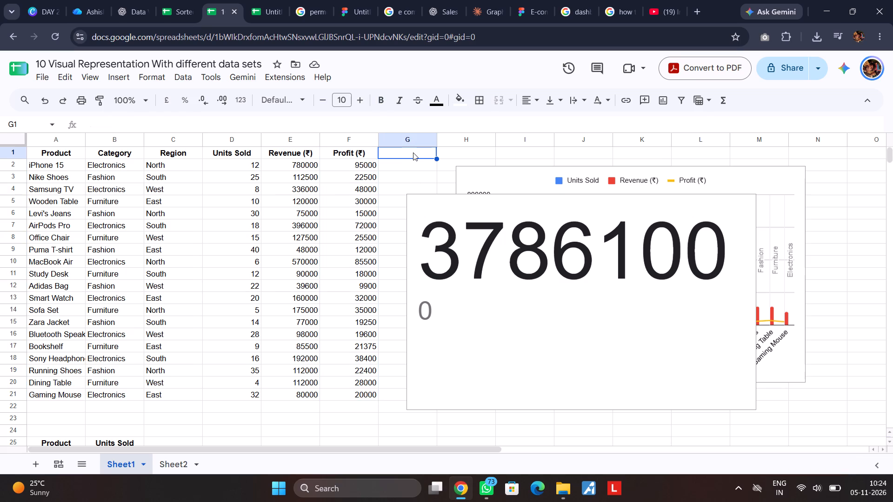
Move the Revenue scorecard on Sheet1 back over the data table, starting at about column C, row 4.
{"action": "left_click", "coordinate": [556, 198]}
{"action": "left_click_drag", "start_coordinate": [567, 204], "coordinate": [329, 221]}
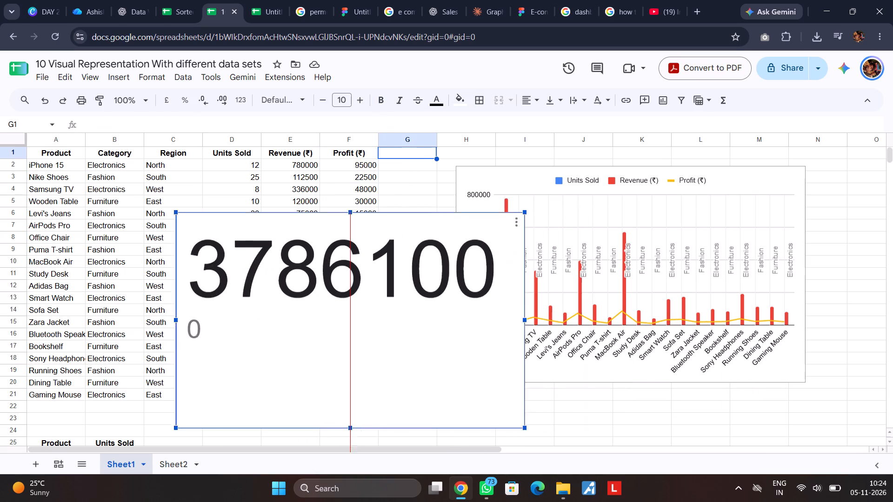
{"action": "left_click_drag", "start_coordinate": [329, 221], "coordinate": [328, 202]}
{"action": "left_click", "coordinate": [186, 315]}
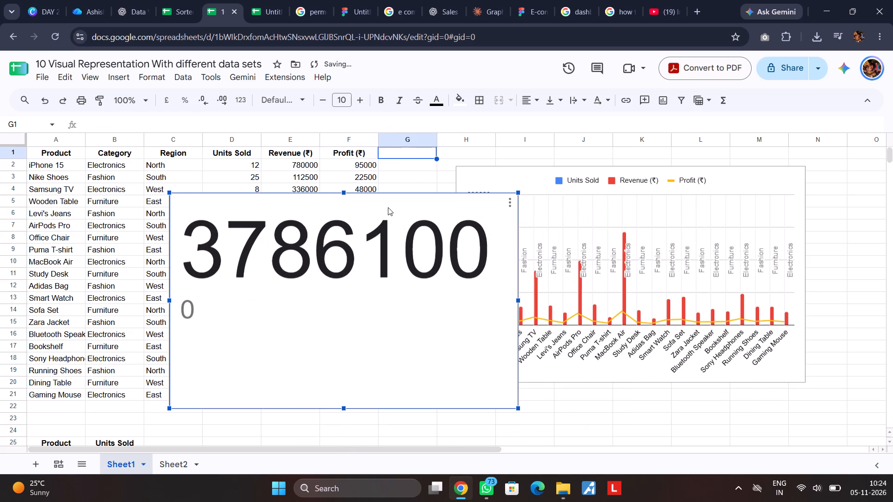
Remove Revenue (₹) from the scorecard's baseline value.
{"action": "left_click", "coordinate": [388, 206]}
{"action": "left_click", "coordinate": [388, 205]}
{"action": "scroll", "coordinate": [764, 344], "scroll_direction": "down", "scroll_amount": 4}
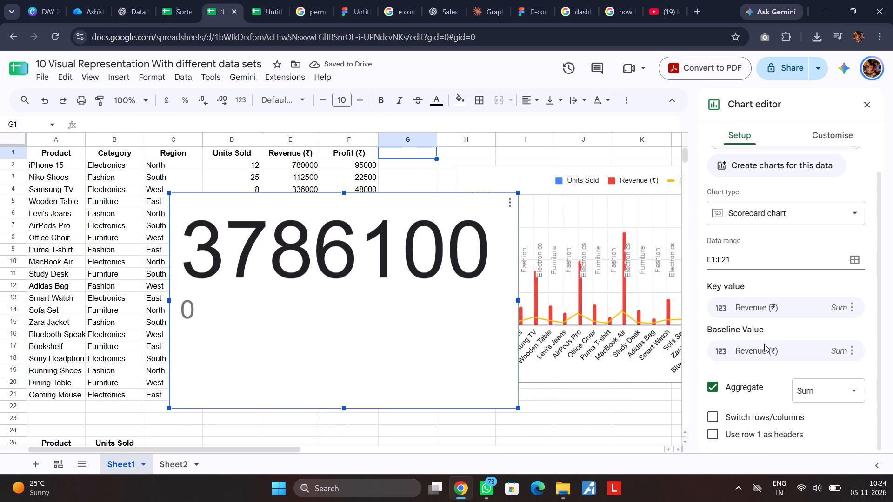
{"action": "left_click", "coordinate": [849, 350]}
{"action": "left_click", "coordinate": [846, 375]}
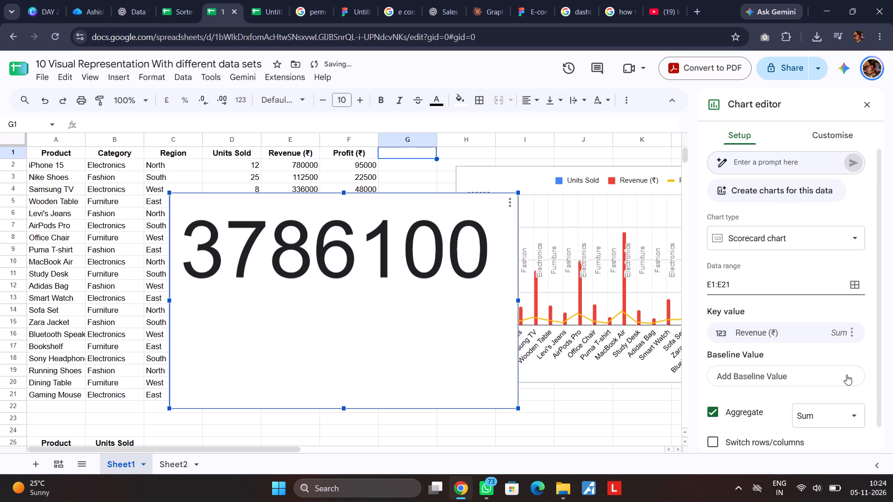
Shorten the Revenue scorecard so its lower edge ends at about row 20.
{"action": "left_click_drag", "start_coordinate": [345, 409], "coordinate": [347, 337]}
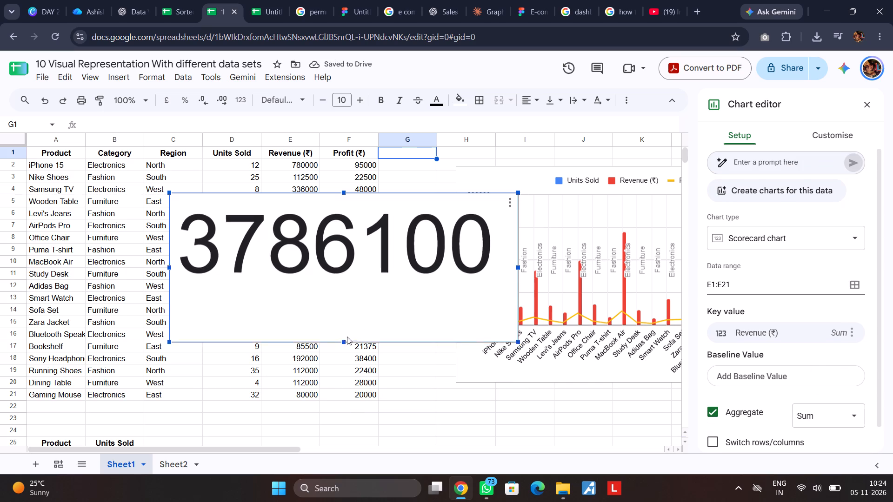
{"action": "left_click_drag", "start_coordinate": [347, 337], "coordinate": [359, 318]}
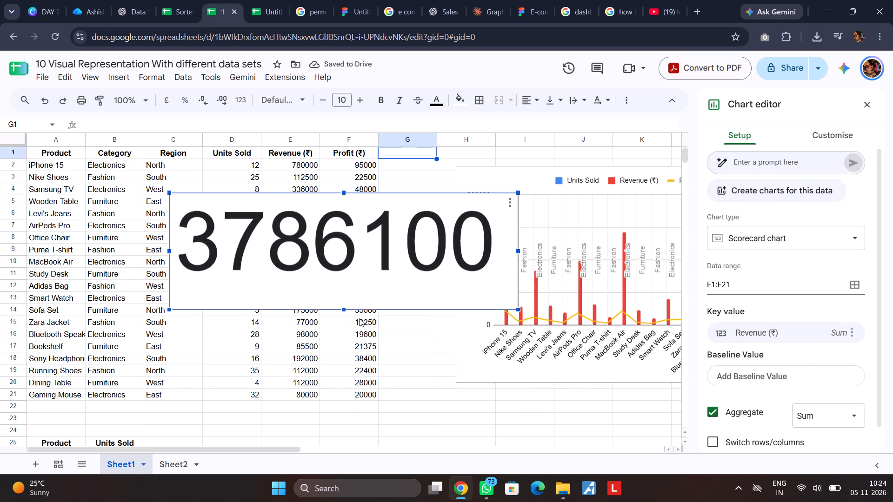
{"action": "left_click_drag", "start_coordinate": [359, 318], "coordinate": [350, 388]}
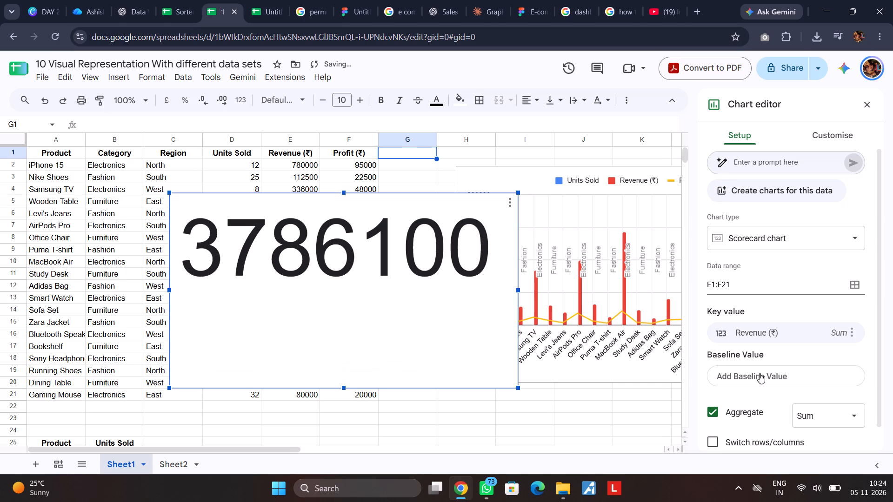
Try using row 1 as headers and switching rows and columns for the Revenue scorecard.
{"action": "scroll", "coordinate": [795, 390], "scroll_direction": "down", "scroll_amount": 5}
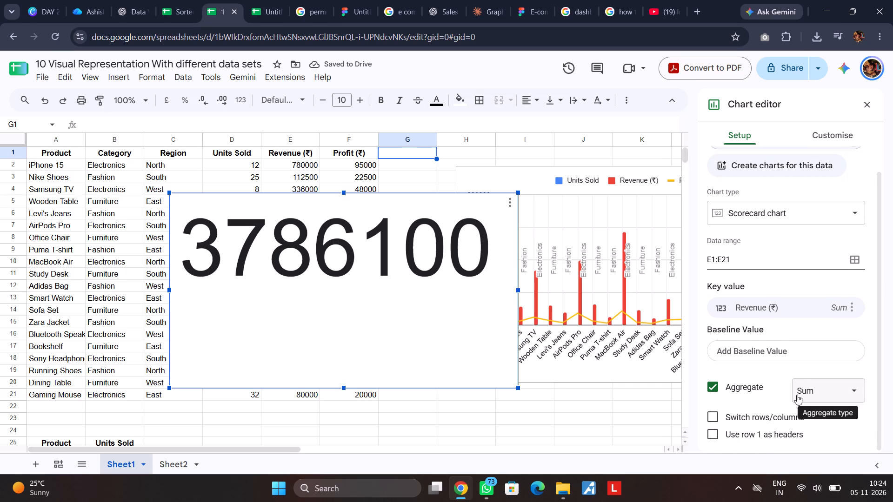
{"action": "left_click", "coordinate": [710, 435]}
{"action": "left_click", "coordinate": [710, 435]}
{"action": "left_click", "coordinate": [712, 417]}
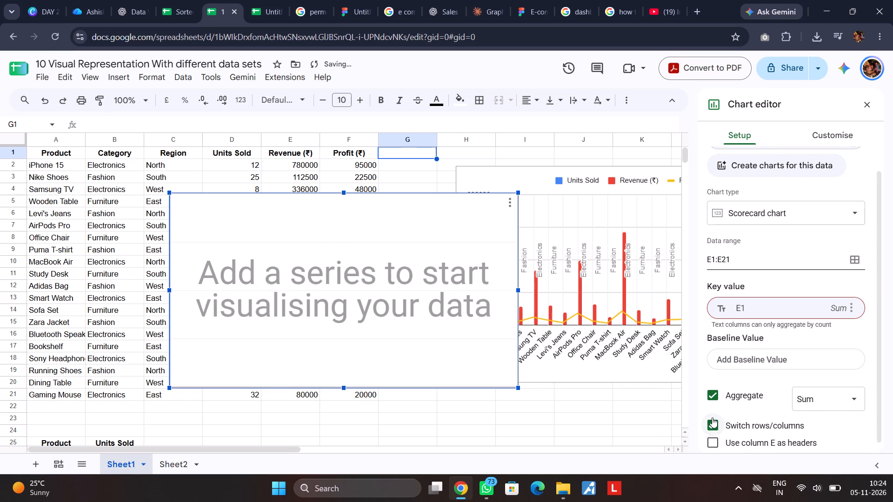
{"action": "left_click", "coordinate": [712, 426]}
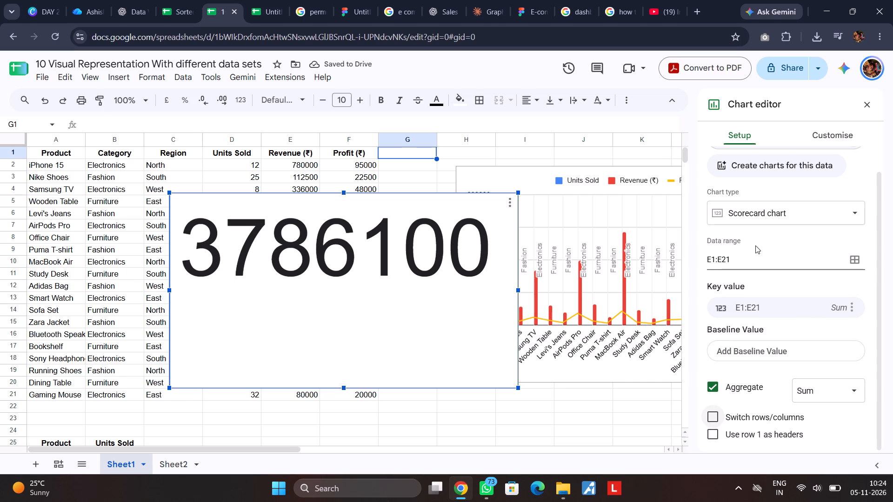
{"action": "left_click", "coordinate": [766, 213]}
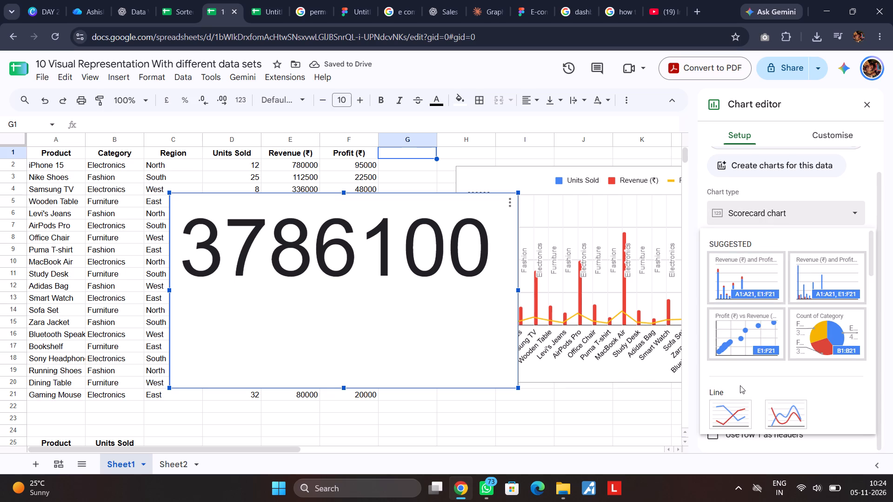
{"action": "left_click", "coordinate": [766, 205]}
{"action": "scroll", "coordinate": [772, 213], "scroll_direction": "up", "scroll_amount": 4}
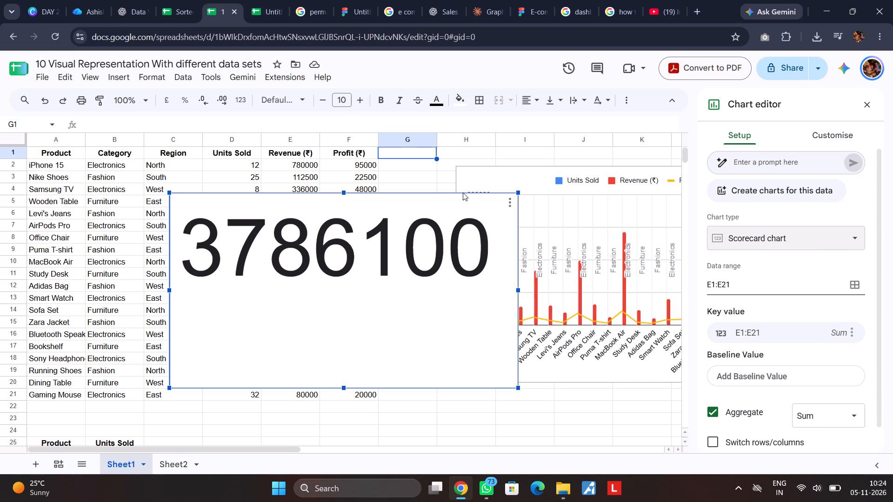
Copy the Revenue scorecard from Sheet1 and paste it into Sheet2 at cell C20.
{"action": "left_click", "coordinate": [375, 296]}
{"action": "key", "text": "ctrl+c"}
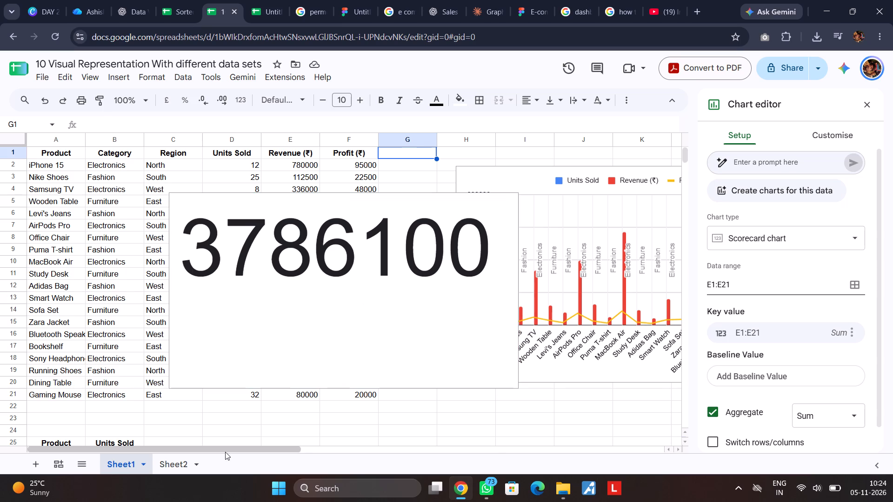
{"action": "left_click", "coordinate": [174, 462]}
{"action": "left_click", "coordinate": [175, 343]}
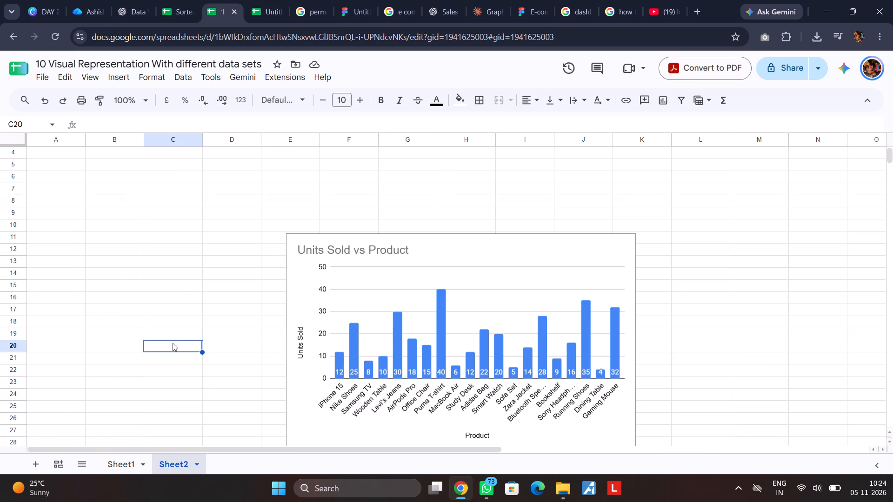
{"action": "key", "text": "ctrl+v"}
Shrink the pasted scorecard to about two columns by five rows and move it up to columns A to C, around rows 7 to 11.
{"action": "left_click_drag", "start_coordinate": [392, 382], "coordinate": [247, 319]}
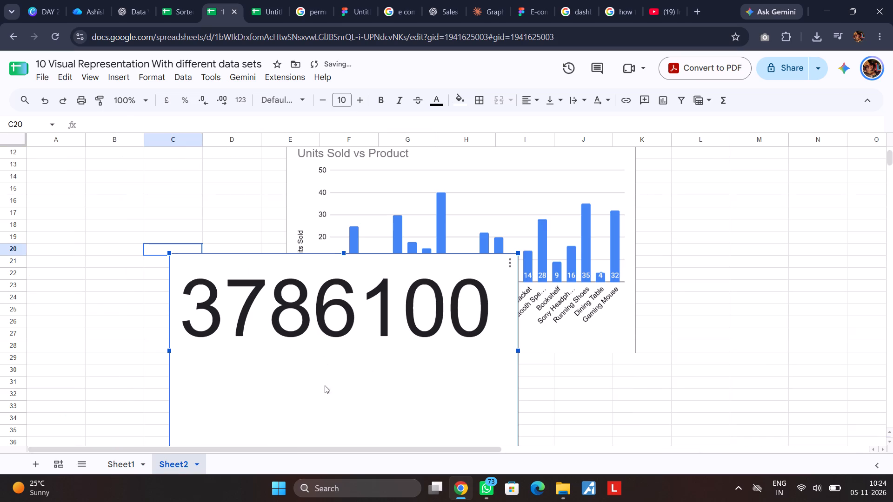
{"action": "scroll", "coordinate": [451, 376], "scroll_direction": "down", "scroll_amount": 2}
{"action": "left_click_drag", "start_coordinate": [518, 330], "coordinate": [273, 160]}
{"action": "scroll", "coordinate": [272, 244], "scroll_direction": "up", "scroll_amount": 4}
{"action": "left_click_drag", "start_coordinate": [243, 419], "coordinate": [111, 208]}
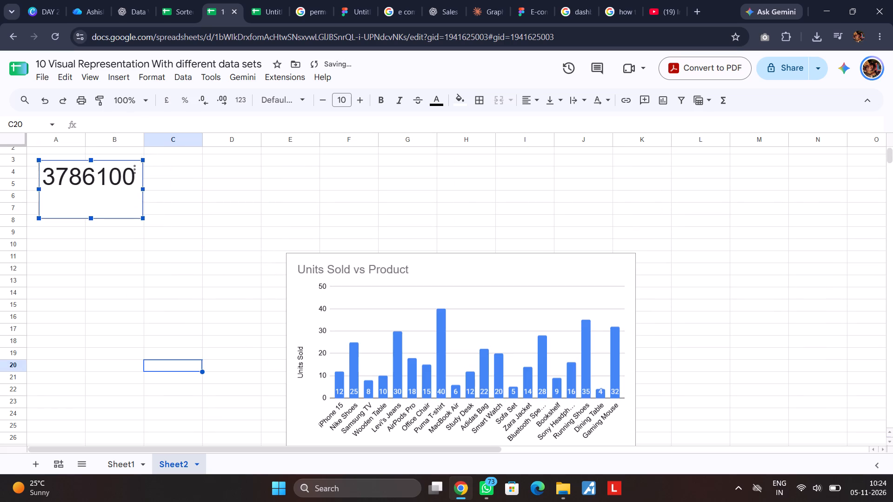
{"action": "left_click_drag", "start_coordinate": [111, 208], "coordinate": [104, 210]}
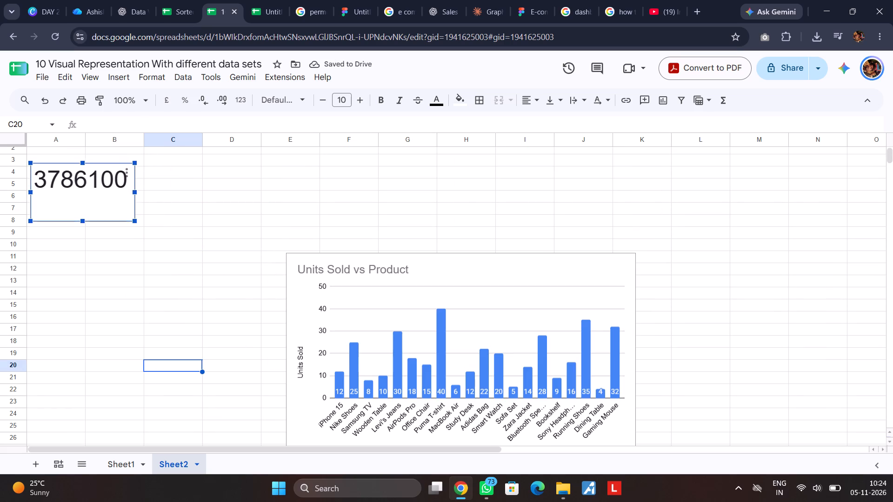
{"action": "left_click_drag", "start_coordinate": [104, 210], "coordinate": [128, 248]}
Enter the title "e commerce dashboard" in cell A1 of Sheet2.
{"action": "scroll", "coordinate": [257, 232], "scroll_direction": "up", "scroll_amount": 5}
{"action": "left_click", "coordinate": [63, 155]}
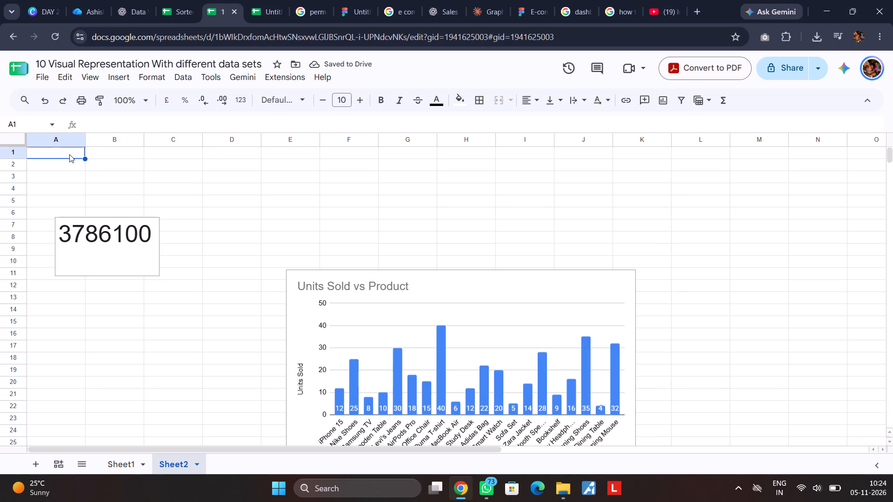
{"action": "key", "text": "e"}
{"action": "key", "text": "space"}
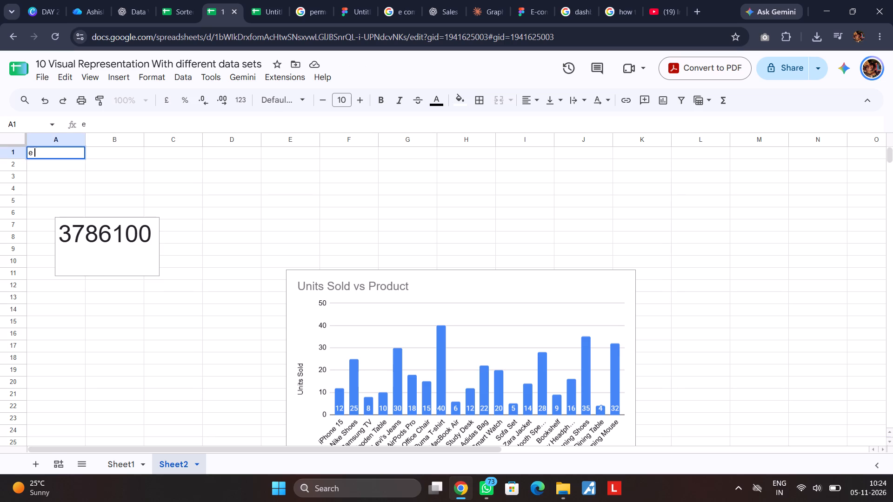
{"action": "type", "text": "commerce"}
{"action": "key", "text": "space"}
{"action": "type", "text": "dashboard"}
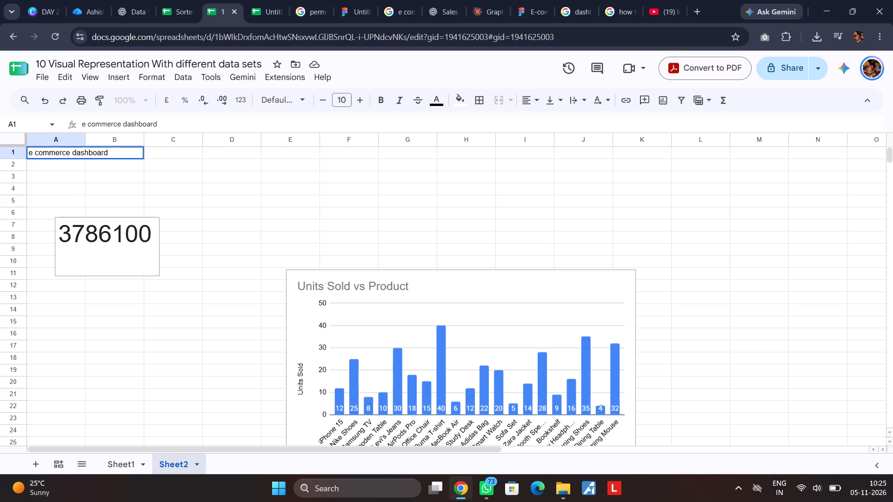
Move the scorecard up beneath the title so it starts at column A, row 3.
{"action": "left_click_drag", "start_coordinate": [144, 253], "coordinate": [114, 239]}
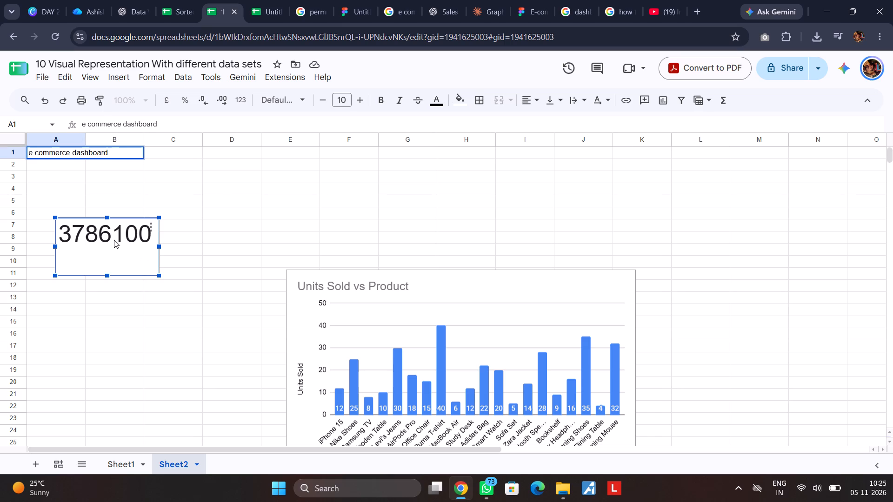
{"action": "left_click_drag", "start_coordinate": [136, 255], "coordinate": [106, 205]}
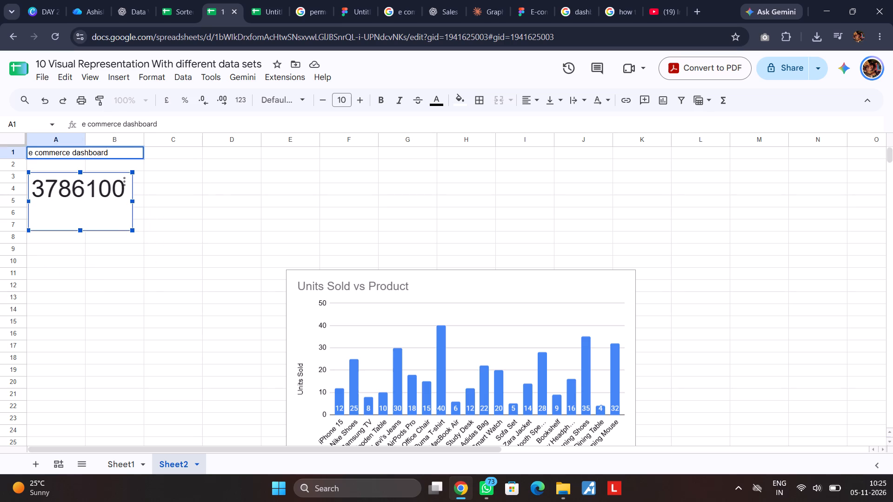
{"action": "left_click_drag", "start_coordinate": [106, 205], "coordinate": [105, 205]}
{"action": "left_click", "coordinate": [211, 240]}
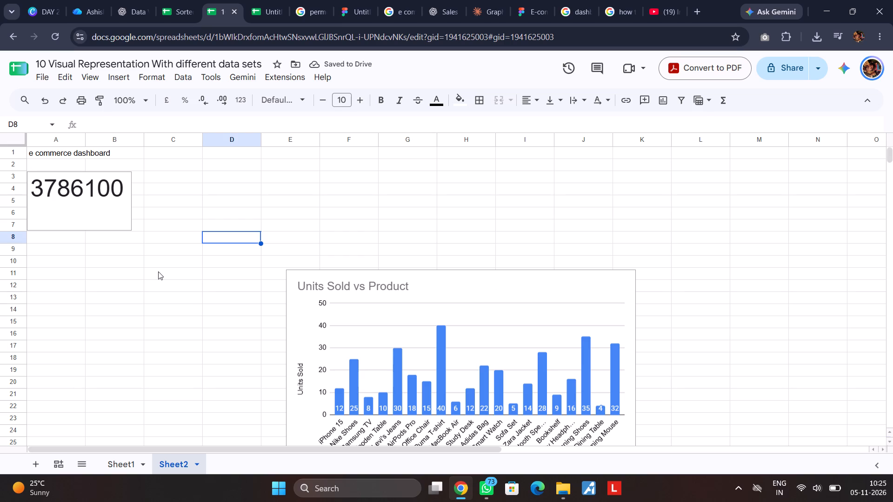
Open the Sheet2 scorecard's chart settings and compare them with the scorecard setup shown in the YouTube video.
{"action": "left_click", "coordinate": [113, 211]}
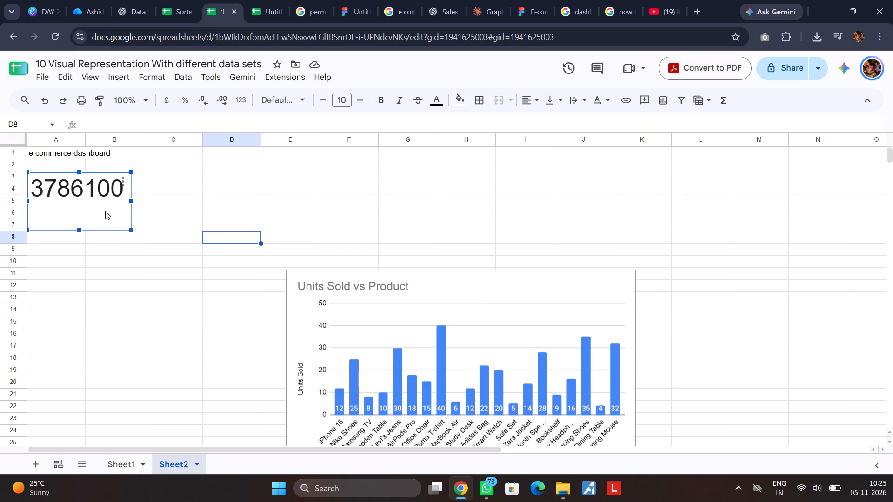
{"action": "left_click", "coordinate": [105, 211]}
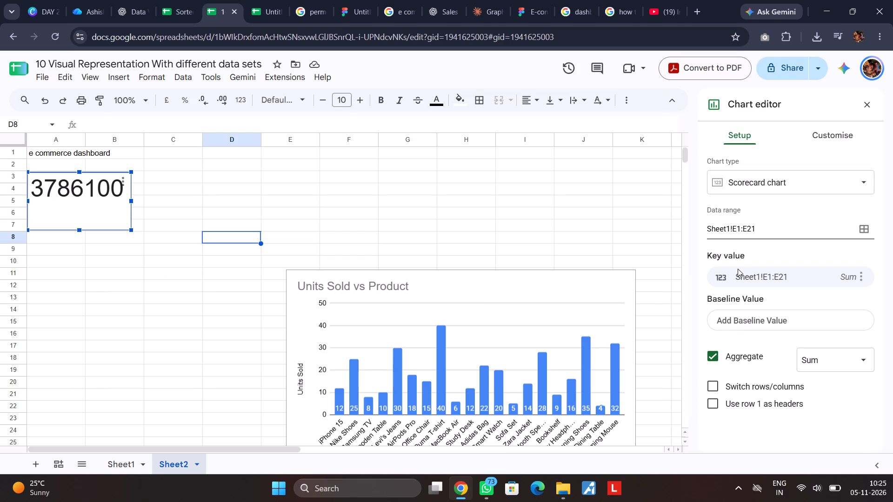
{"action": "left_click", "coordinate": [642, 7]}
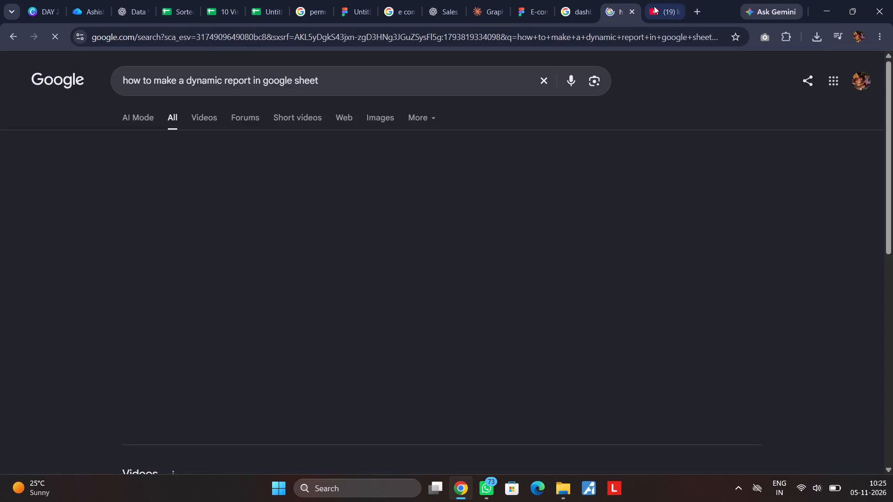
{"action": "left_click", "coordinate": [657, 6]}
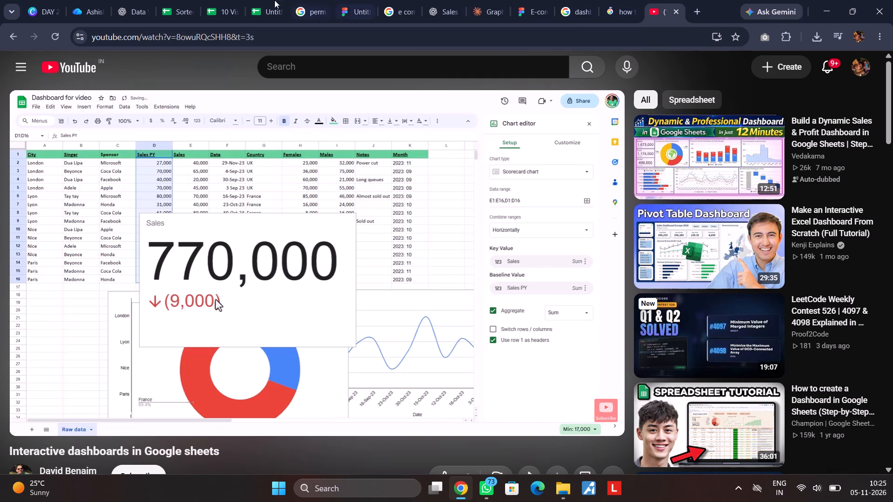
{"action": "left_click", "coordinate": [224, 6]}
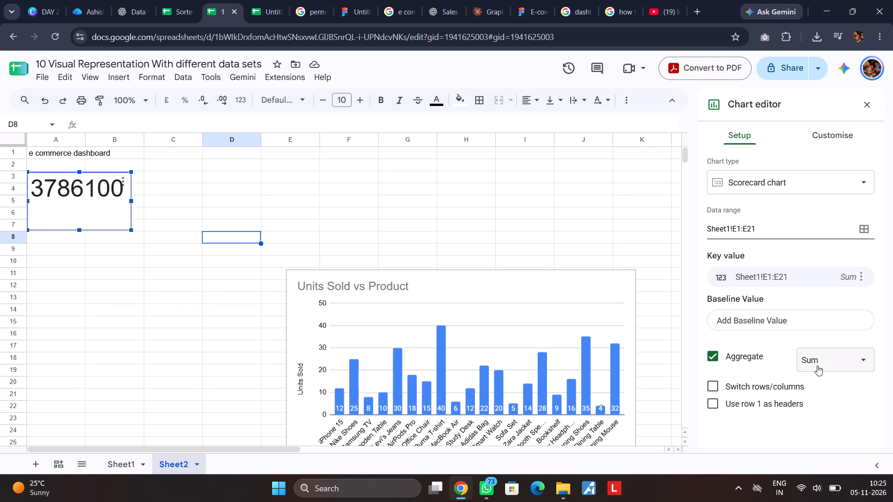
{"action": "scroll", "coordinate": [741, 363], "scroll_direction": "up", "scroll_amount": 4}
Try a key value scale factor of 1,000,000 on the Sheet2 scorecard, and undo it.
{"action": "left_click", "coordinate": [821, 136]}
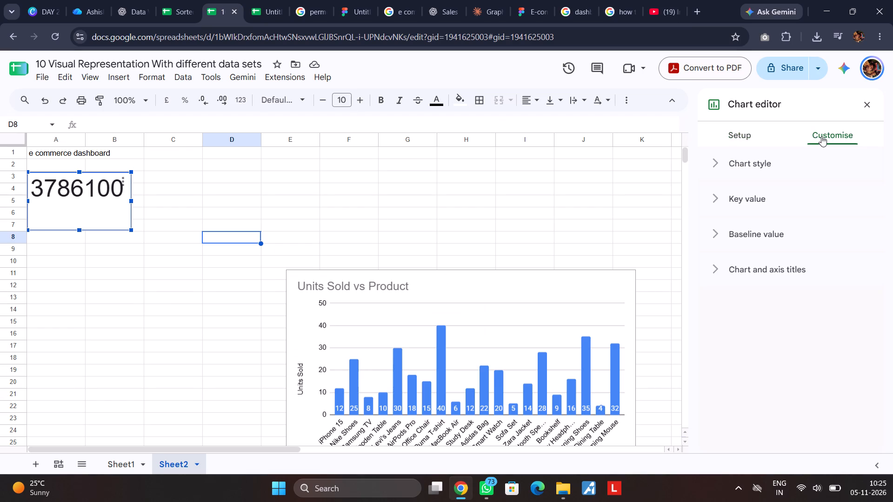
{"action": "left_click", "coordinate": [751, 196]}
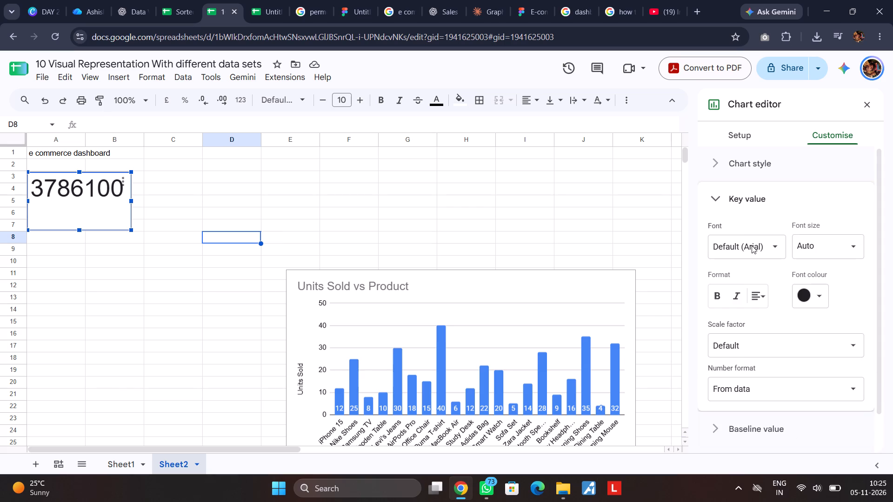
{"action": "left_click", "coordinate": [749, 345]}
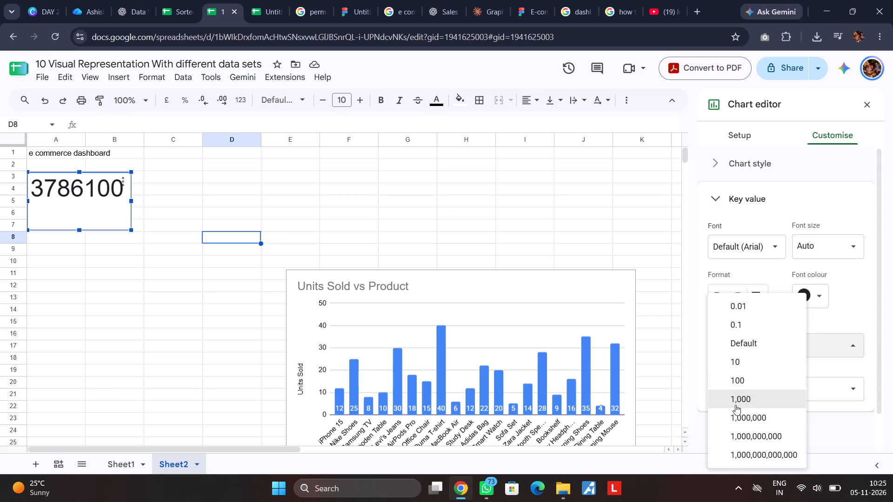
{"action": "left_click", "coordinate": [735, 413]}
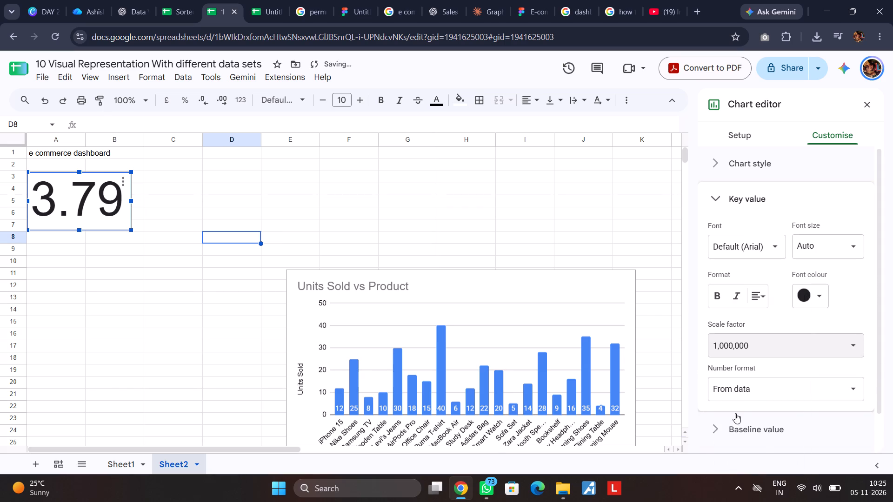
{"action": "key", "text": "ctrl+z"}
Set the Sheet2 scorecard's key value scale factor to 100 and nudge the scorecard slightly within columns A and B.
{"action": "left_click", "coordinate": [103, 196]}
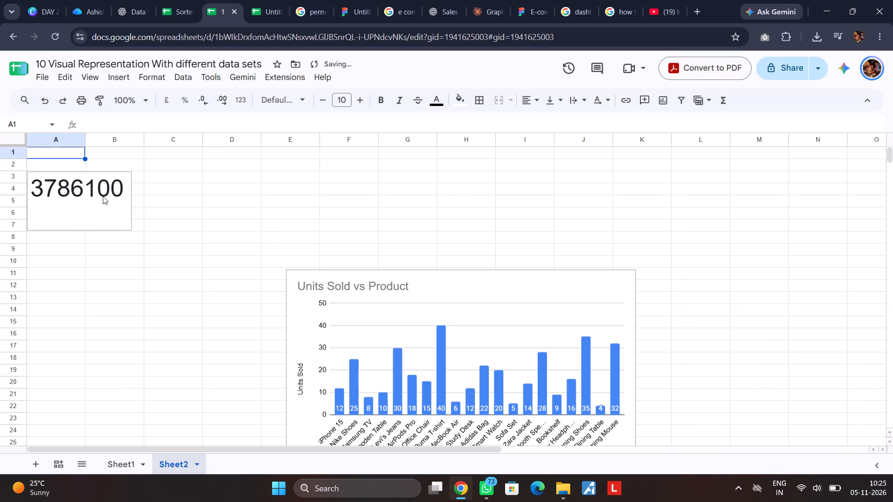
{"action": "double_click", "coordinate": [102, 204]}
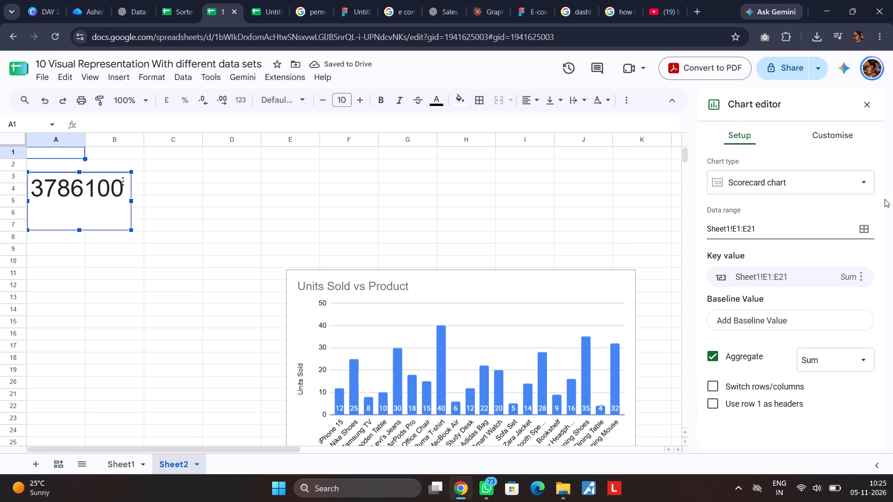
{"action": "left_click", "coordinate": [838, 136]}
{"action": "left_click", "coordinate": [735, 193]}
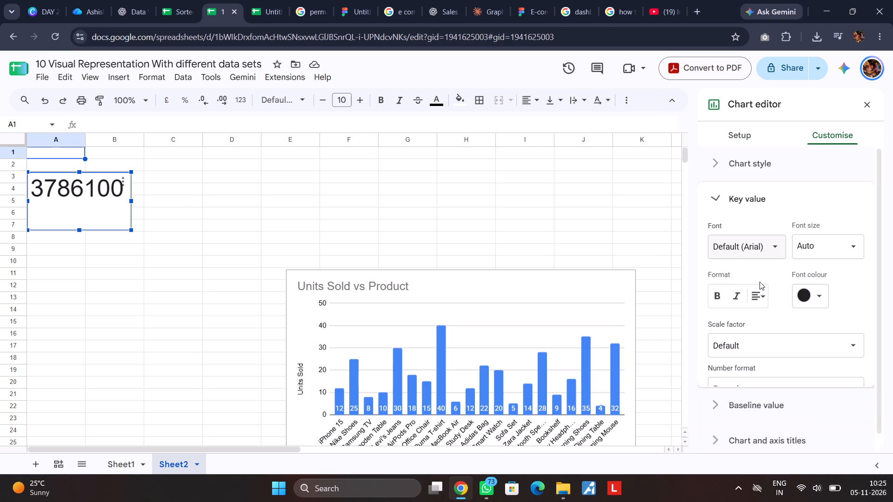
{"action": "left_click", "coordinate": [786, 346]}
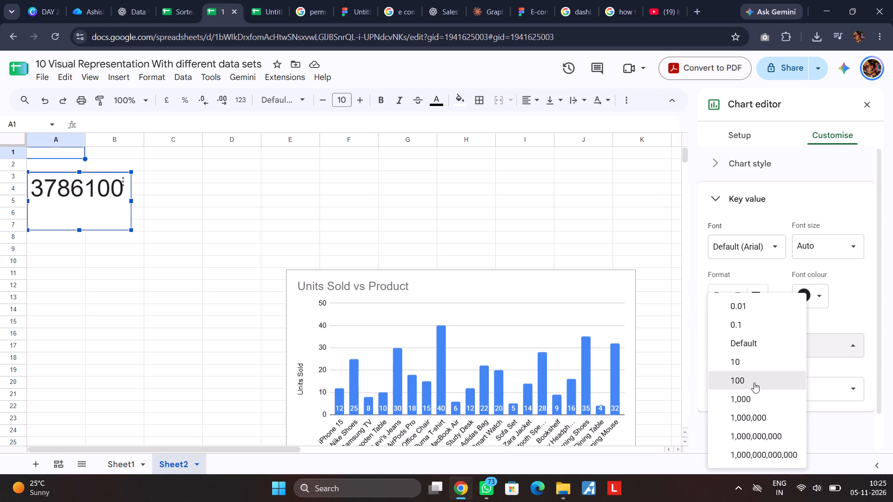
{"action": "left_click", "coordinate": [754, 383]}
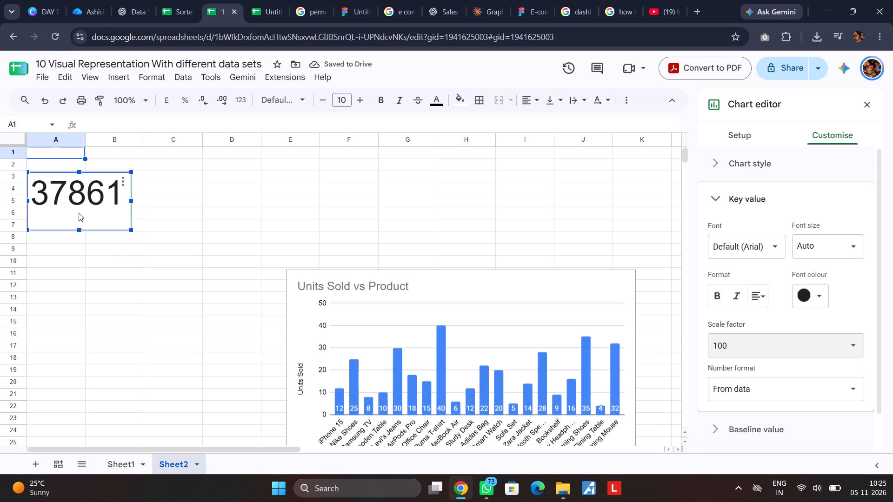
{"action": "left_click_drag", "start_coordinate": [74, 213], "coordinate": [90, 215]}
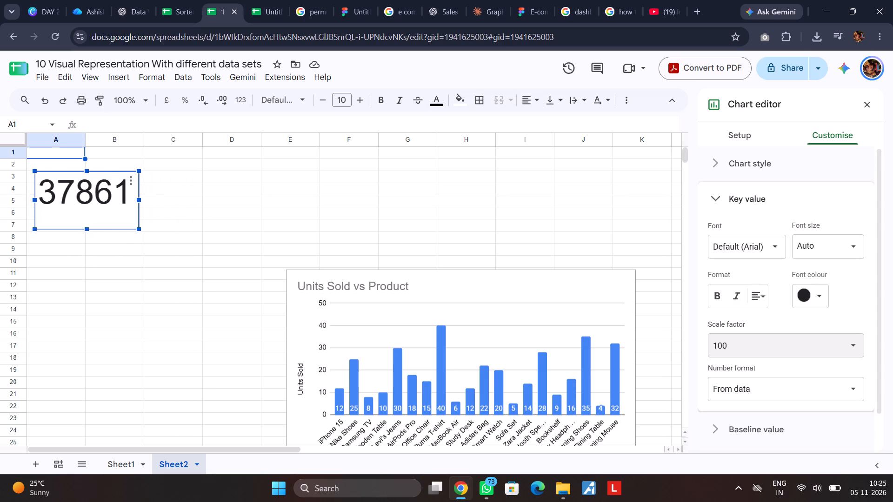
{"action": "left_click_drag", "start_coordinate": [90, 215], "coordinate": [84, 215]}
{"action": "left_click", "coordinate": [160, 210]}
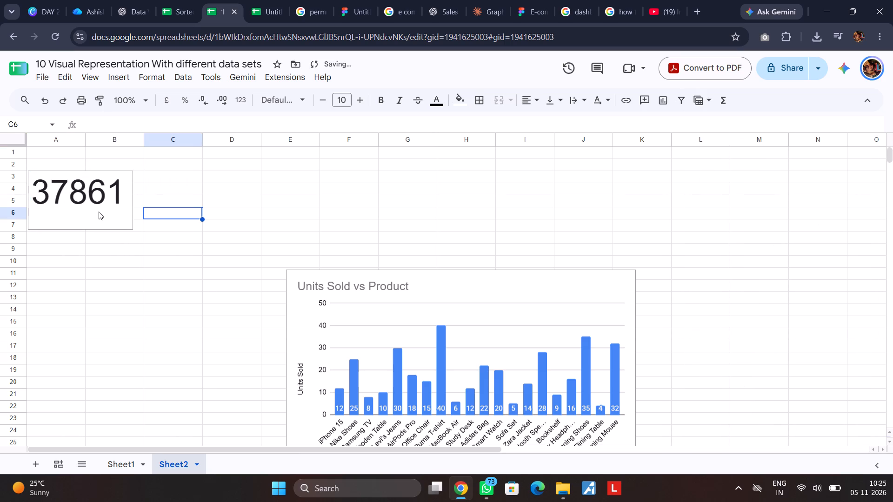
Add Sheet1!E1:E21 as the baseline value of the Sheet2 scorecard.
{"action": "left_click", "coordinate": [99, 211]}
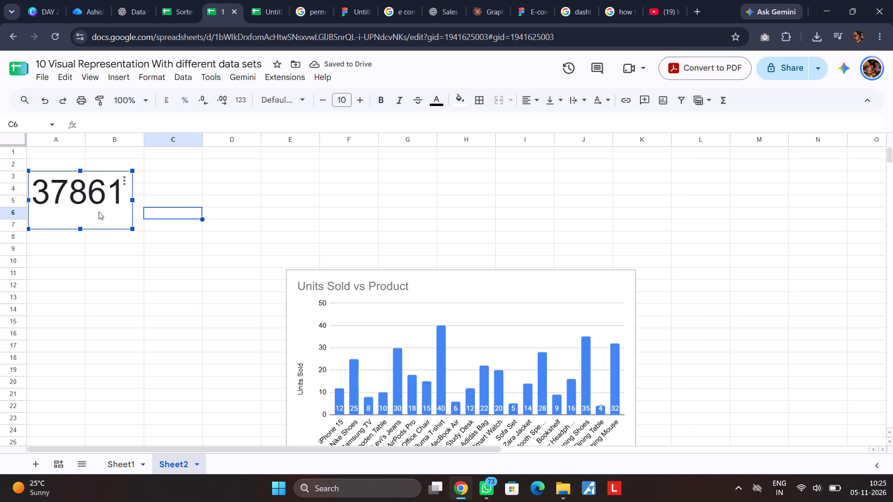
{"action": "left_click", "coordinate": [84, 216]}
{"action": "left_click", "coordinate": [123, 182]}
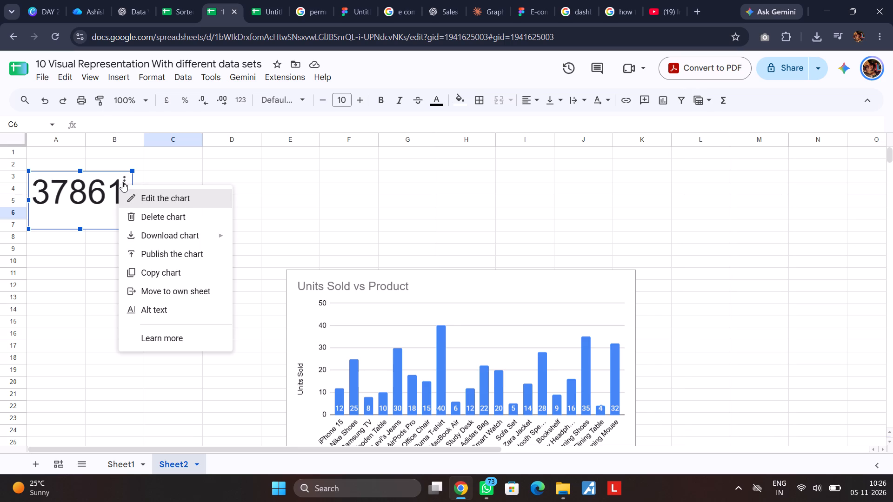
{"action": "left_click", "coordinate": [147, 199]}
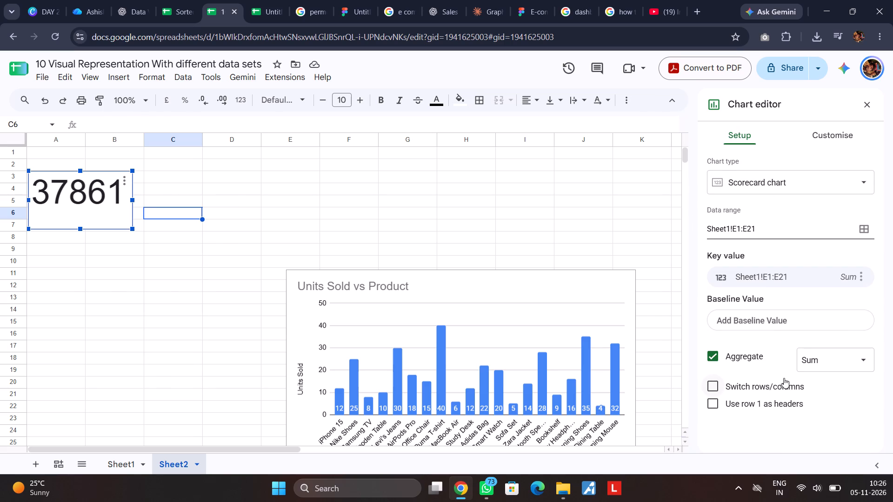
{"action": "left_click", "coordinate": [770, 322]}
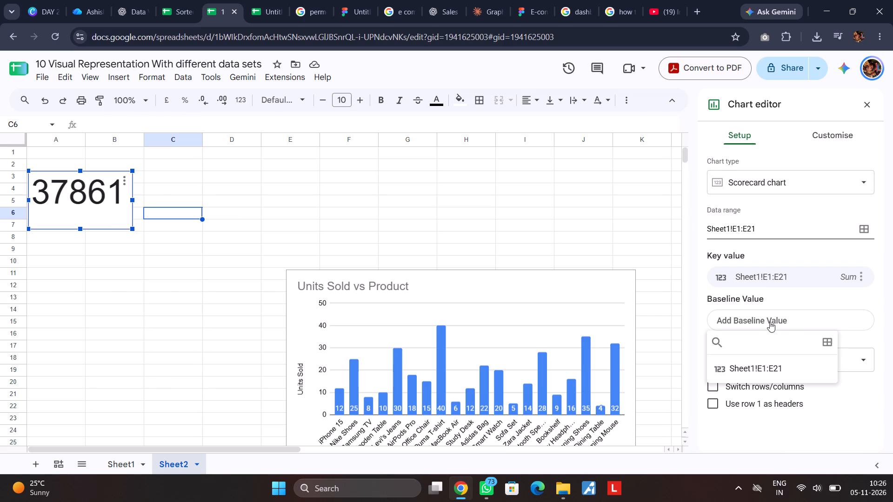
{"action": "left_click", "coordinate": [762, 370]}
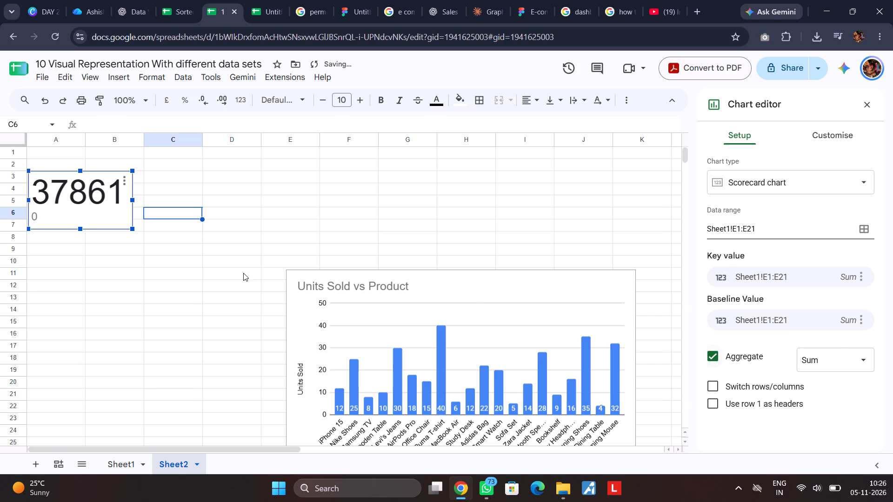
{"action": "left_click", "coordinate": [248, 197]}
Delete the revenue scorecard from Sheet2 and its original from Sheet1.
{"action": "left_click_drag", "start_coordinate": [118, 211], "coordinate": [118, 215]}
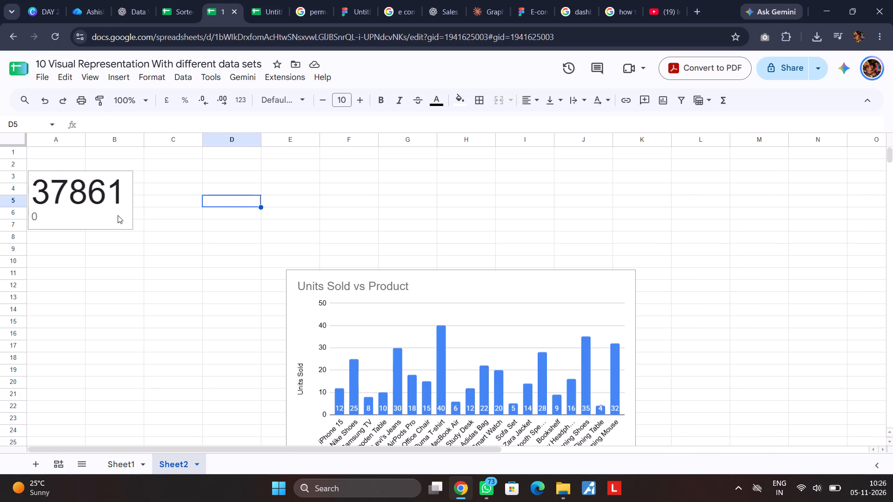
{"action": "left_click_drag", "start_coordinate": [118, 215], "coordinate": [118, 216]}
{"action": "left_click", "coordinate": [118, 216]}
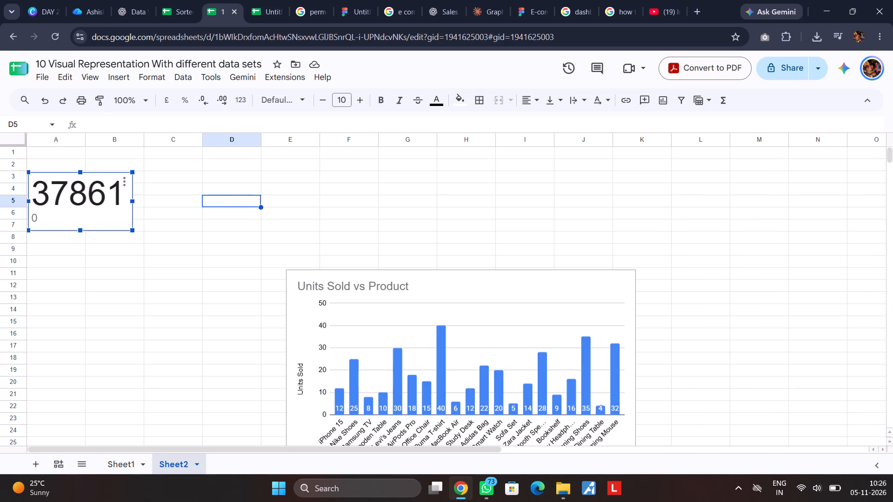
{"action": "key", "text": "Delete"}
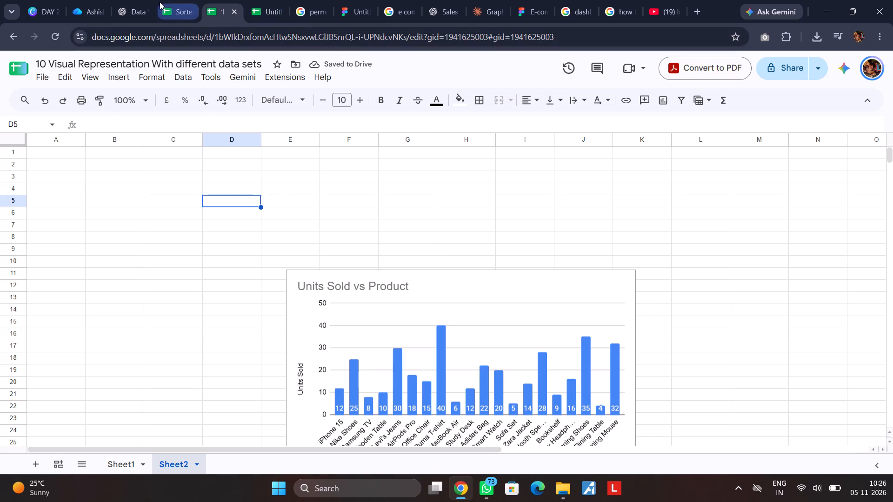
{"action": "left_click", "coordinate": [116, 465]}
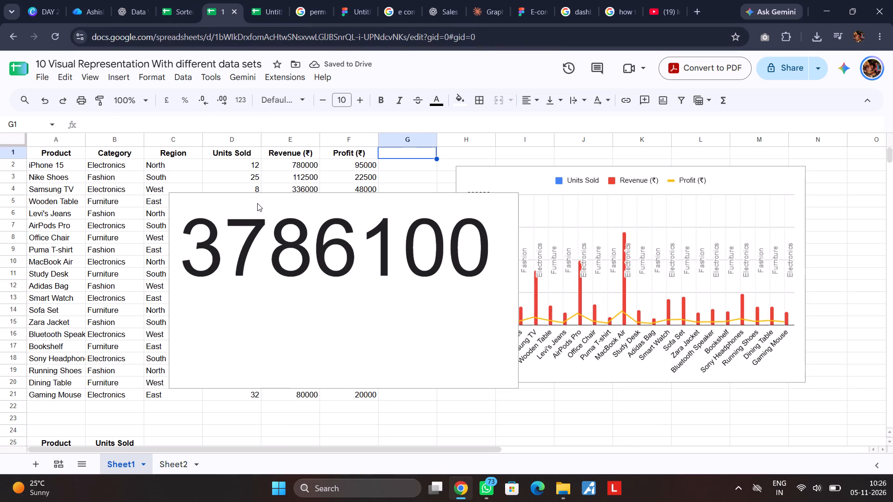
{"action": "left_click", "coordinate": [384, 206]}
{"action": "key", "text": "Delete"}
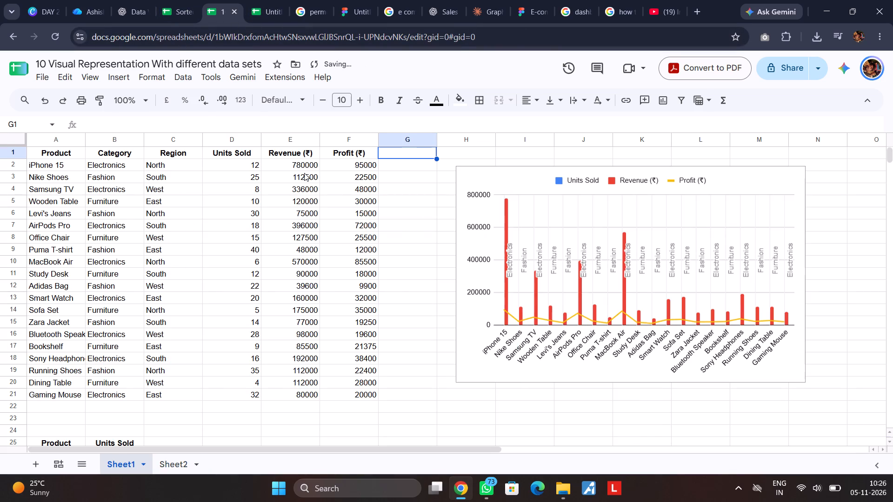
Insert a scorecard chart on Sheet1 from the Revenue and Profit columns, range E1:F21.
{"action": "left_click_drag", "start_coordinate": [286, 150], "coordinate": [287, 381]}
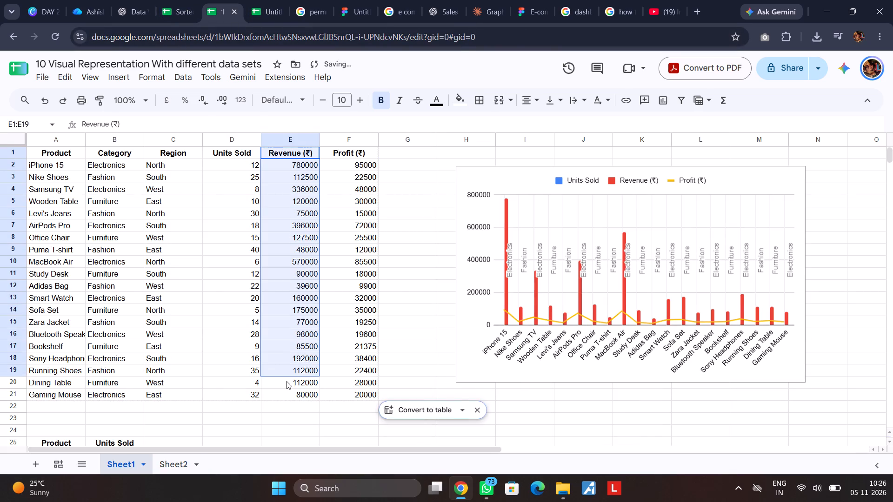
{"action": "left_click_drag", "start_coordinate": [287, 381], "coordinate": [288, 395]}
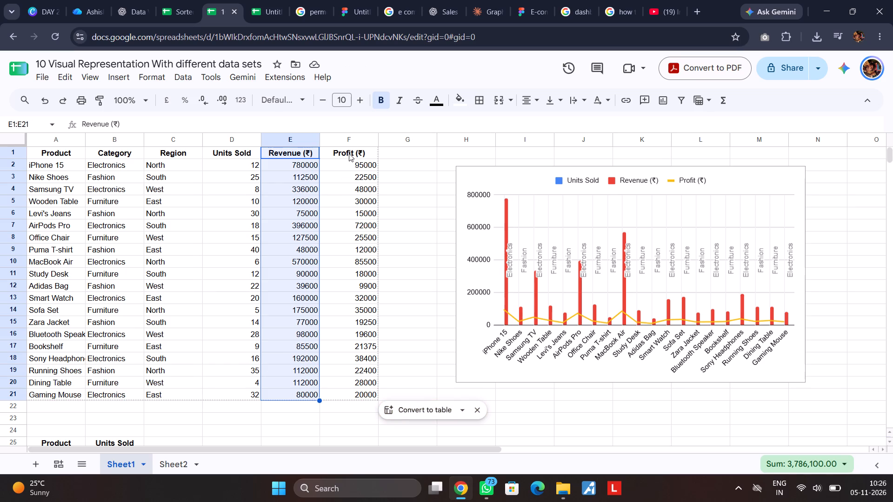
{"action": "left_click_drag", "start_coordinate": [349, 153], "coordinate": [355, 392], "text": "ctrl"}
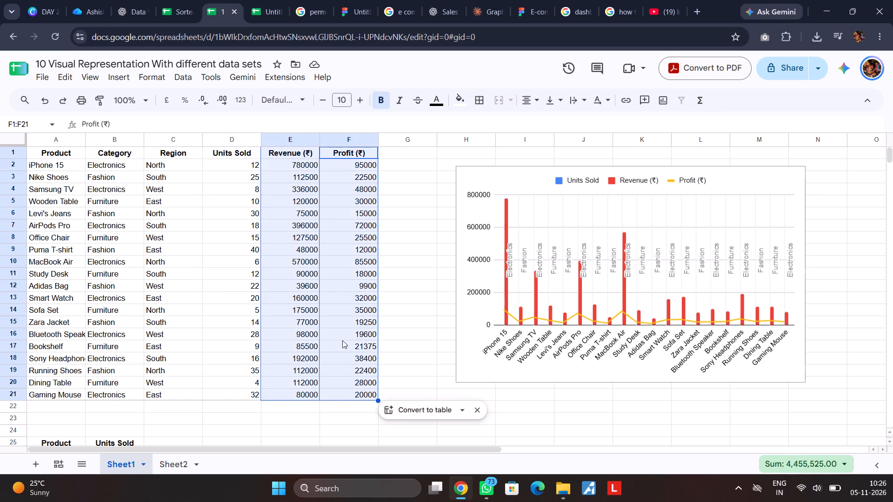
{"action": "left_click", "coordinate": [123, 79]}
{"action": "left_click", "coordinate": [166, 247]}
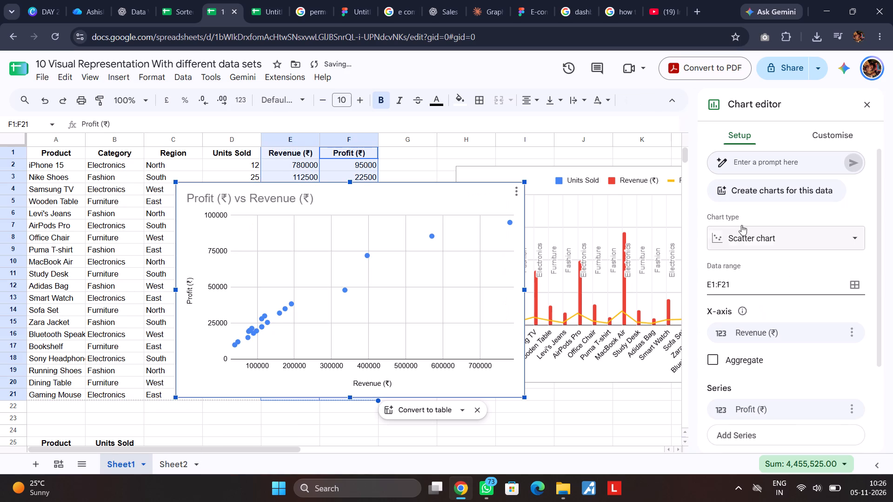
{"action": "left_click", "coordinate": [800, 234]}
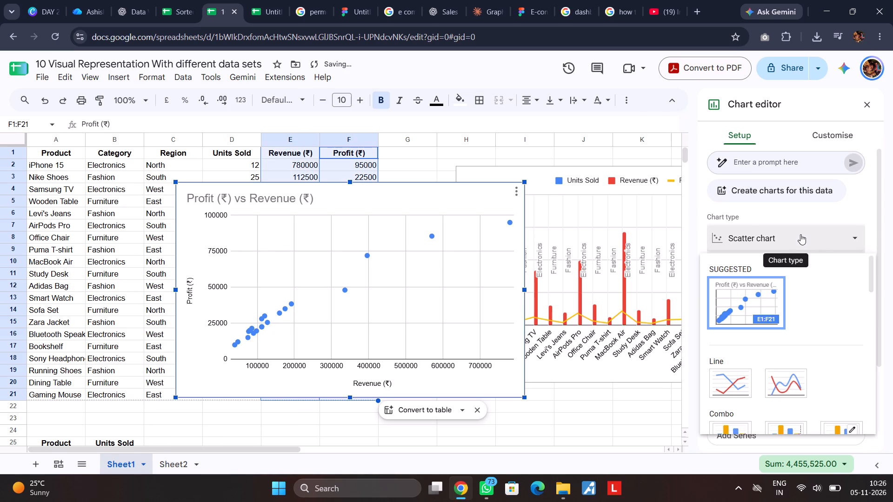
{"action": "scroll", "coordinate": [801, 345], "scroll_direction": "down", "scroll_amount": 18}
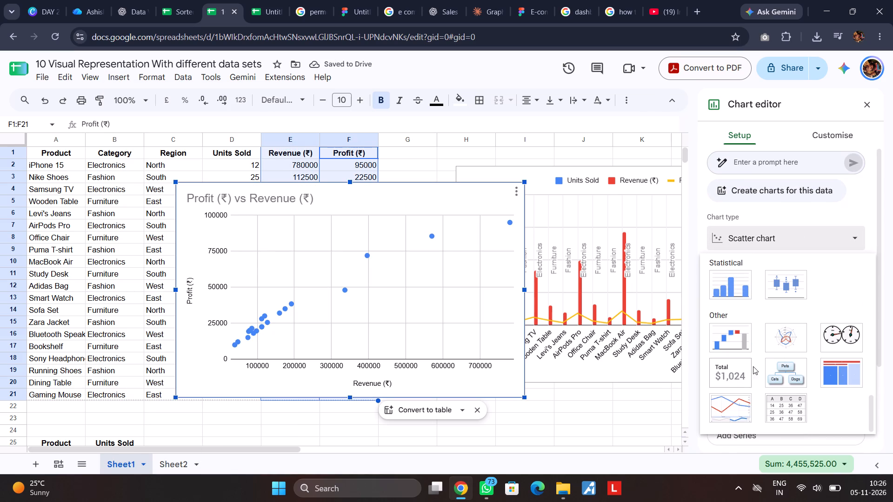
{"action": "left_click", "coordinate": [729, 368]}
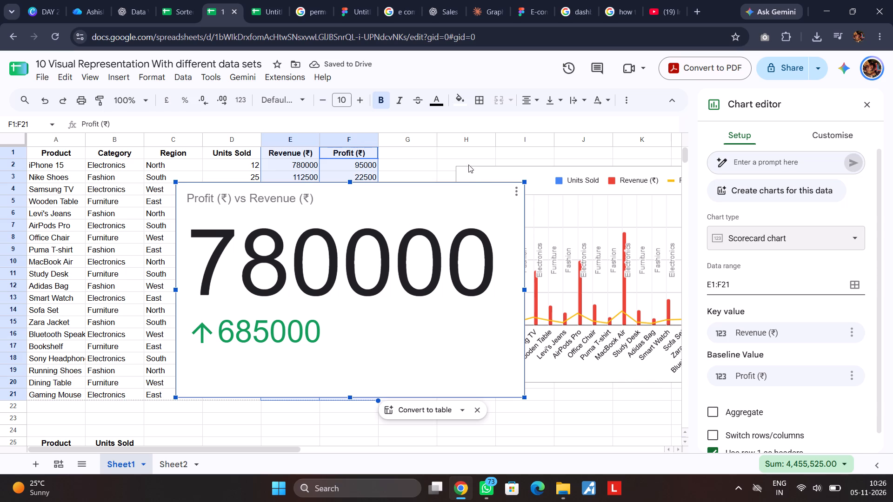
Copy the Profit vs Revenue scorecard from Sheet1 and paste it into Sheet2 at cell C15.
{"action": "key", "text": "ctrl+c"}
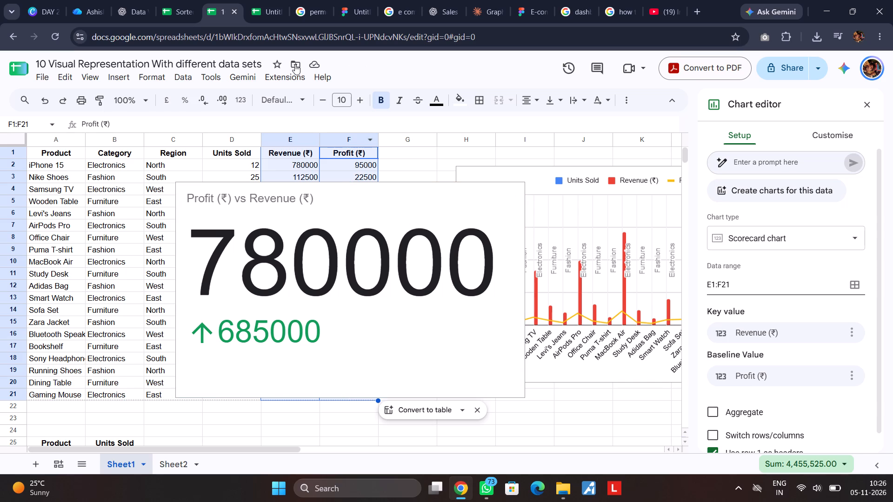
{"action": "left_click", "coordinate": [163, 462]}
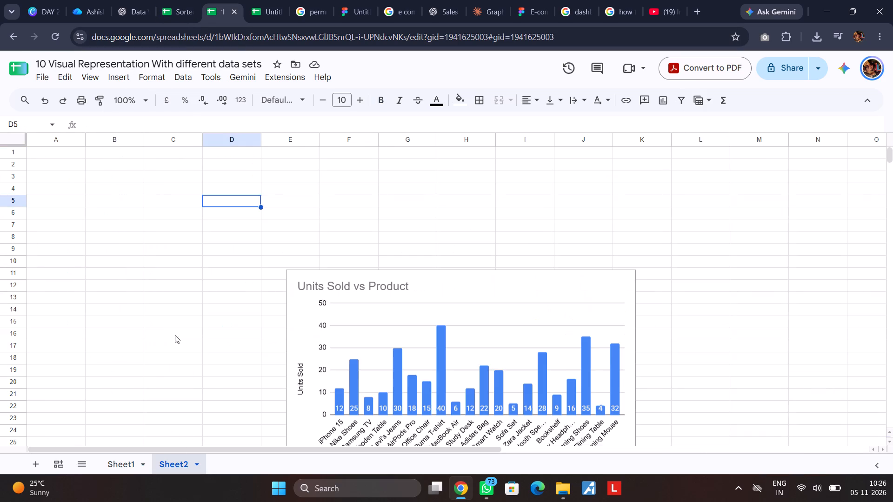
{"action": "left_click", "coordinate": [172, 326]}
{"action": "key", "text": "ctrl+v"}
Shrink the pasted Profit vs Revenue scorecard to about two columns by six rows.
{"action": "left_click_drag", "start_coordinate": [406, 365], "coordinate": [295, 312]}
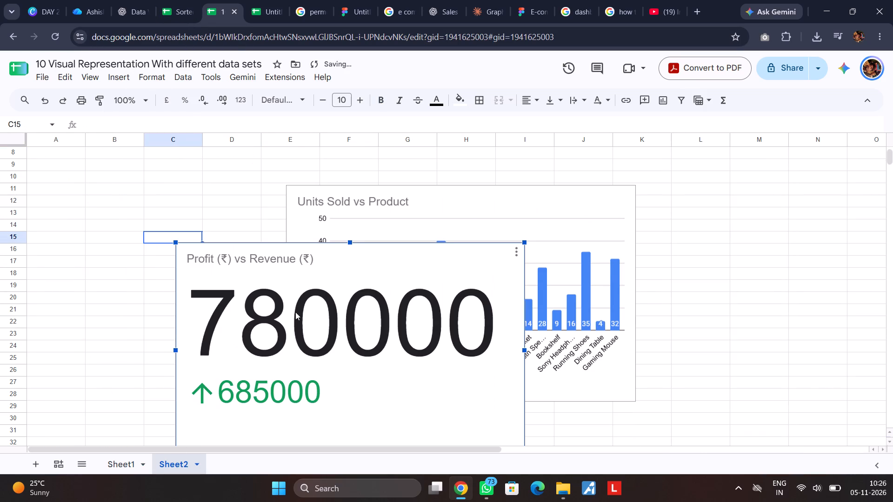
{"action": "left_click_drag", "start_coordinate": [295, 312], "coordinate": [287, 303]}
{"action": "scroll", "coordinate": [471, 388], "scroll_direction": "down", "scroll_amount": 2}
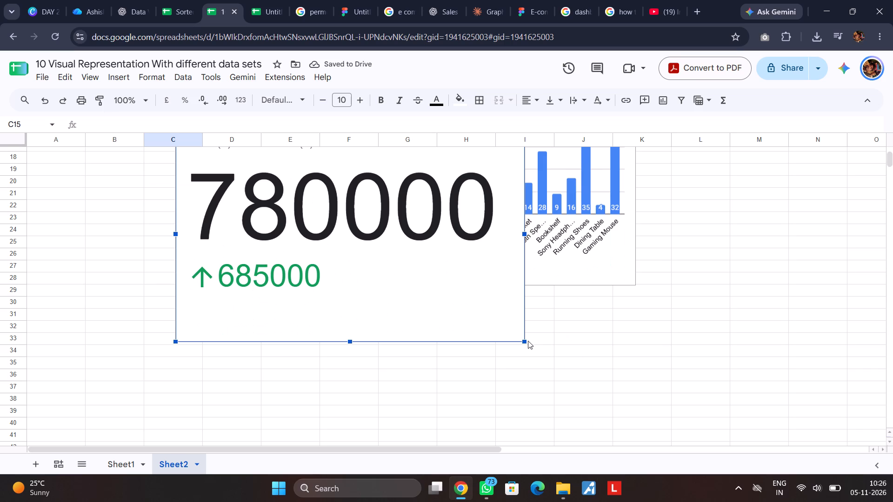
{"action": "left_click_drag", "start_coordinate": [526, 341], "coordinate": [284, 199]}
{"action": "scroll", "coordinate": [308, 235], "scroll_direction": "up", "scroll_amount": 3}
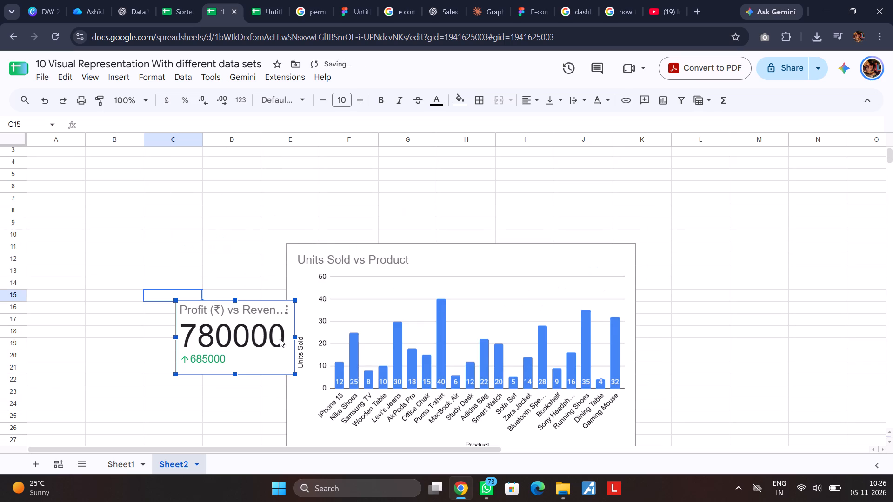
Move the Profit vs Revenue scorecard on Sheet2 up to column A, starting at about row 3.
{"action": "scroll", "coordinate": [274, 343], "scroll_direction": "up", "scroll_amount": 3}
{"action": "left_click_drag", "start_coordinate": [267, 382], "coordinate": [117, 233]}
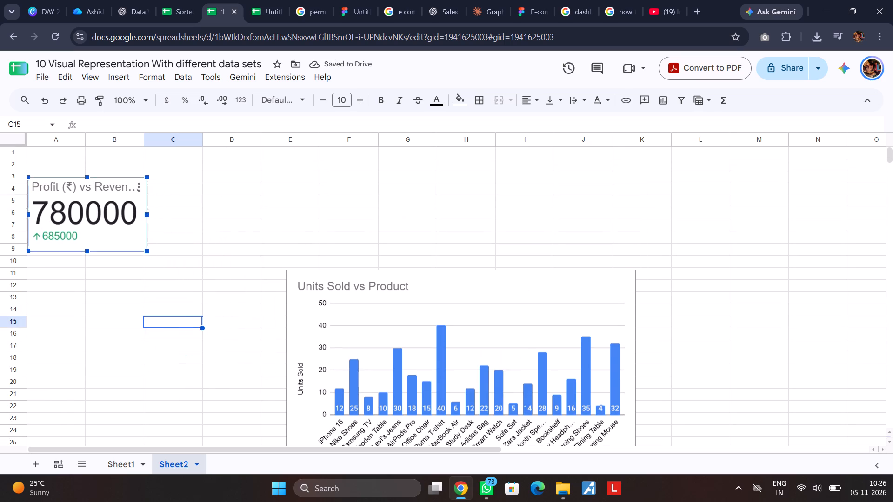
{"action": "left_click_drag", "start_coordinate": [117, 233], "coordinate": [114, 227]}
{"action": "scroll", "coordinate": [226, 221], "scroll_direction": "up", "scroll_amount": 4}
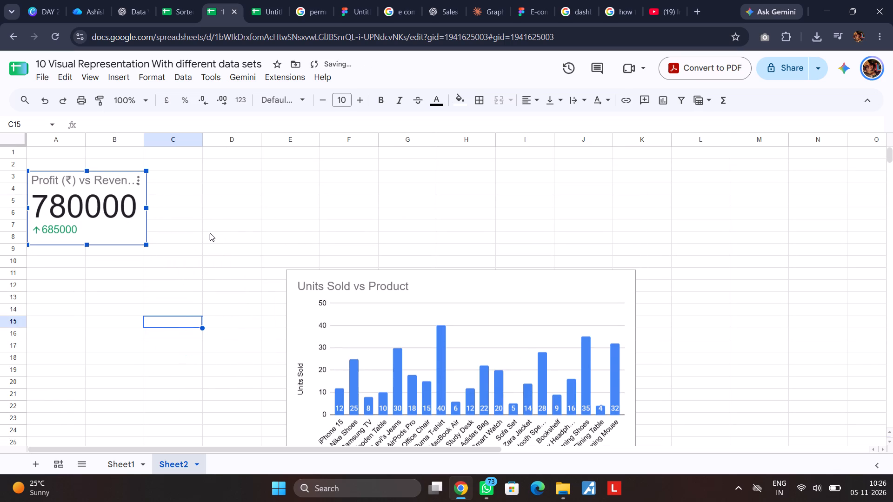
{"action": "left_click", "coordinate": [211, 232]}
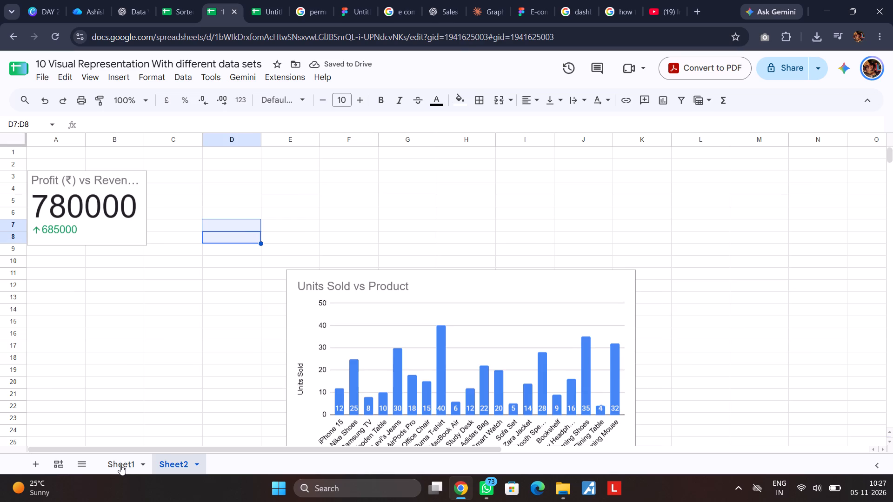
Enter the dashboard title "e commerce dashboard" in cell A1 of Sheet2.
{"action": "left_click", "coordinate": [120, 465]}
{"action": "left_click", "coordinate": [168, 465]}
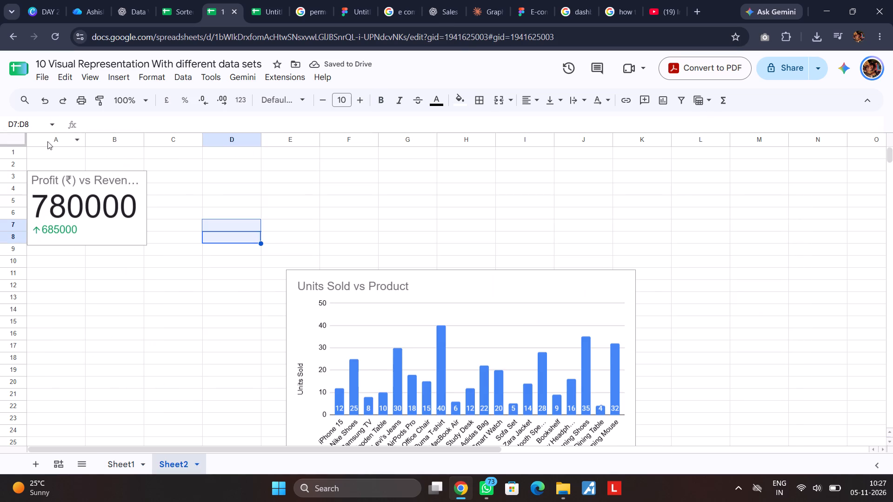
{"action": "left_click", "coordinate": [49, 149]}
{"action": "type", "text": "e commerce"}
{"action": "key", "text": "space"}
{"action": "type", "text": "dashboard"}
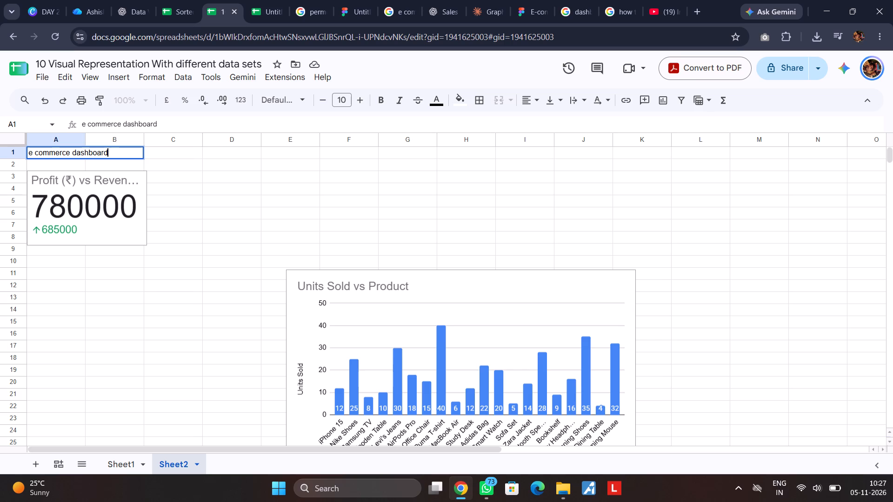
{"action": "left_click", "coordinate": [210, 271]}
{"action": "left_click", "coordinate": [136, 292]}
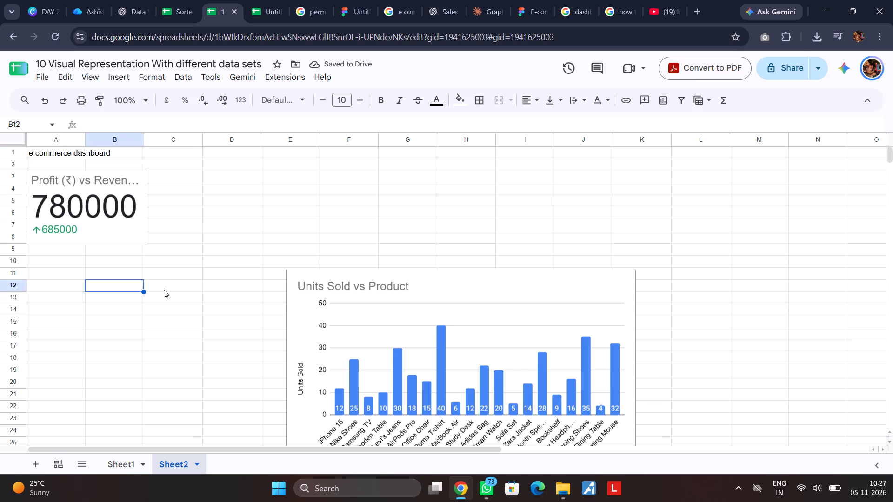
{"action": "left_click", "coordinate": [503, 287]}
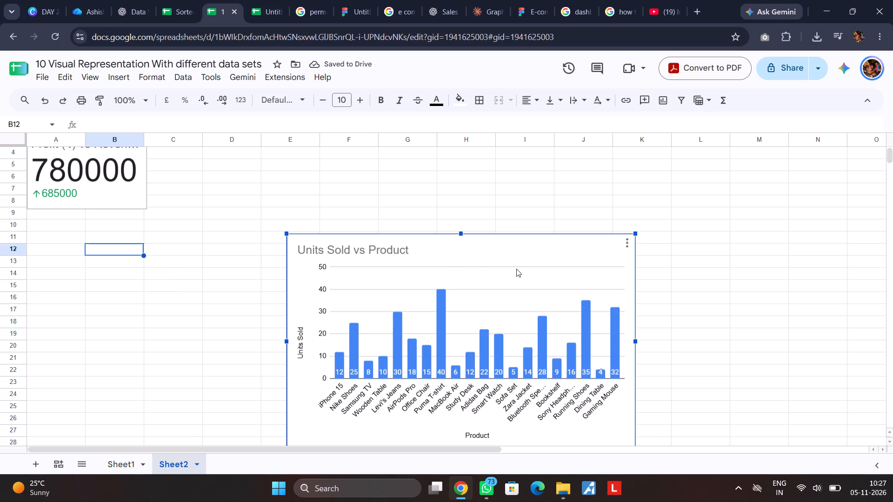
{"action": "left_click_drag", "start_coordinate": [526, 249], "coordinate": [262, 230]}
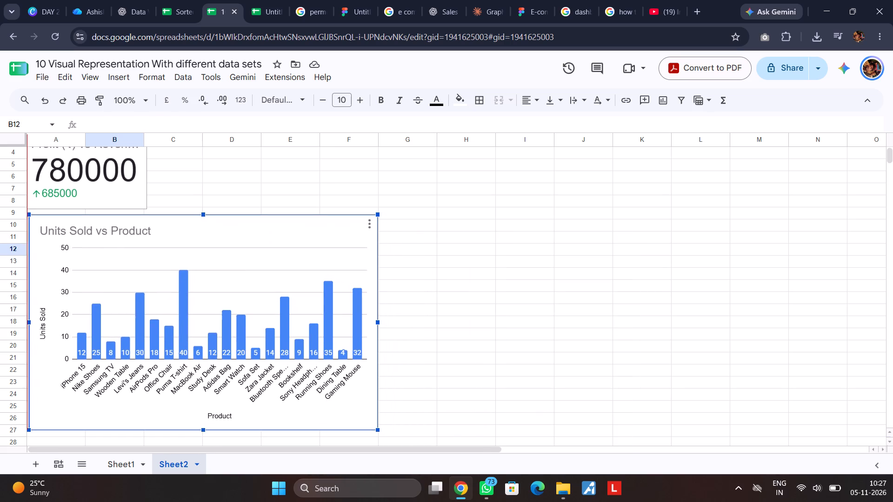
{"action": "left_click_drag", "start_coordinate": [262, 230], "coordinate": [262, 229]}
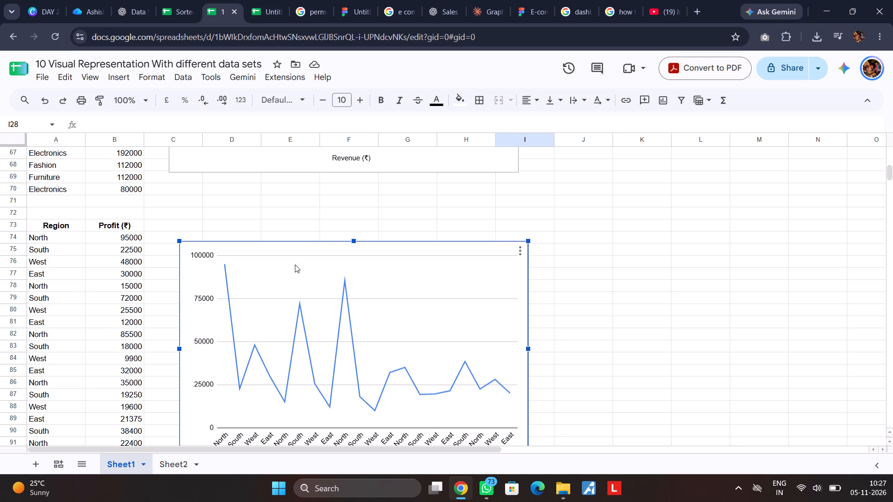
{"action": "key", "text": "ctrl+c"}
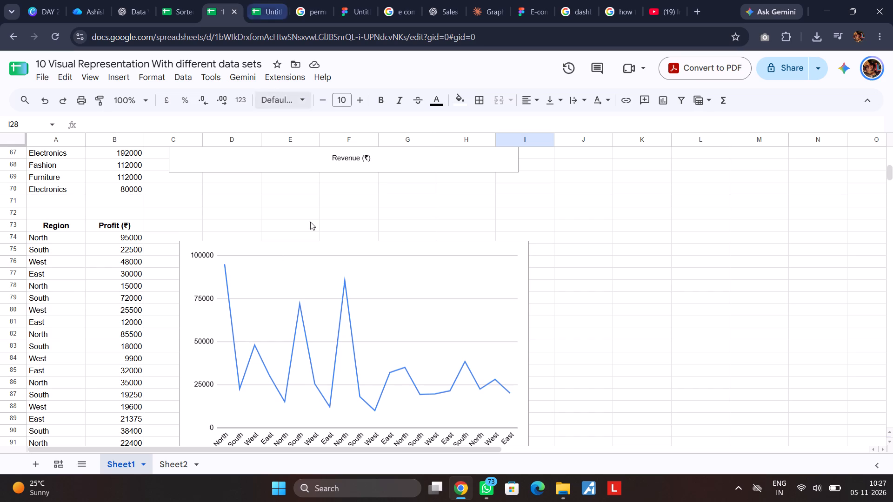
{"action": "left_click", "coordinate": [169, 464]}
{"action": "left_click", "coordinate": [549, 252]}
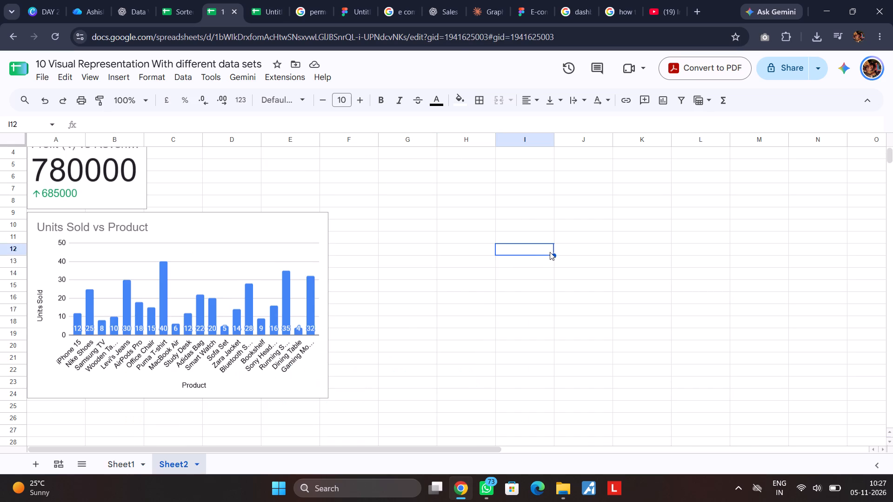
{"action": "key", "text": "ctrl+v"}
Turn on aggregation by Region for the pasted profit line chart.
{"action": "double_click", "coordinate": [677, 249]}
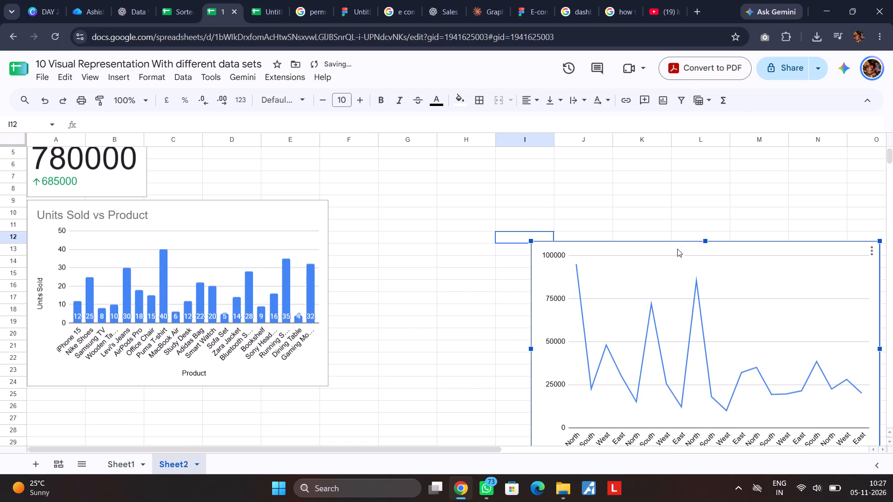
{"action": "scroll", "coordinate": [775, 348], "scroll_direction": "down", "scroll_amount": 12}
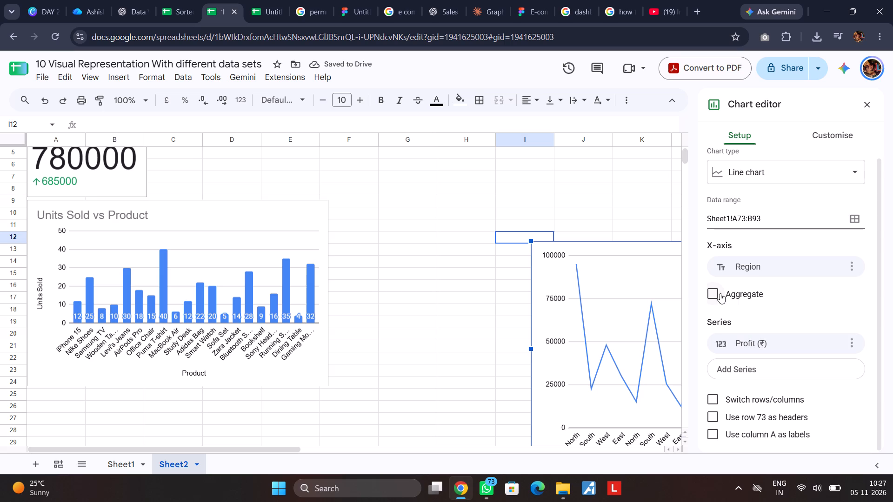
{"action": "left_click", "coordinate": [719, 293]}
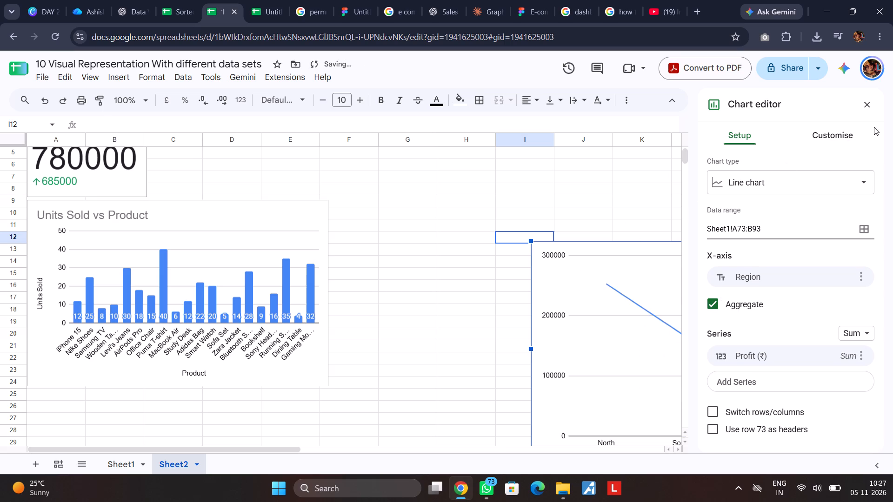
{"action": "left_click", "coordinate": [872, 104]}
Move the profit line chart beneath the Units Sold vs Product chart, starting at column A, about row 25.
{"action": "left_click_drag", "start_coordinate": [740, 246], "coordinate": [485, 251]}
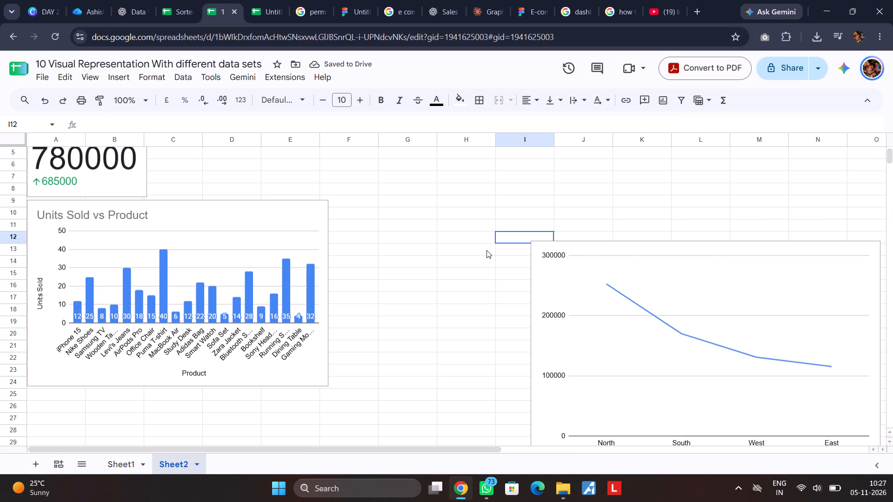
{"action": "left_click", "coordinate": [661, 248]}
{"action": "left_click_drag", "start_coordinate": [738, 248], "coordinate": [74, 475]}
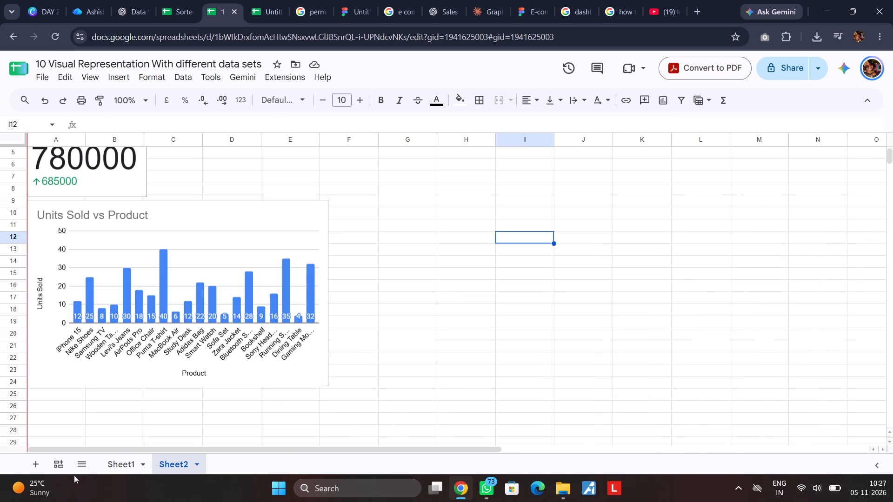
{"action": "left_click_drag", "start_coordinate": [74, 475], "coordinate": [103, 398]}
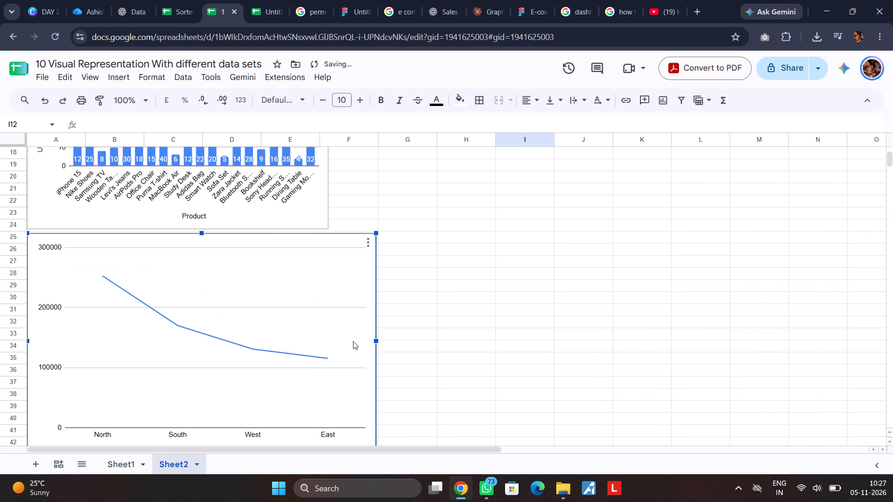
Resize the profit line chart to reach across to column H and down to about row 36.
{"action": "left_click", "coordinate": [374, 377]}
{"action": "left_click_drag", "start_coordinate": [377, 339], "coordinate": [479, 342]}
{"action": "scroll", "coordinate": [479, 342], "scroll_direction": "down", "scroll_amount": 2}
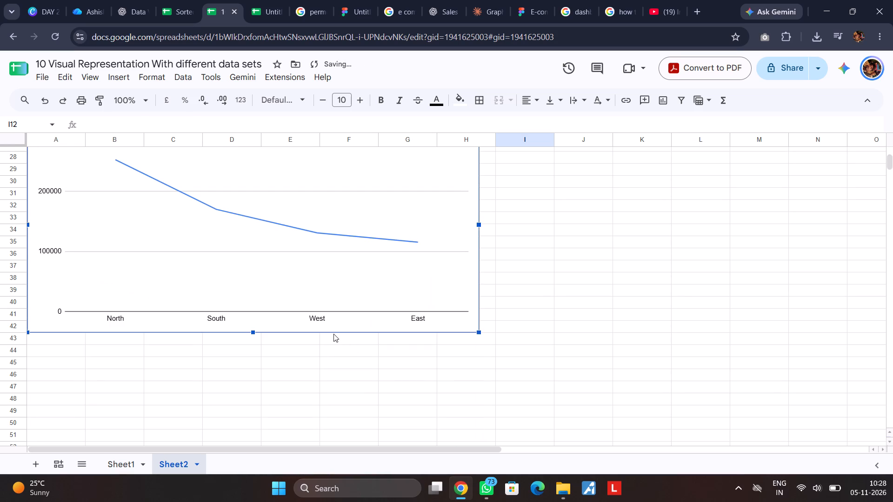
{"action": "left_click_drag", "start_coordinate": [251, 335], "coordinate": [254, 256]}
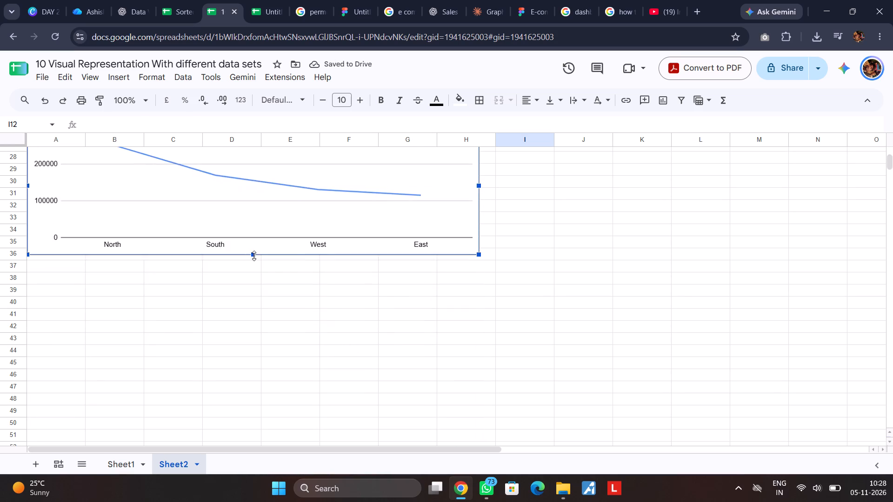
{"action": "left_click_drag", "start_coordinate": [254, 256], "coordinate": [254, 255]}
Shrink the Units Sold vs Product chart on Sheet2 to about 4.5 columns by 13 rows.
{"action": "scroll", "coordinate": [573, 330], "scroll_direction": "up", "scroll_amount": 4}
{"action": "scroll", "coordinate": [559, 333], "scroll_direction": "down", "scroll_amount": 1}
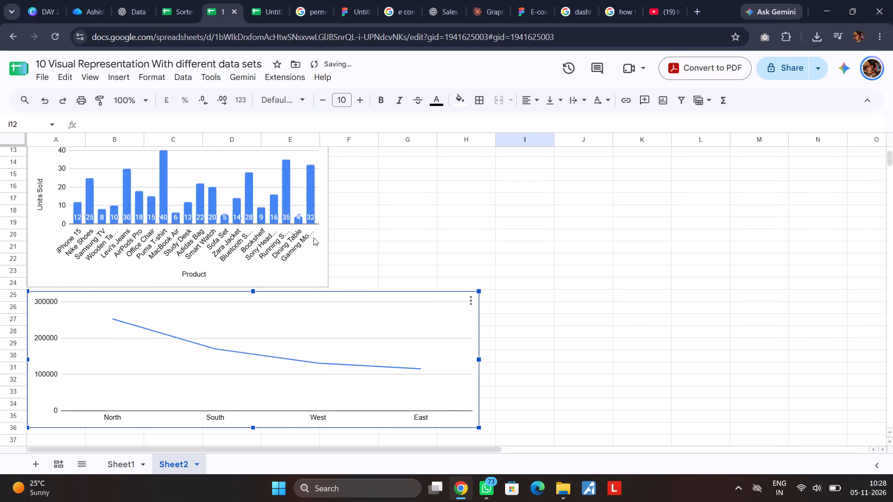
{"action": "scroll", "coordinate": [333, 252], "scroll_direction": "up", "scroll_amount": 1}
{"action": "left_click", "coordinate": [314, 208]}
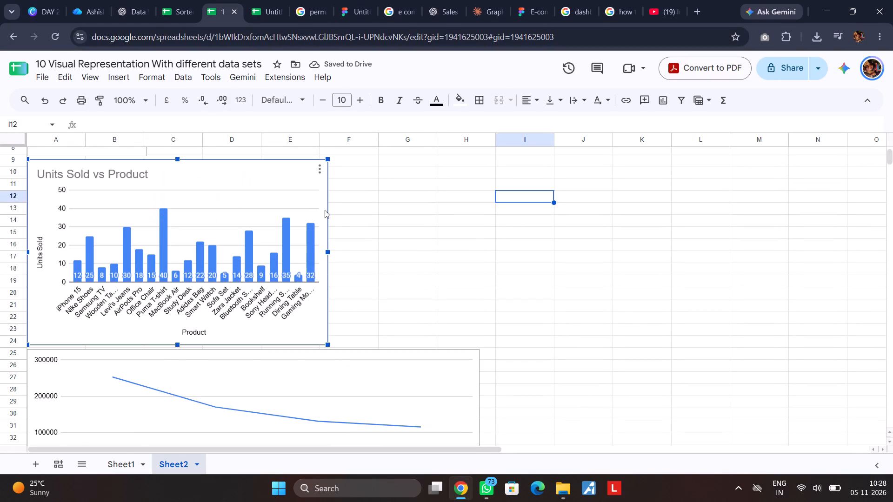
{"action": "left_click_drag", "start_coordinate": [326, 252], "coordinate": [318, 253]}
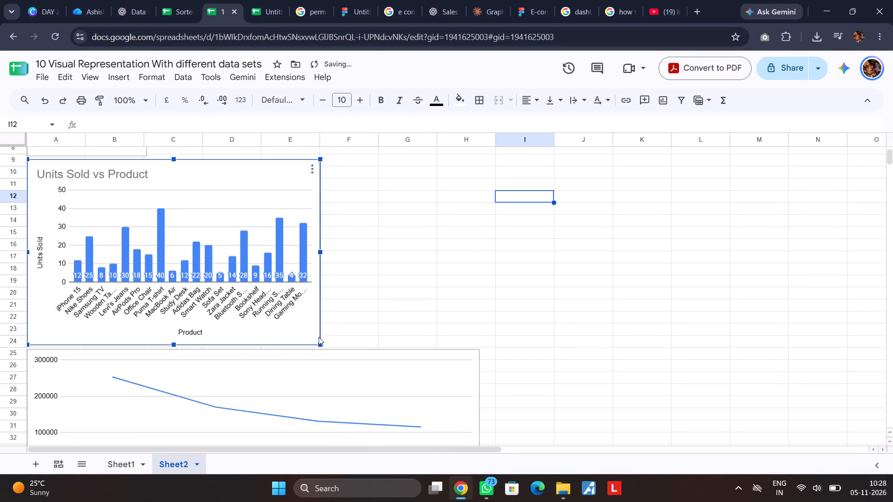
{"action": "left_click_drag", "start_coordinate": [320, 346], "coordinate": [240, 323]}
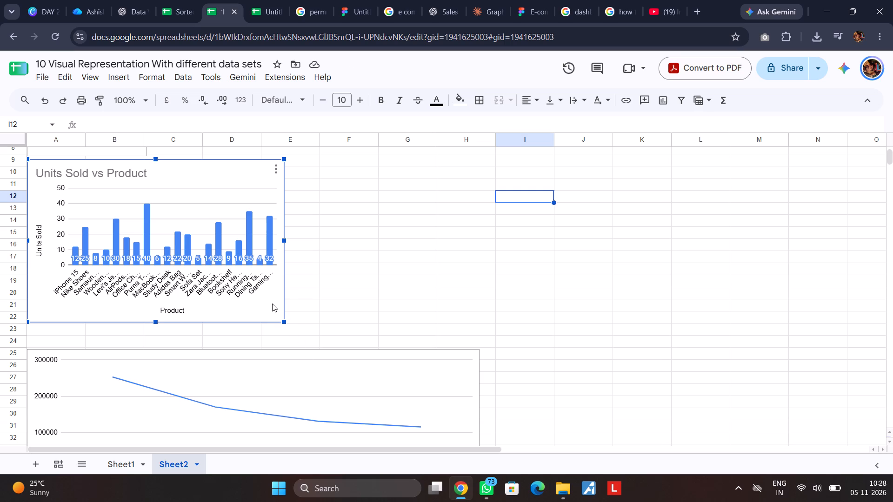
Move the Units Sold vs Product chart beside the profit line chart, starting near cell I24.
{"action": "left_click_drag", "start_coordinate": [272, 304], "coordinate": [767, 484]}
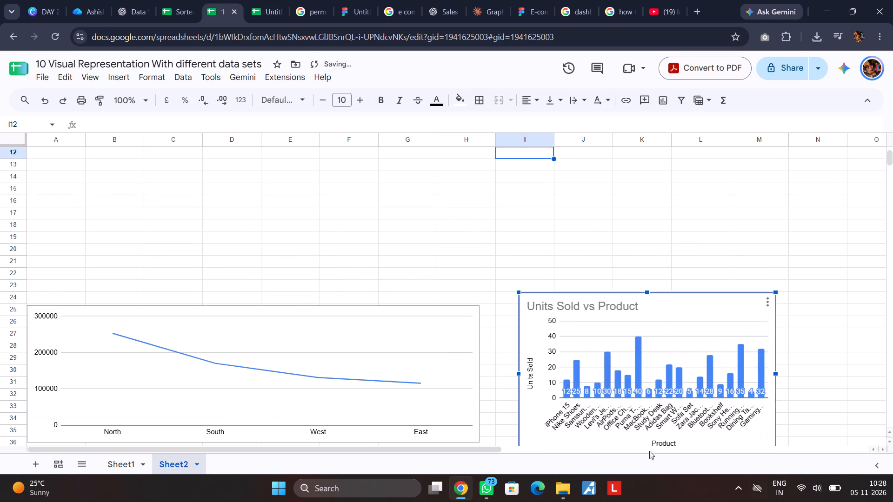
Move the regional profit line chart up directly beneath the scorecard, starting at column A, row 9.
{"action": "left_click", "coordinate": [334, 313]}
{"action": "left_click_drag", "start_coordinate": [334, 311], "coordinate": [319, 202]}
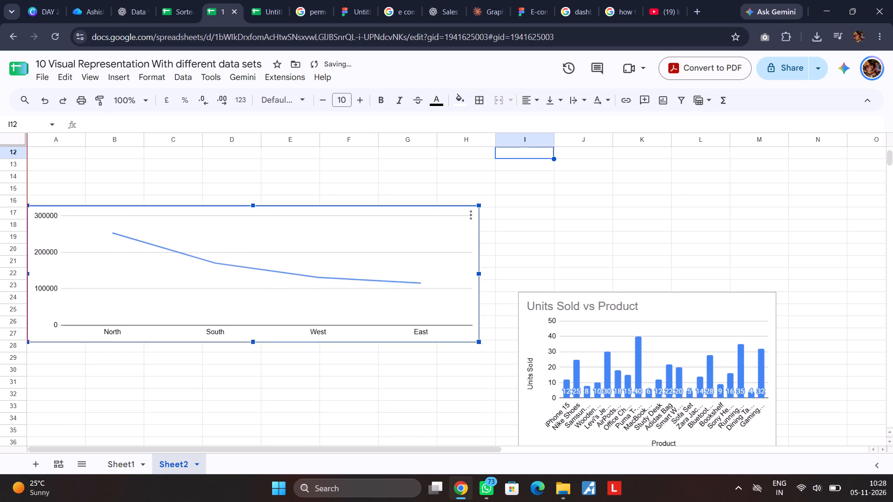
{"action": "left_click_drag", "start_coordinate": [319, 202], "coordinate": [321, 172]}
{"action": "scroll", "coordinate": [322, 195], "scroll_direction": "up", "scroll_amount": 2}
{"action": "left_click_drag", "start_coordinate": [312, 291], "coordinate": [309, 276]}
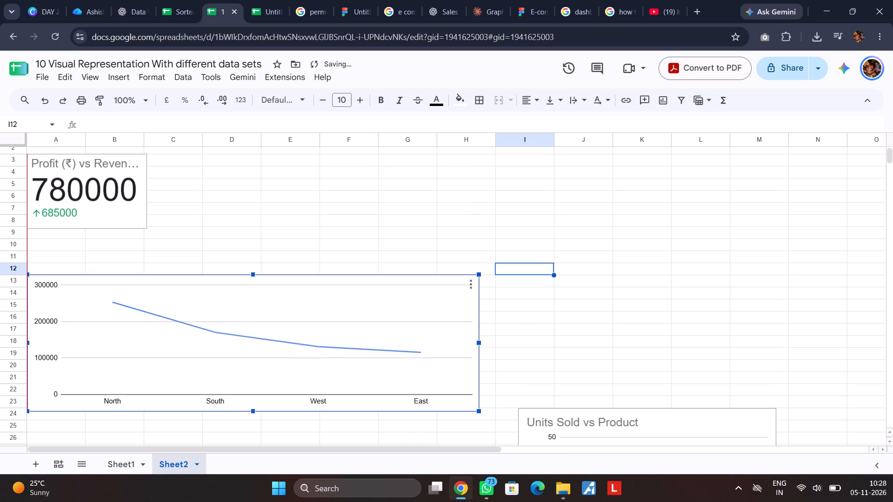
{"action": "left_click_drag", "start_coordinate": [309, 276], "coordinate": [309, 238]}
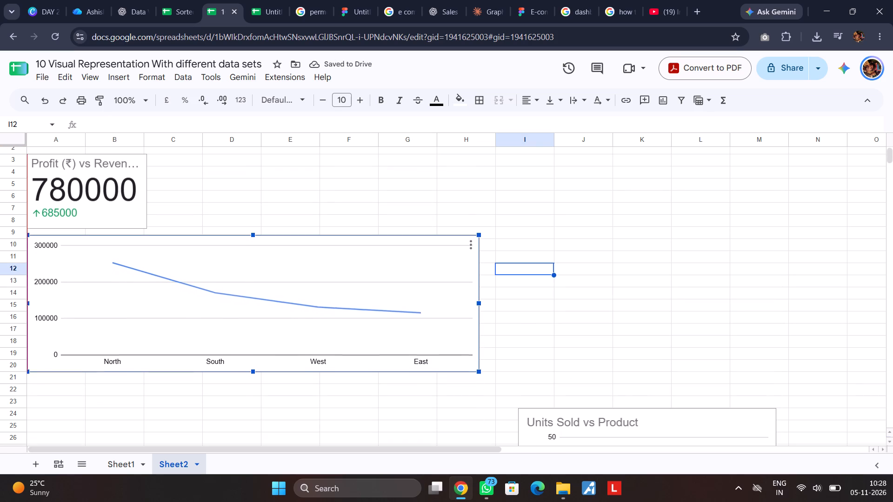
{"action": "left_click_drag", "start_coordinate": [309, 238], "coordinate": [309, 235]}
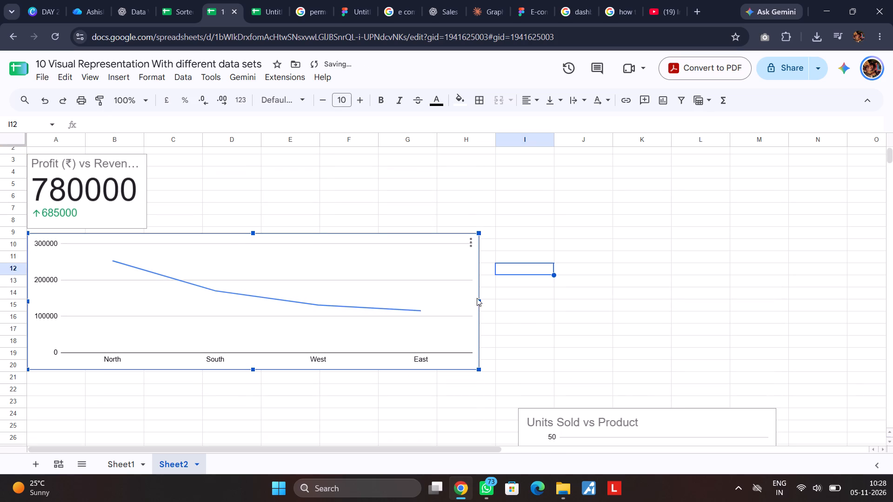
Narrow the regional profit line chart to about 4 columns, ending just inside column E.
{"action": "left_click_drag", "start_coordinate": [480, 303], "coordinate": [276, 296]}
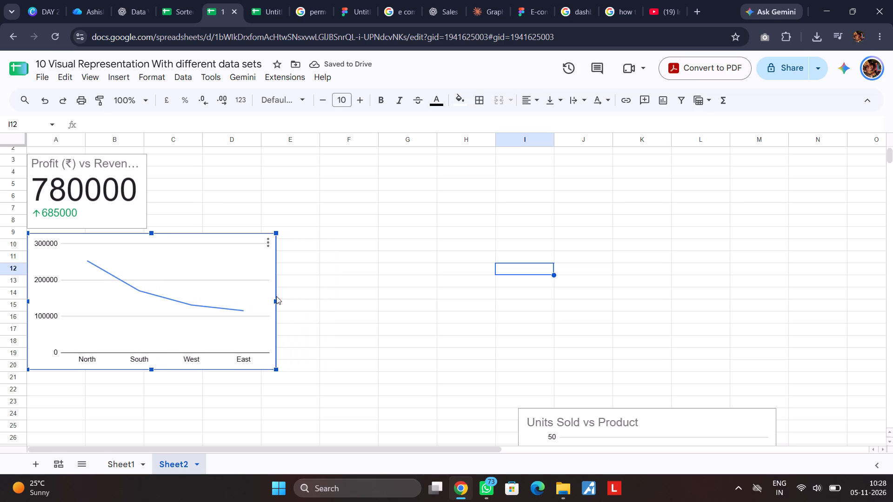
{"action": "left_click_drag", "start_coordinate": [276, 296], "coordinate": [276, 296]}
Move the Units Sold vs Product chart directly beneath the profit line chart, starting at column A, row 21.
{"action": "scroll", "coordinate": [372, 330], "scroll_direction": "down", "scroll_amount": 3}
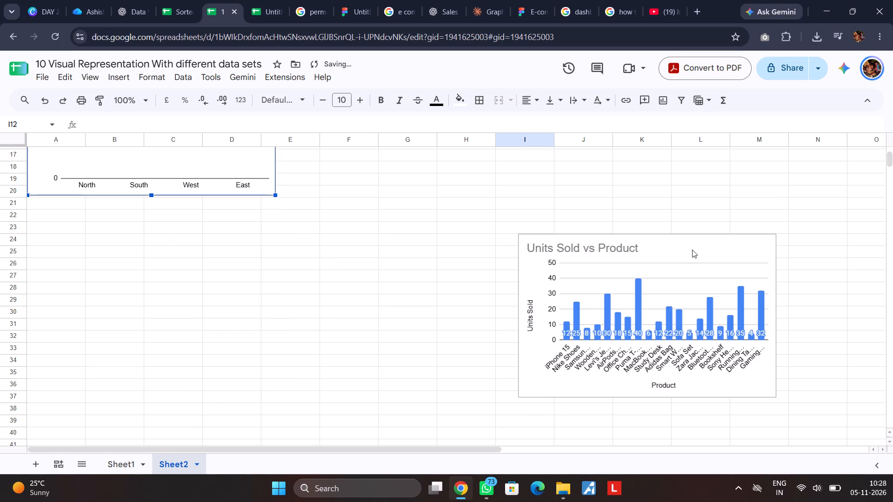
{"action": "left_click", "coordinate": [693, 248]}
{"action": "left_click_drag", "start_coordinate": [694, 243], "coordinate": [461, 260]}
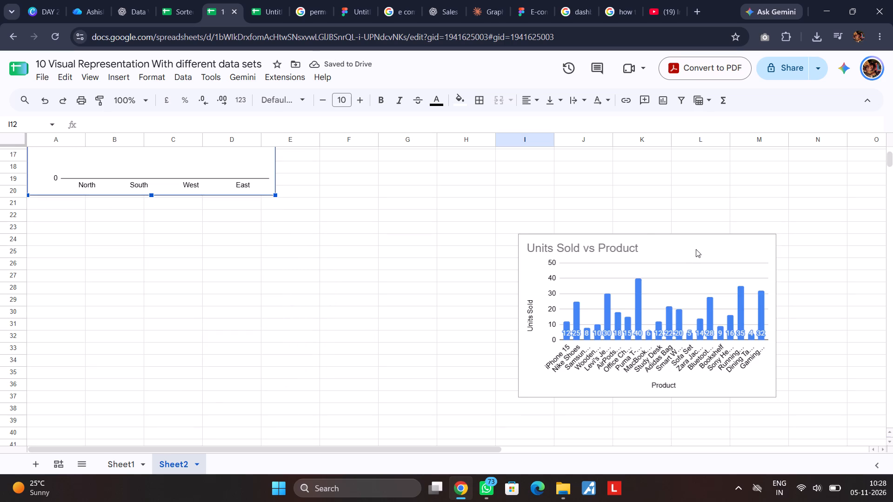
{"action": "left_click", "coordinate": [696, 249]}
{"action": "left_click_drag", "start_coordinate": [719, 241], "coordinate": [223, 211]}
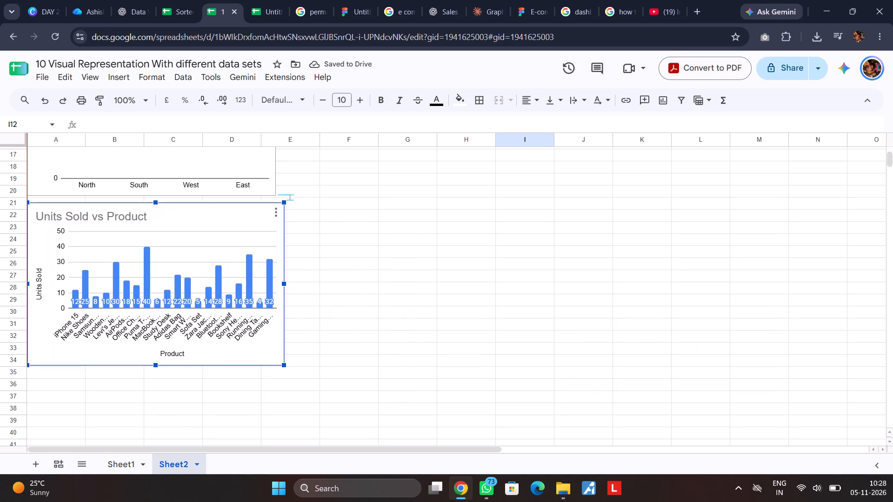
{"action": "left_click_drag", "start_coordinate": [223, 211], "coordinate": [223, 208]}
Enlarge the Units Sold vs Product chart to reach across to the end of column I and down to about row 40.
{"action": "left_click_drag", "start_coordinate": [283, 362], "coordinate": [285, 363]}
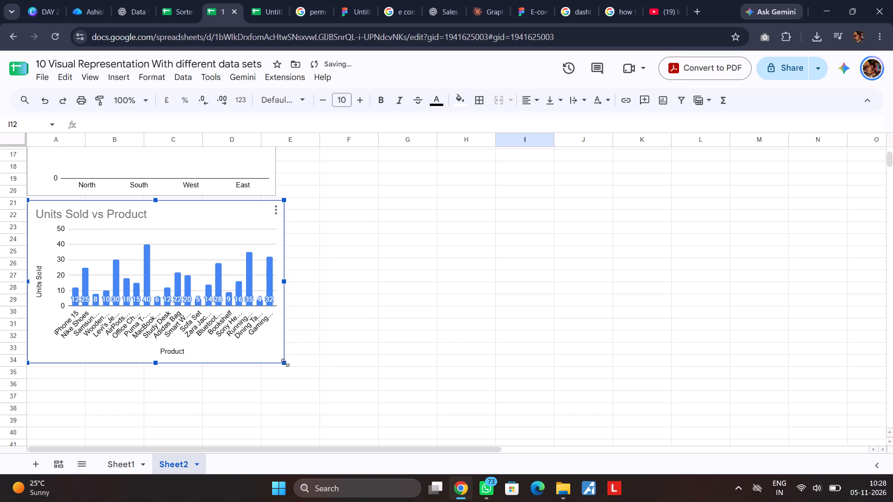
{"action": "left_click_drag", "start_coordinate": [285, 363], "coordinate": [394, 378]}
{"action": "left_click_drag", "start_coordinate": [395, 317], "coordinate": [429, 317]}
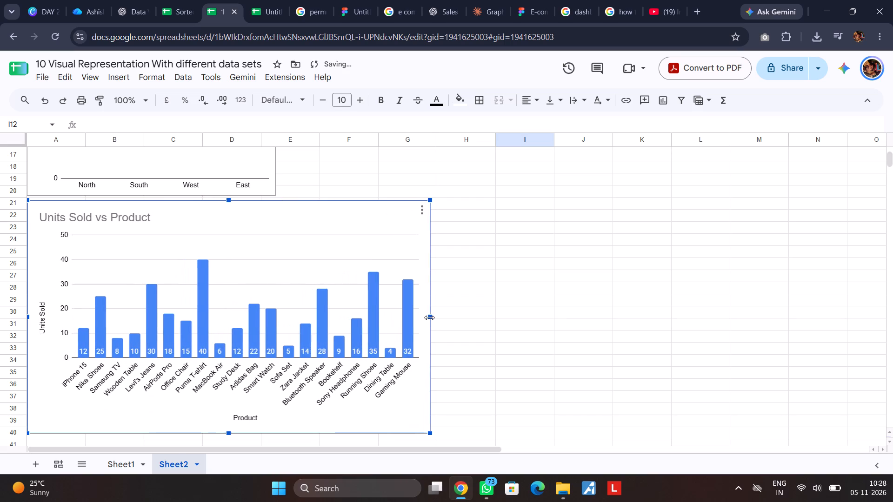
{"action": "left_click_drag", "start_coordinate": [429, 317], "coordinate": [534, 328]}
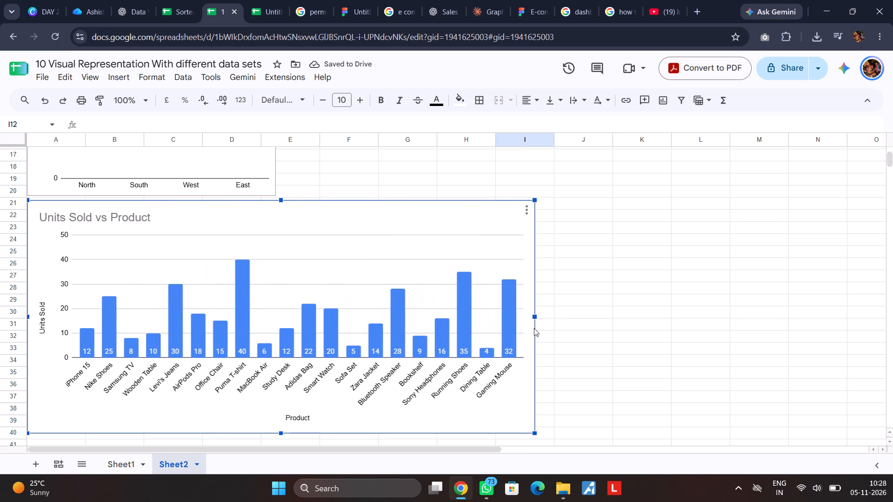
{"action": "left_click_drag", "start_coordinate": [534, 328], "coordinate": [534, 328]}
{"action": "scroll", "coordinate": [542, 329], "scroll_direction": "up", "scroll_amount": 3}
{"action": "scroll", "coordinate": [542, 329], "scroll_direction": "down", "scroll_amount": 2}
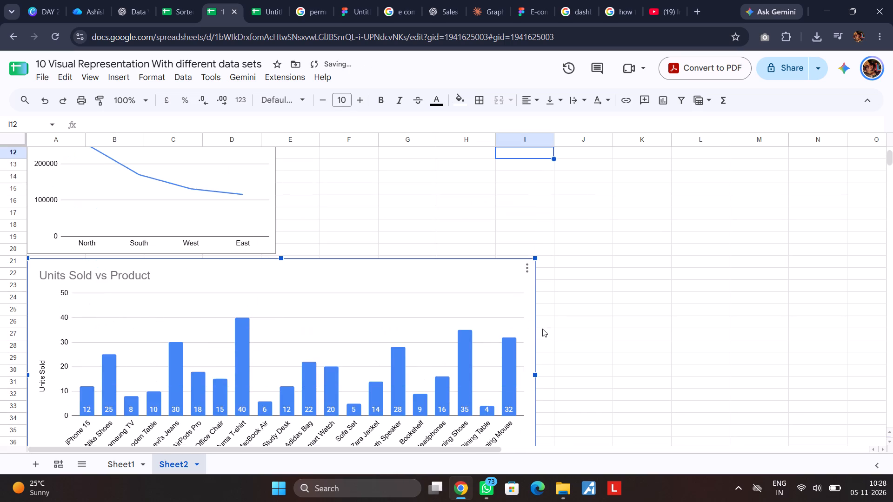
{"action": "scroll", "coordinate": [542, 329], "scroll_direction": "down", "scroll_amount": 1}
{"action": "left_click_drag", "start_coordinate": [534, 435], "coordinate": [552, 439]}
{"action": "scroll", "coordinate": [589, 363], "scroll_direction": "up", "scroll_amount": 3}
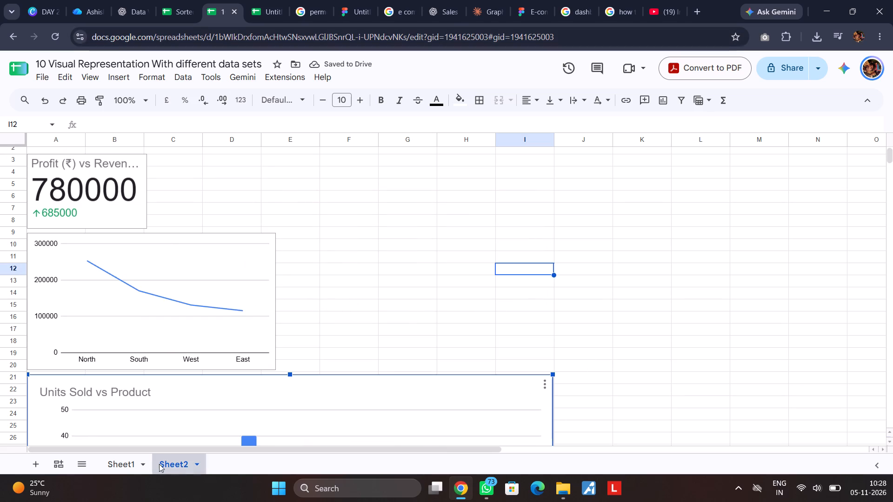
Copy the category units-sold pie chart from Sheet1 and paste it into Sheet2 at cell G15.
{"action": "left_click", "coordinate": [122, 460]}
{"action": "scroll", "coordinate": [227, 368], "scroll_direction": "down", "scroll_amount": 4}
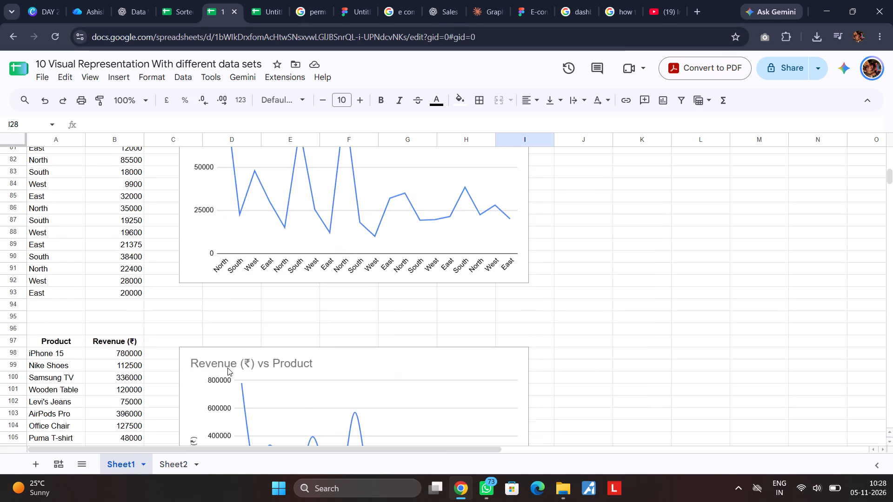
{"action": "scroll", "coordinate": [227, 368], "scroll_direction": "down", "scroll_amount": 2}
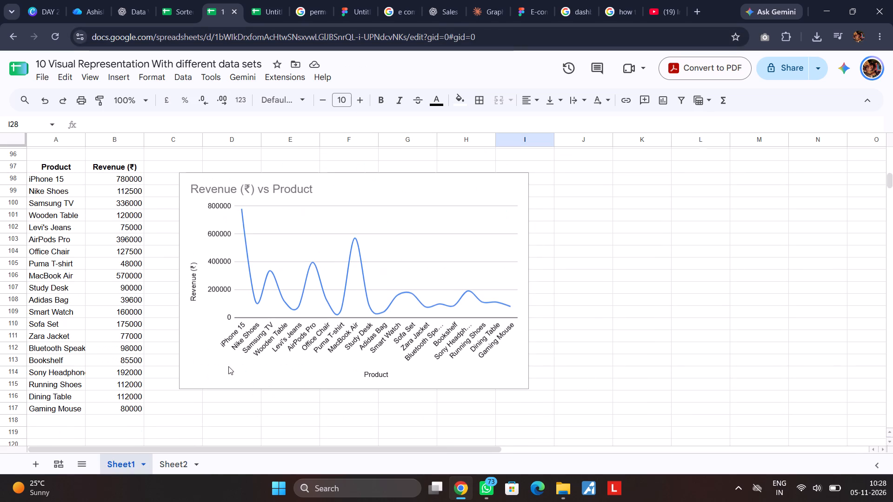
{"action": "scroll", "coordinate": [228, 366], "scroll_direction": "down", "scroll_amount": 4}
{"action": "left_click", "coordinate": [490, 246]}
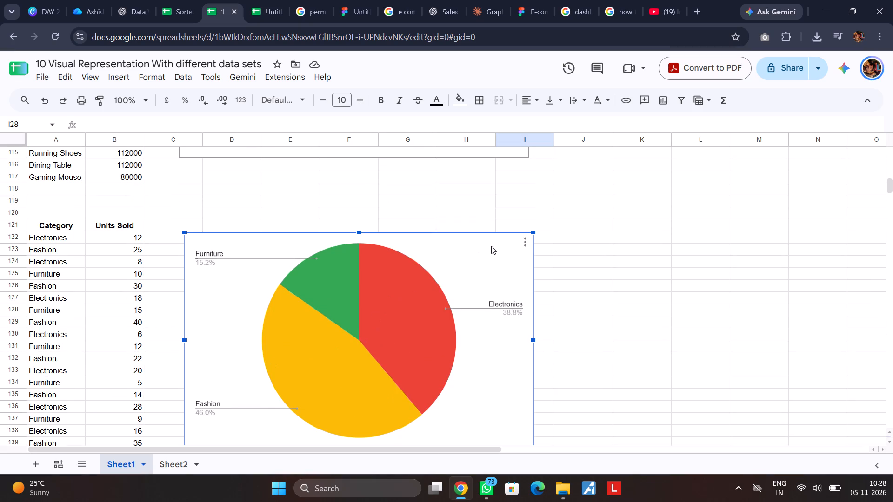
{"action": "key", "text": "ctrl+c"}
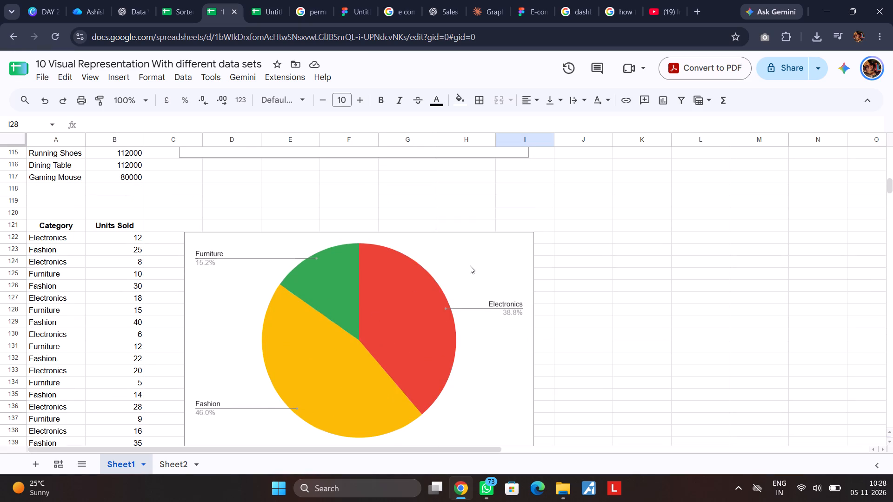
{"action": "left_click", "coordinate": [187, 461]}
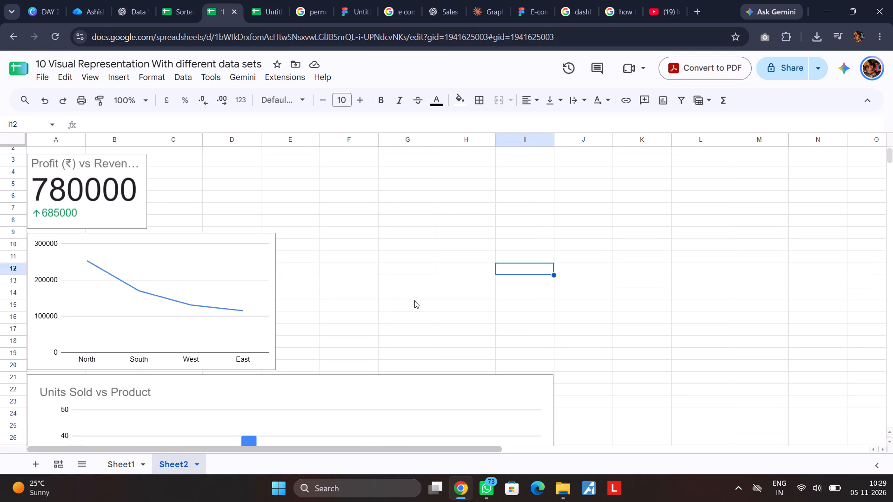
{"action": "left_click", "coordinate": [417, 302]}
{"action": "key", "text": "ctrl+v"}
Shrink the pasted category pie chart to about 4 columns by 11.5 rows.
{"action": "left_click", "coordinate": [717, 274]}
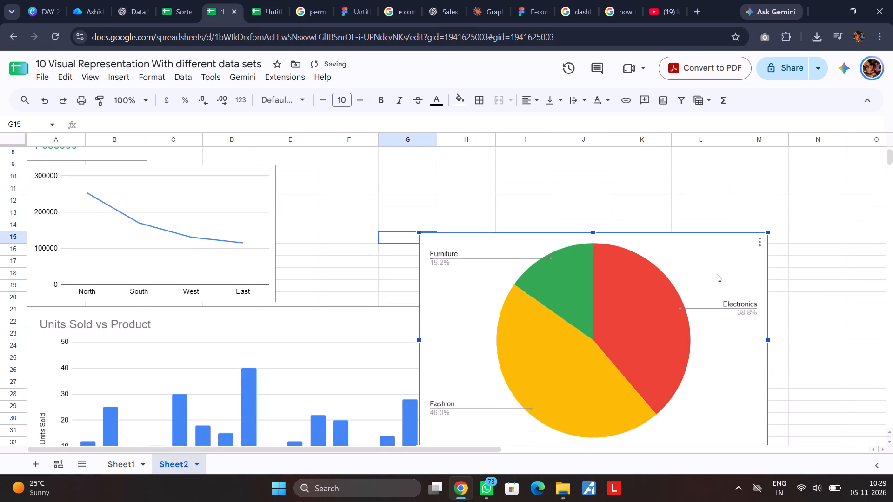
{"action": "scroll", "coordinate": [782, 414], "scroll_direction": "down", "scroll_amount": 2}
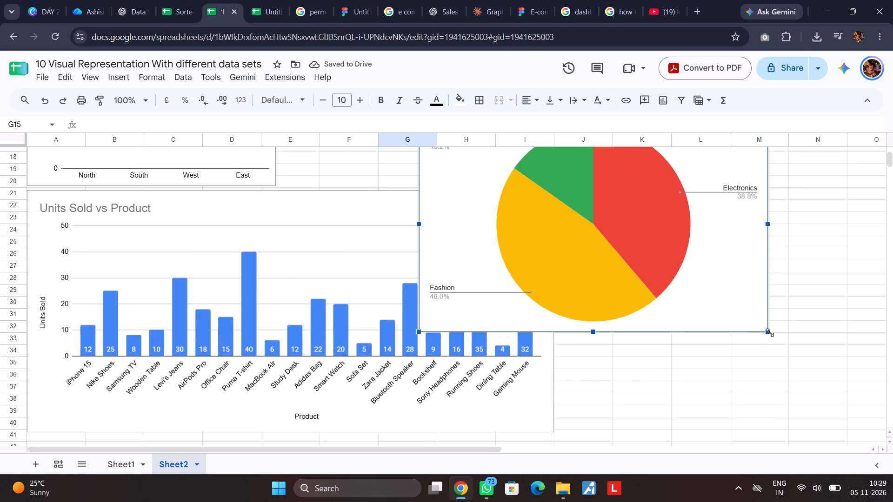
{"action": "left_click_drag", "start_coordinate": [770, 332], "coordinate": [647, 248]}
Move the category pie chart next to the profit line chart, starting in column E at about row 9.
{"action": "scroll", "coordinate": [711, 283], "scroll_direction": "up", "scroll_amount": 4}
{"action": "left_click_drag", "start_coordinate": [612, 334], "coordinate": [500, 266]}
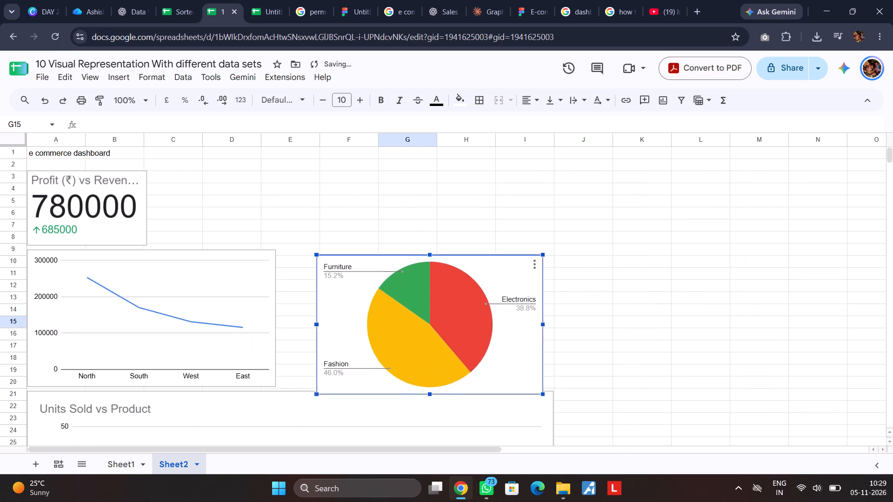
{"action": "left_click_drag", "start_coordinate": [500, 266], "coordinate": [465, 258]}
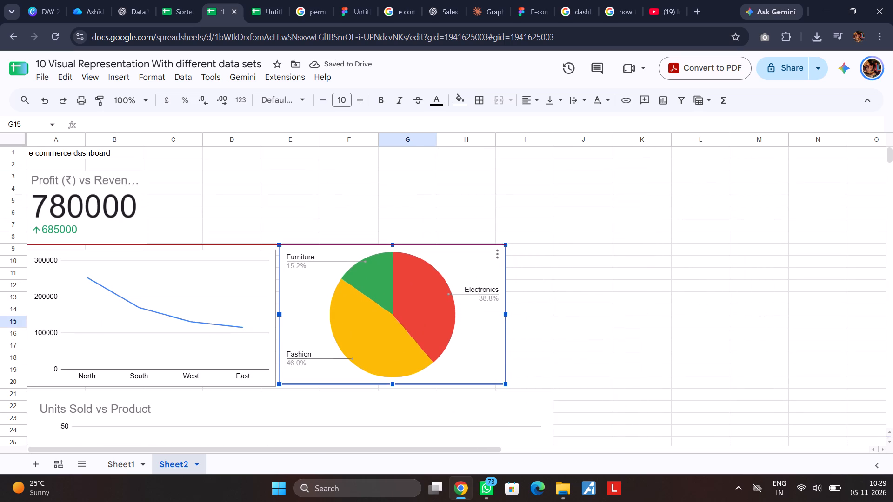
{"action": "left_click_drag", "start_coordinate": [465, 258], "coordinate": [465, 257]}
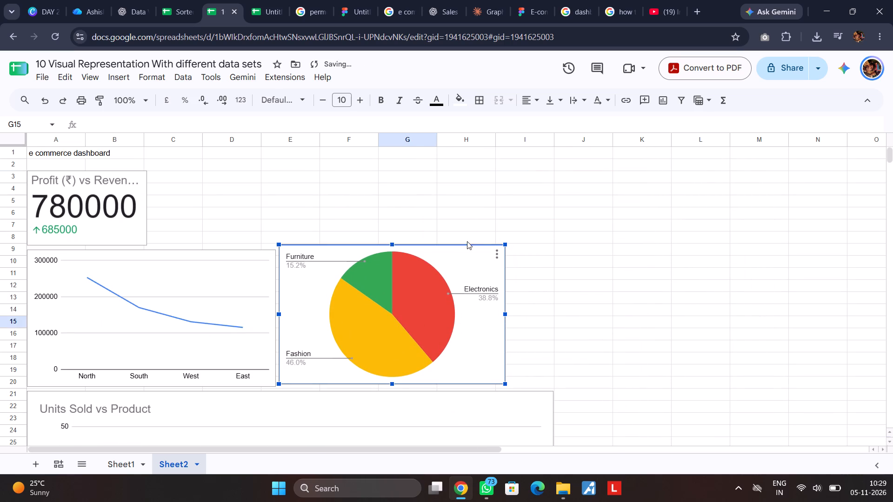
Resize the pie chart to match the line chart's top and bottom edges and extend to the end of column I.
{"action": "left_click_drag", "start_coordinate": [393, 245], "coordinate": [393, 247]}
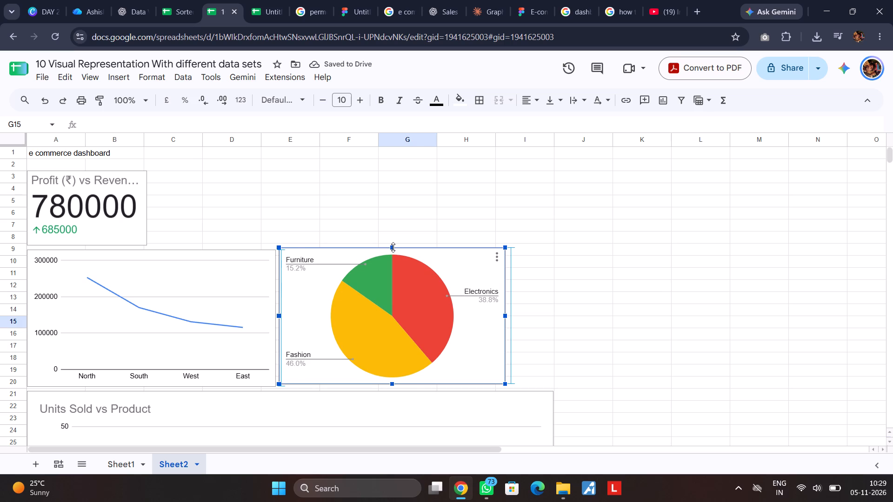
{"action": "left_click_drag", "start_coordinate": [393, 247], "coordinate": [394, 251]}
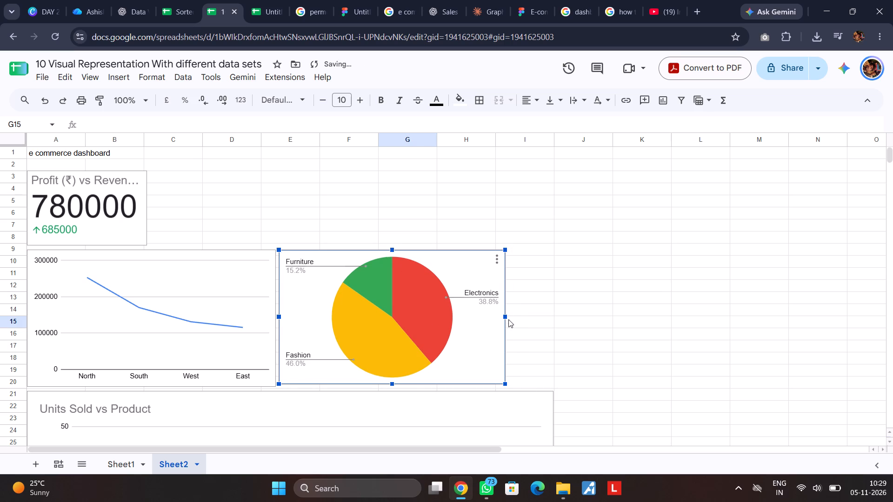
{"action": "left_click_drag", "start_coordinate": [506, 315], "coordinate": [553, 318]}
{"action": "left_click", "coordinate": [631, 350]}
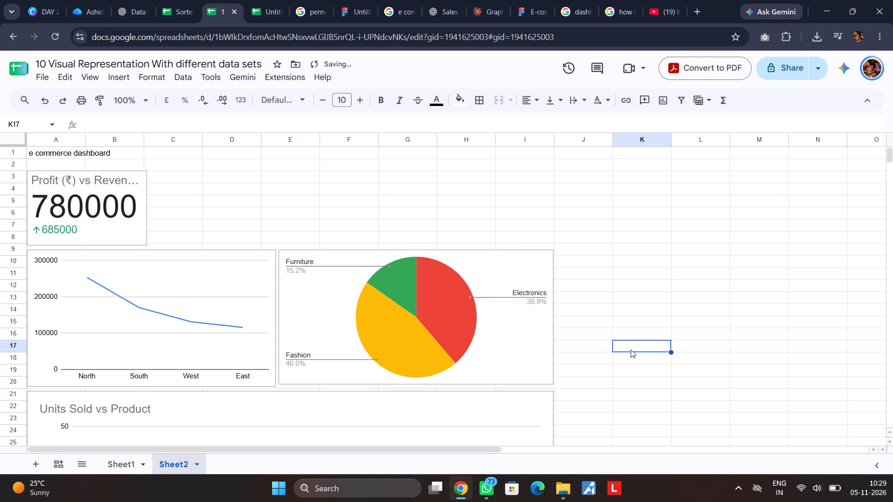
{"action": "left_click", "coordinate": [460, 258]}
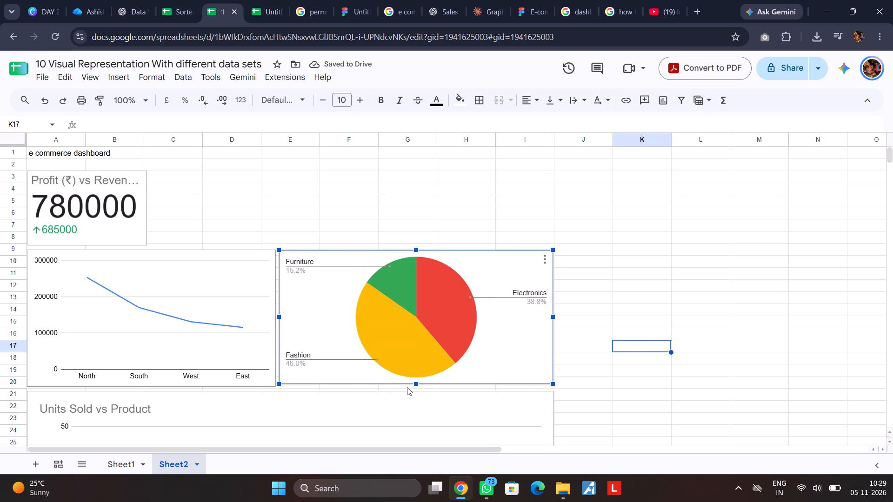
{"action": "left_click", "coordinate": [416, 383]}
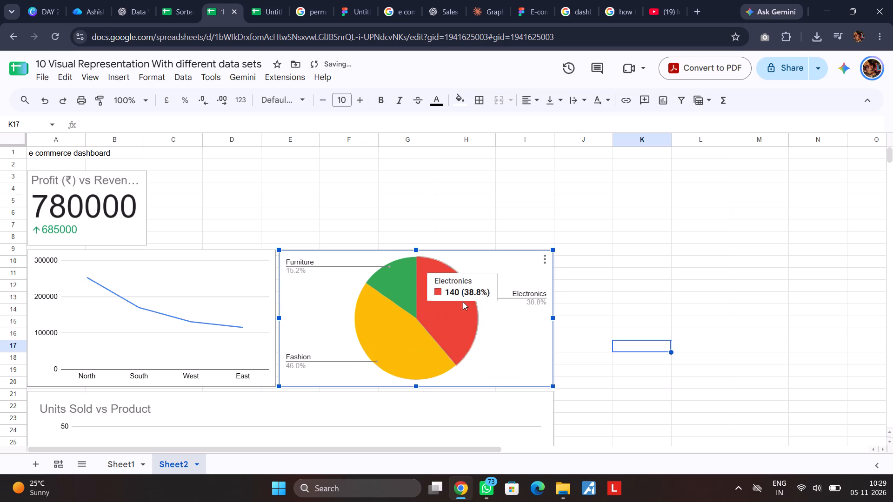
{"action": "left_click", "coordinate": [466, 228]}
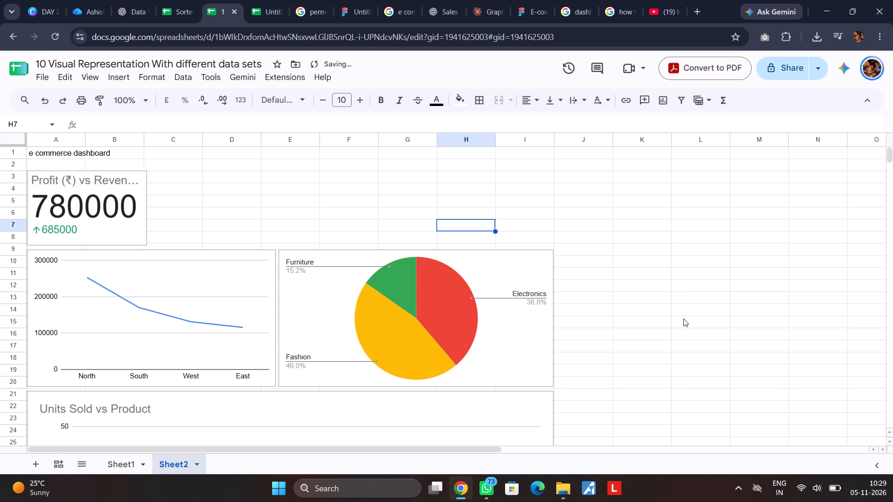
Extend the top edge of the Units Sold vs Product chart slightly upward to tighten the gap beneath the upper charts.
{"action": "left_click", "coordinate": [683, 318]}
{"action": "scroll", "coordinate": [683, 318], "scroll_direction": "down", "scroll_amount": 3}
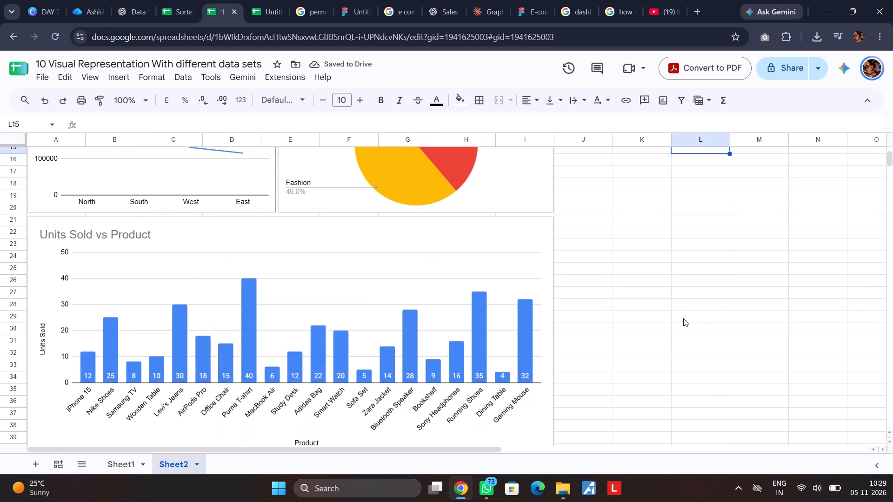
{"action": "left_click", "coordinate": [235, 232]}
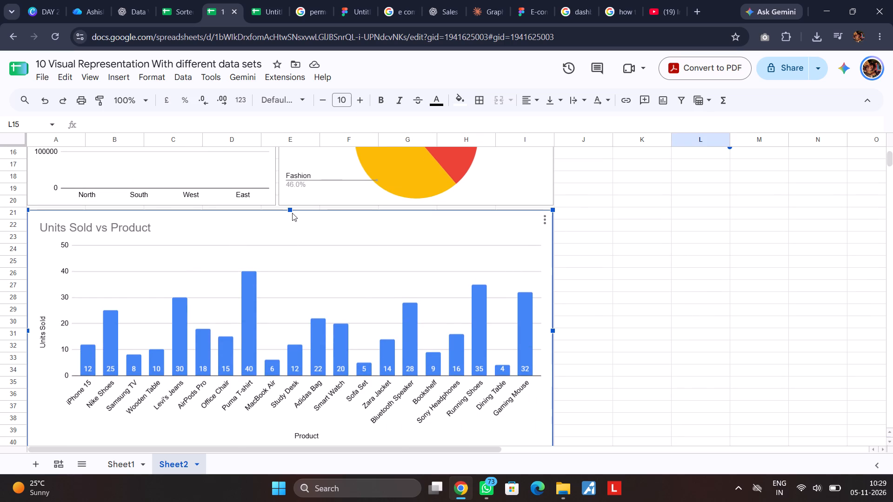
{"action": "left_click", "coordinate": [290, 211]}
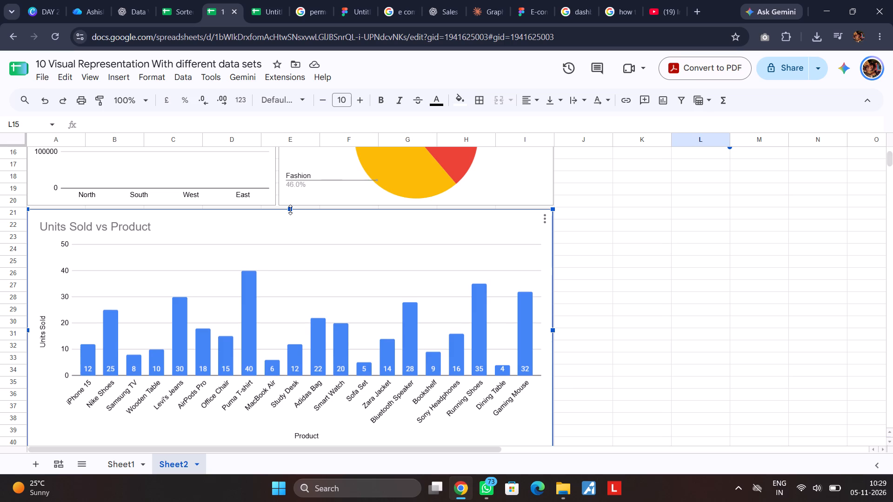
{"action": "left_click", "coordinate": [641, 258]}
{"action": "scroll", "coordinate": [646, 302], "scroll_direction": "up", "scroll_amount": 3}
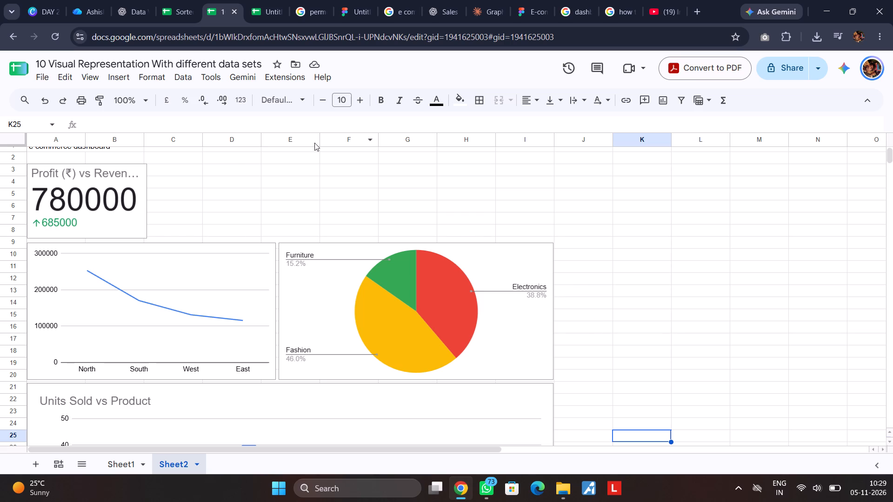
Create a pivot table on a new sheet from the Sheet1 data range A97:B117.
{"action": "left_click", "coordinate": [131, 456]}
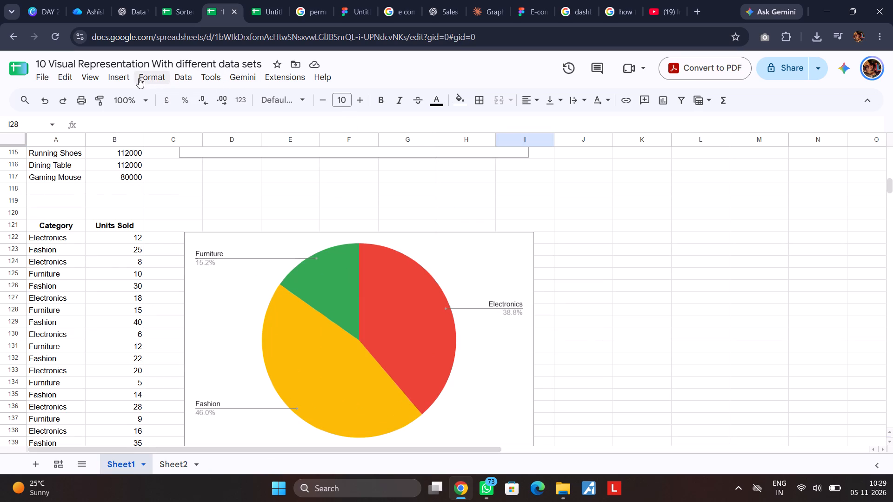
{"action": "left_click", "coordinate": [120, 76]}
{"action": "left_click", "coordinate": [148, 262]}
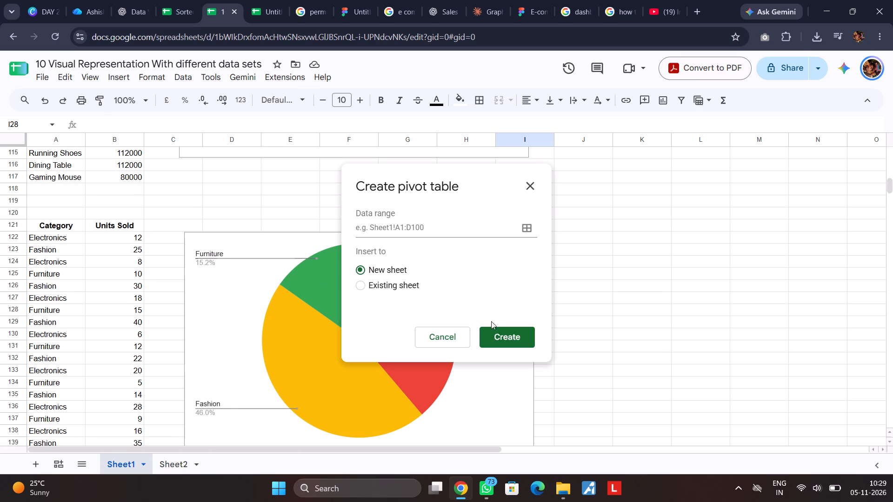
{"action": "left_click", "coordinate": [504, 336]}
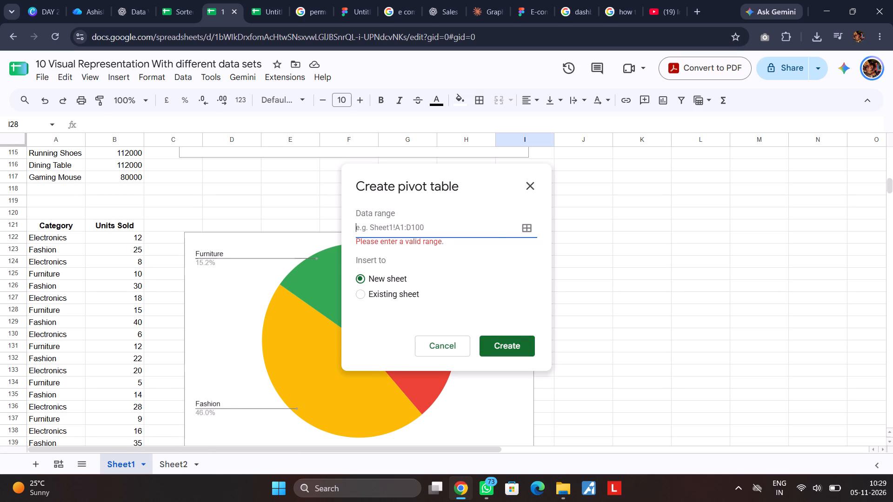
{"action": "left_click", "coordinate": [530, 231]}
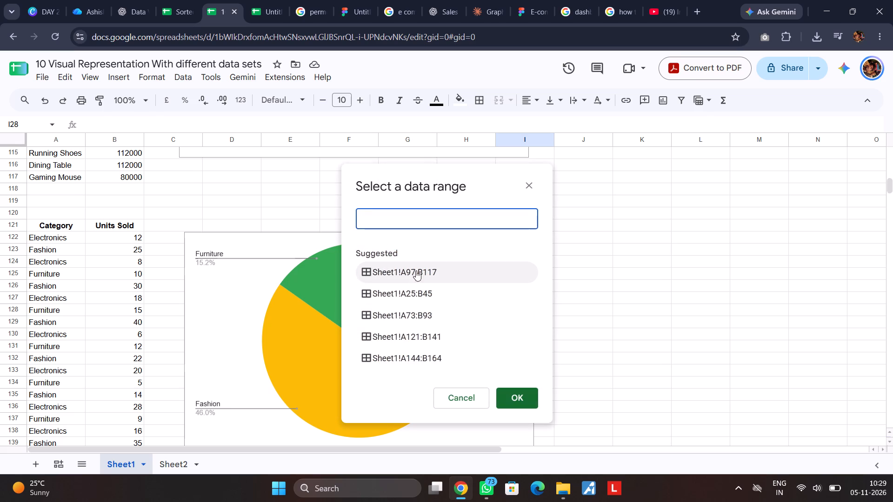
{"action": "left_click", "coordinate": [410, 275]}
{"action": "left_click", "coordinate": [525, 399]}
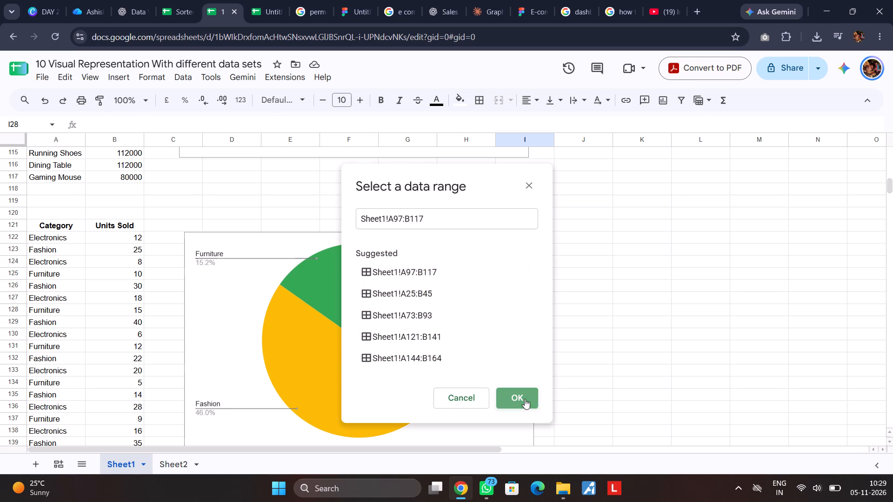
{"action": "left_click", "coordinate": [509, 335]}
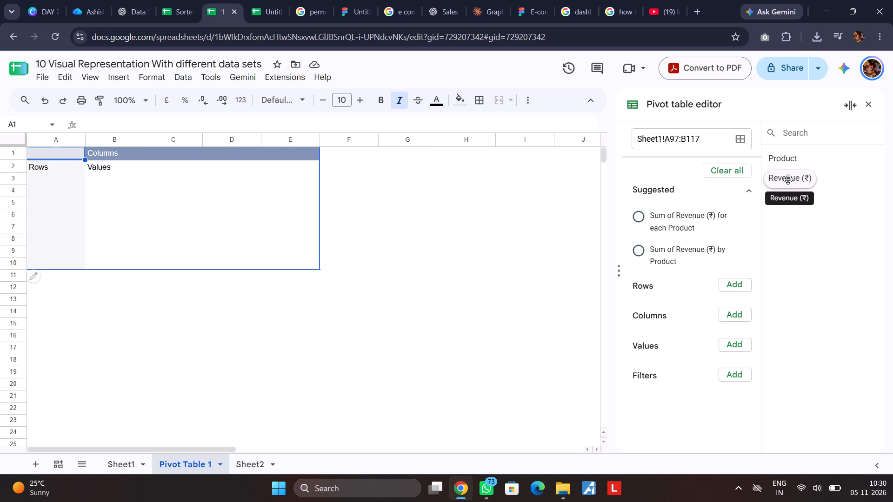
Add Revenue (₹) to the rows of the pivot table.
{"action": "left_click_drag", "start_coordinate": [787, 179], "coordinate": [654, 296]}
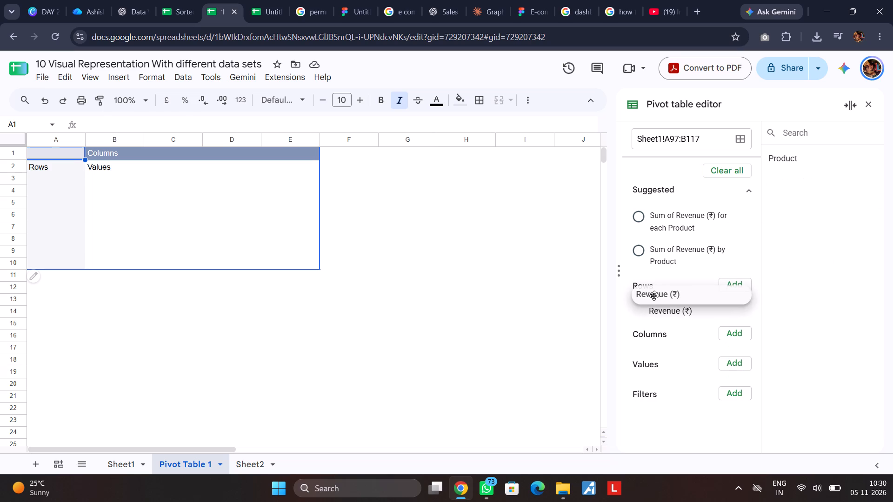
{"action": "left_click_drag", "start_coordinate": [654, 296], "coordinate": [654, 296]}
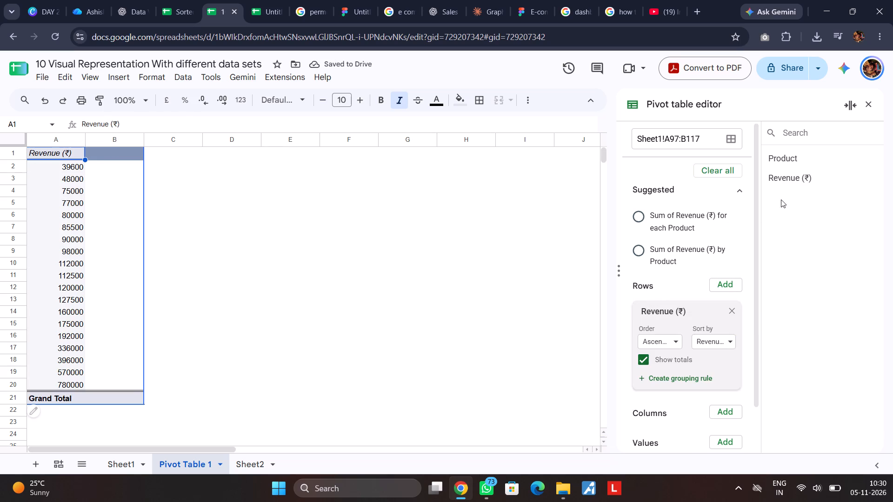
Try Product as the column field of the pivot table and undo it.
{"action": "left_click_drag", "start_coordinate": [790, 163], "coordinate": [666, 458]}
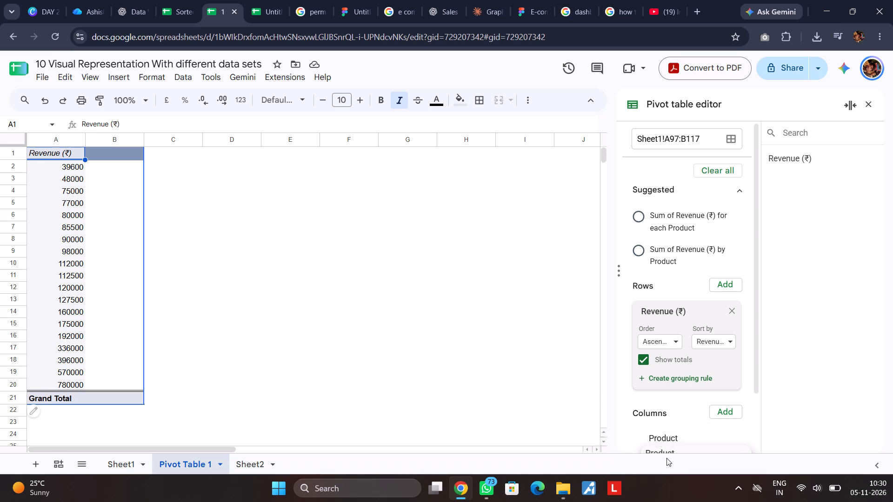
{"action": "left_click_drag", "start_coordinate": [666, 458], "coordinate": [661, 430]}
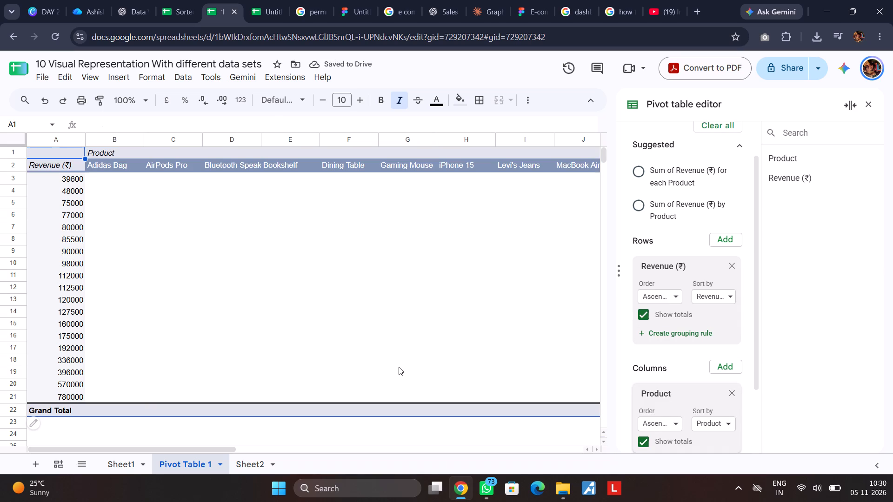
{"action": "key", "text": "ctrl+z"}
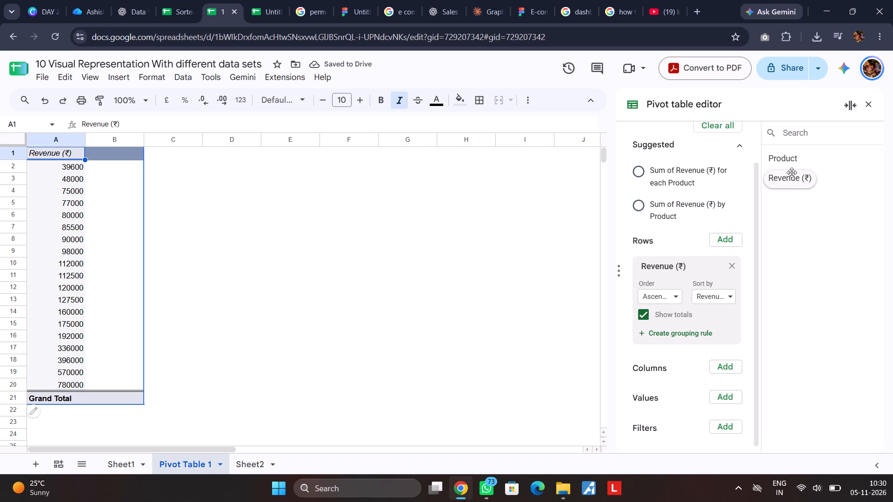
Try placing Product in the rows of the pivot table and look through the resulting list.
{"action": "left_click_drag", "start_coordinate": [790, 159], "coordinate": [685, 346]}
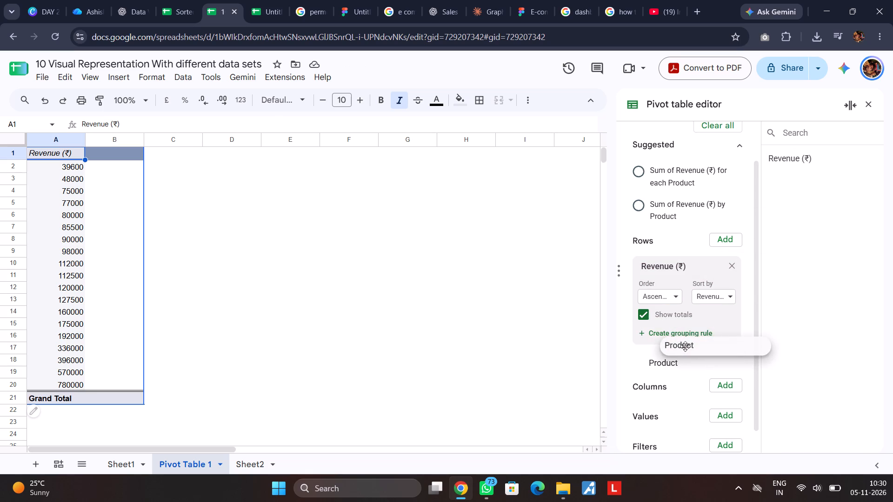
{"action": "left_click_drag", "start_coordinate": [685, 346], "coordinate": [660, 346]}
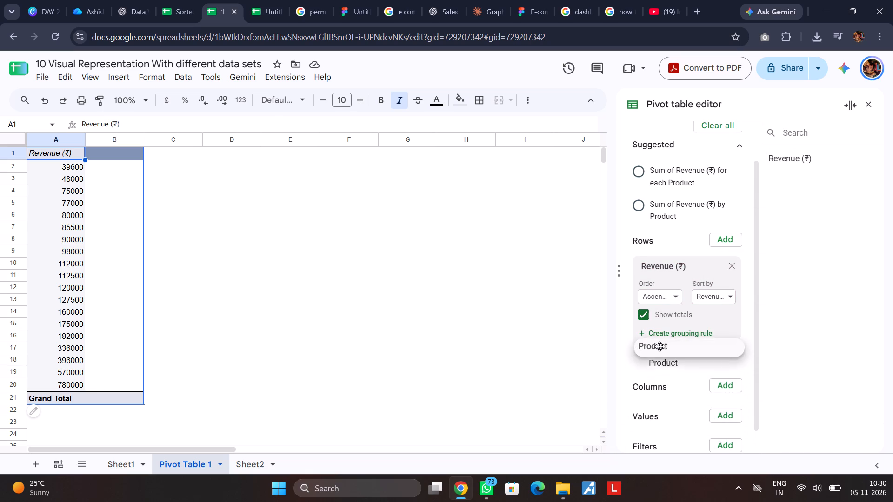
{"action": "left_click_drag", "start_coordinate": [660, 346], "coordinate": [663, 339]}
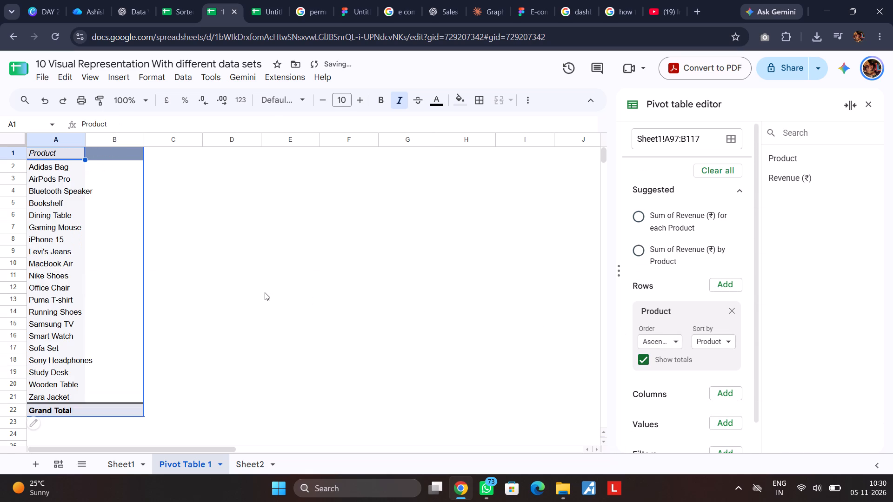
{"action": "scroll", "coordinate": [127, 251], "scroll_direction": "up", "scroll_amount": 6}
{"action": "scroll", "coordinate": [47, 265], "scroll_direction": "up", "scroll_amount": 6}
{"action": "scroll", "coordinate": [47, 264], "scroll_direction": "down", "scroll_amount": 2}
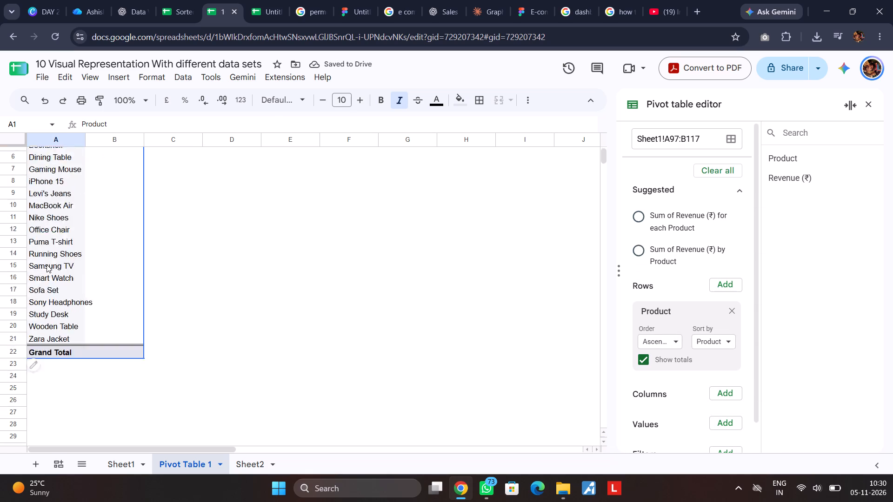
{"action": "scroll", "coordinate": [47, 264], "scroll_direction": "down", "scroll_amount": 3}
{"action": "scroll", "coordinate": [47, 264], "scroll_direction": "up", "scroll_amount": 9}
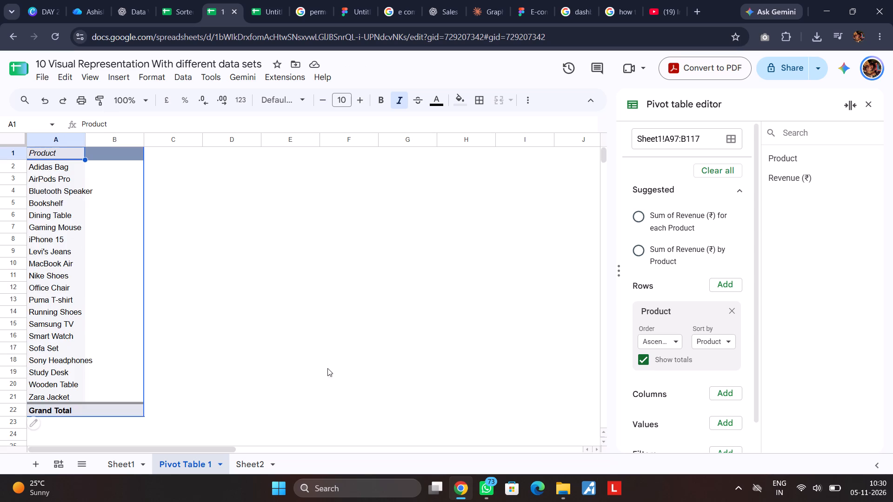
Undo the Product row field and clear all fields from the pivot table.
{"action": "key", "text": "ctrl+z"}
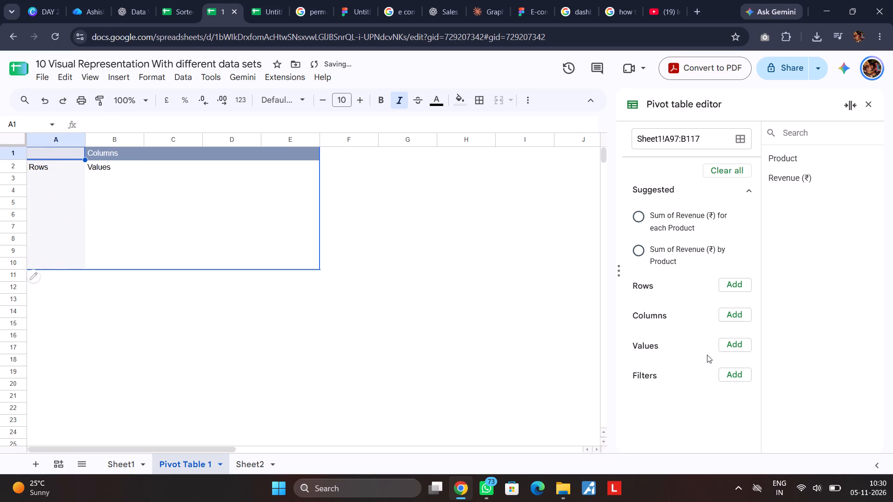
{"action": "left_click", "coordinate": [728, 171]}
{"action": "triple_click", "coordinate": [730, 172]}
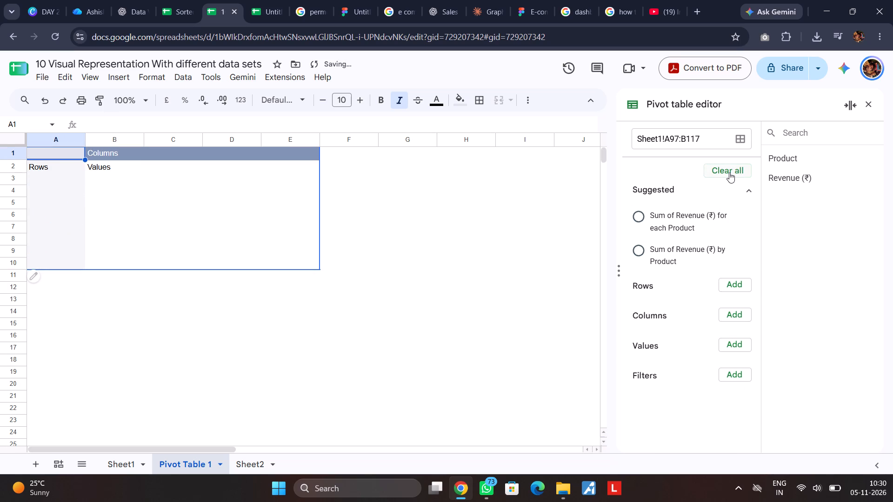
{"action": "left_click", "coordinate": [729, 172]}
Add Product as the first row field of the pivot table and Revenue (₹) as the second row field.
{"action": "left_click_drag", "start_coordinate": [792, 164], "coordinate": [717, 248]}
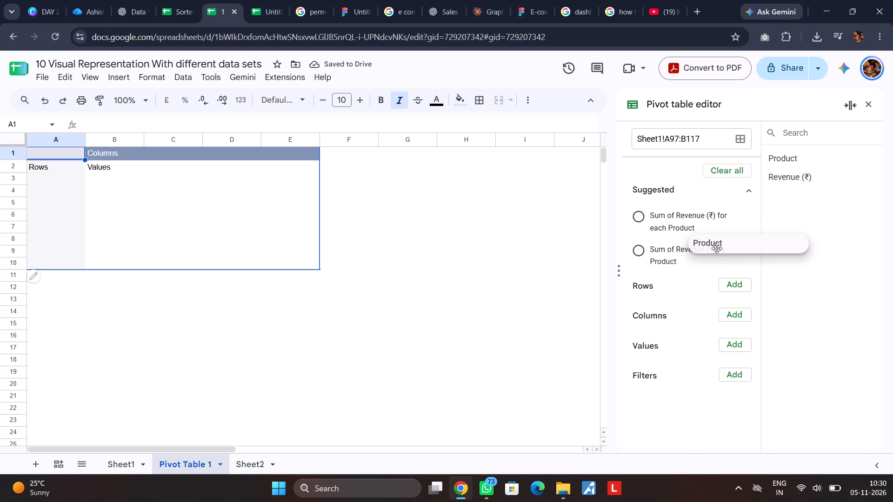
{"action": "left_click_drag", "start_coordinate": [717, 248], "coordinate": [740, 292]}
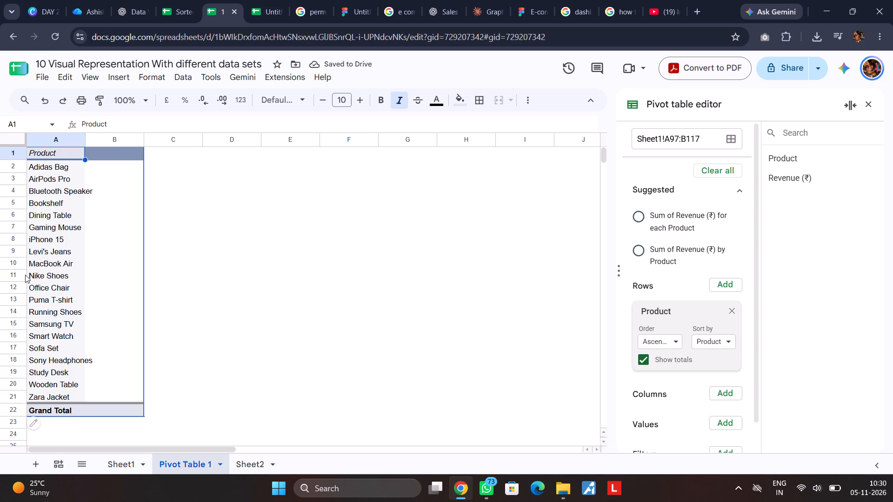
{"action": "scroll", "coordinate": [43, 266], "scroll_direction": "up", "scroll_amount": 5}
{"action": "left_click", "coordinate": [110, 152]}
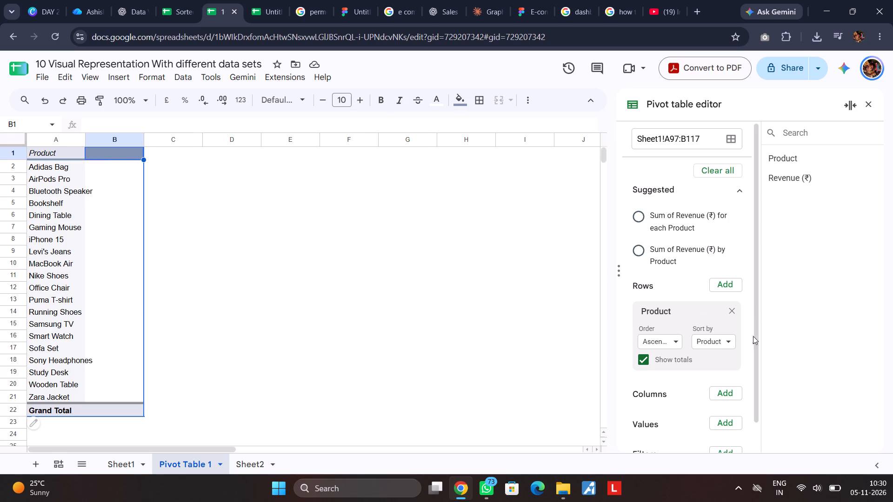
{"action": "left_click", "coordinate": [662, 393]}
{"action": "left_click_drag", "start_coordinate": [789, 177], "coordinate": [687, 380]}
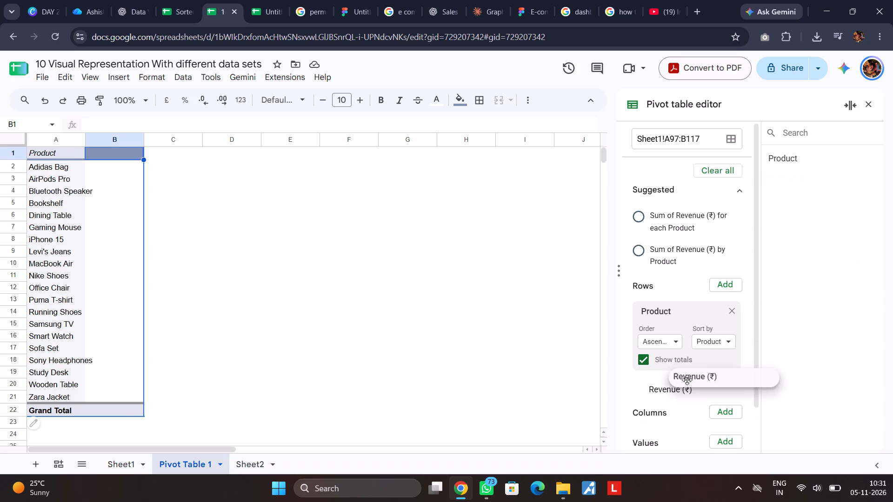
{"action": "left_click_drag", "start_coordinate": [687, 380], "coordinate": [662, 384]}
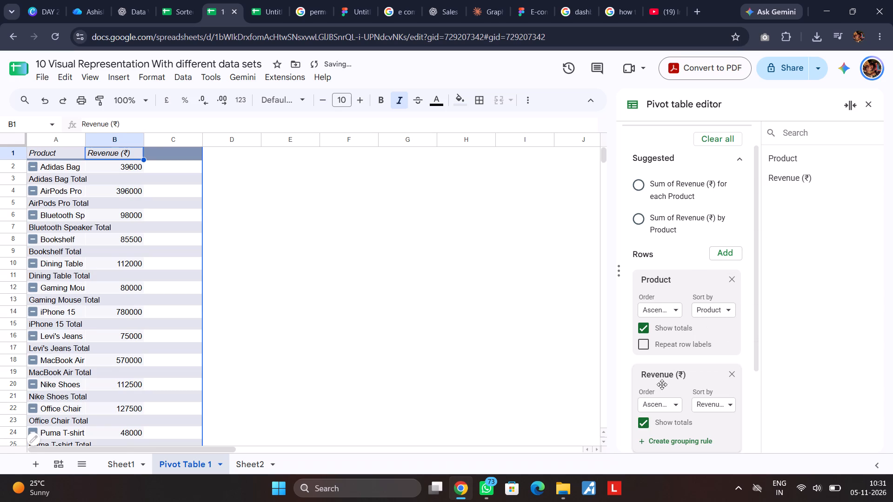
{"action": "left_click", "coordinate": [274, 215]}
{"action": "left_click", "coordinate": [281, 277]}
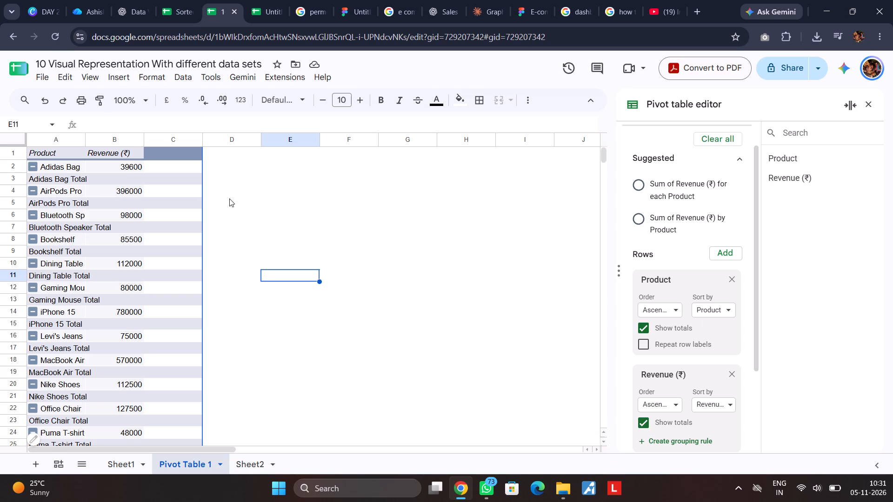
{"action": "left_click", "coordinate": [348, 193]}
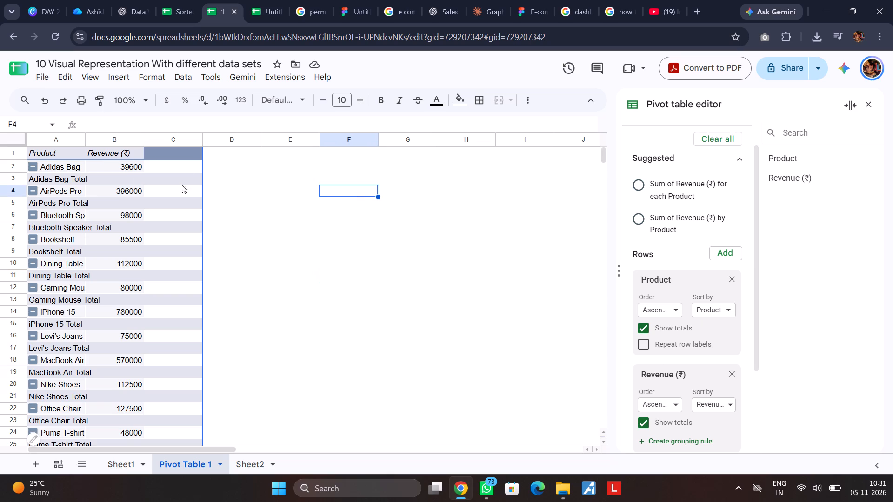
Select the whole pivot table, A1:C42, and add Revenue (₹) and Product as its filters.
{"action": "left_click_drag", "start_coordinate": [38, 153], "coordinate": [189, 482]}
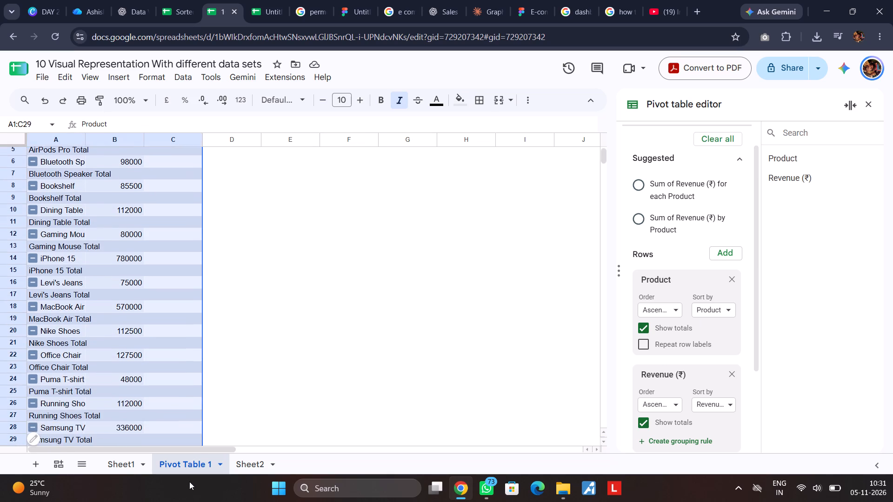
{"action": "left_click_drag", "start_coordinate": [189, 482], "coordinate": [187, 327]}
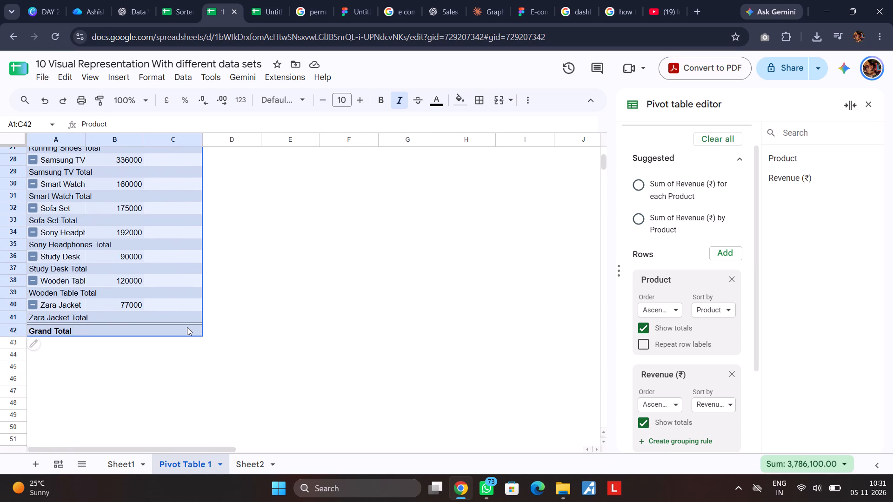
{"action": "left_click_drag", "start_coordinate": [187, 327], "coordinate": [187, 327]}
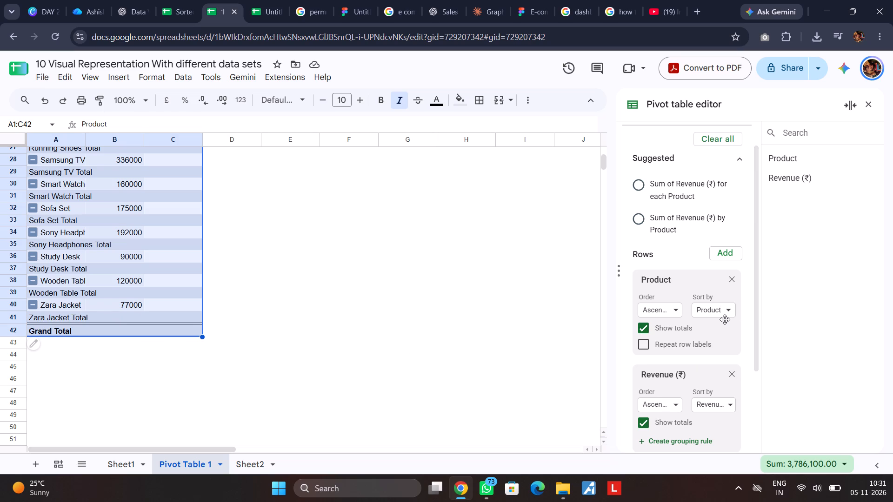
{"action": "scroll", "coordinate": [725, 319], "scroll_direction": "down", "scroll_amount": 4}
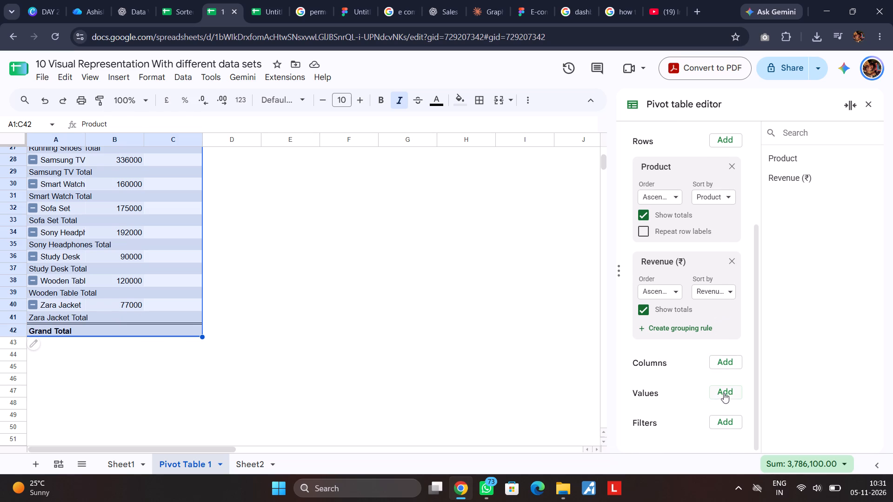
{"action": "left_click", "coordinate": [726, 422]}
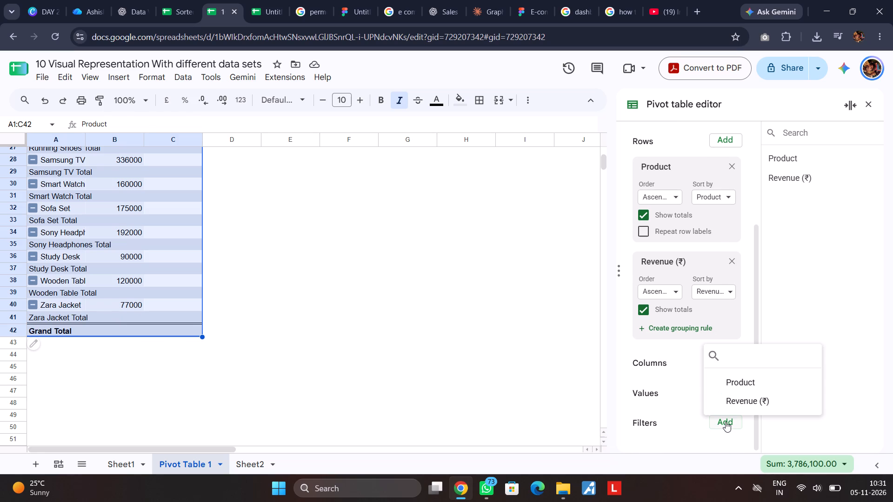
{"action": "left_click", "coordinate": [735, 401]}
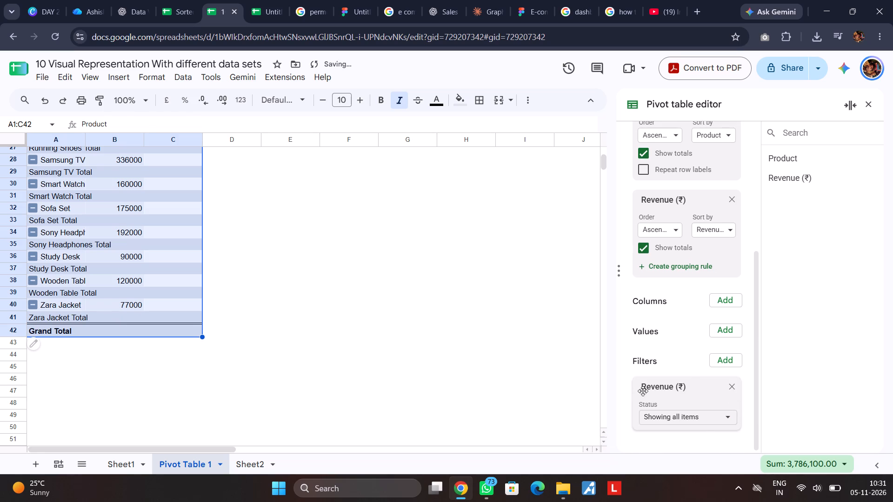
{"action": "left_click", "coordinate": [719, 362]}
{"action": "left_click", "coordinate": [743, 404]}
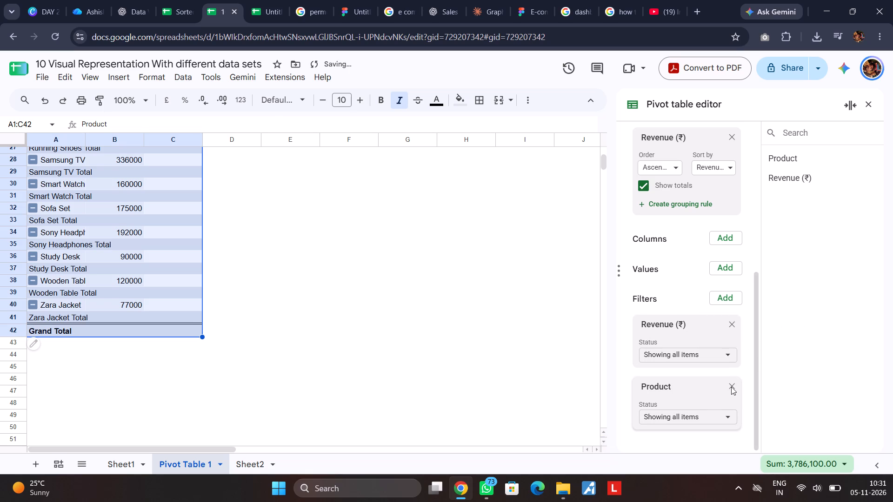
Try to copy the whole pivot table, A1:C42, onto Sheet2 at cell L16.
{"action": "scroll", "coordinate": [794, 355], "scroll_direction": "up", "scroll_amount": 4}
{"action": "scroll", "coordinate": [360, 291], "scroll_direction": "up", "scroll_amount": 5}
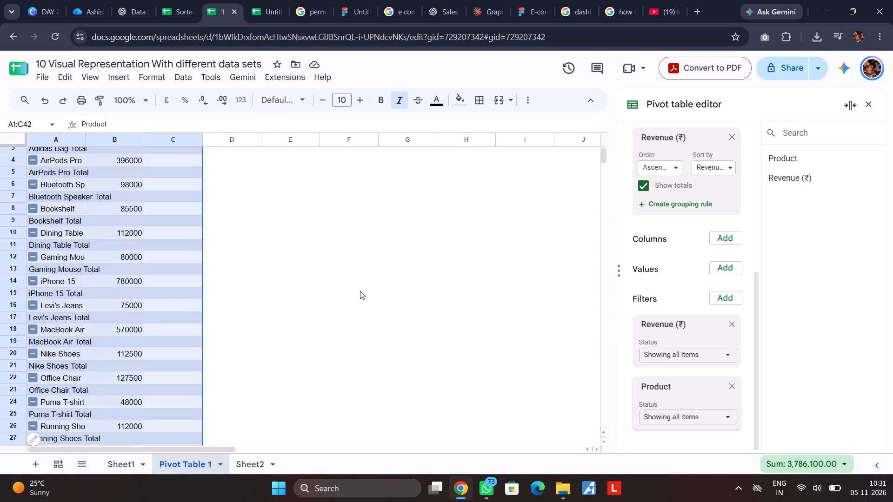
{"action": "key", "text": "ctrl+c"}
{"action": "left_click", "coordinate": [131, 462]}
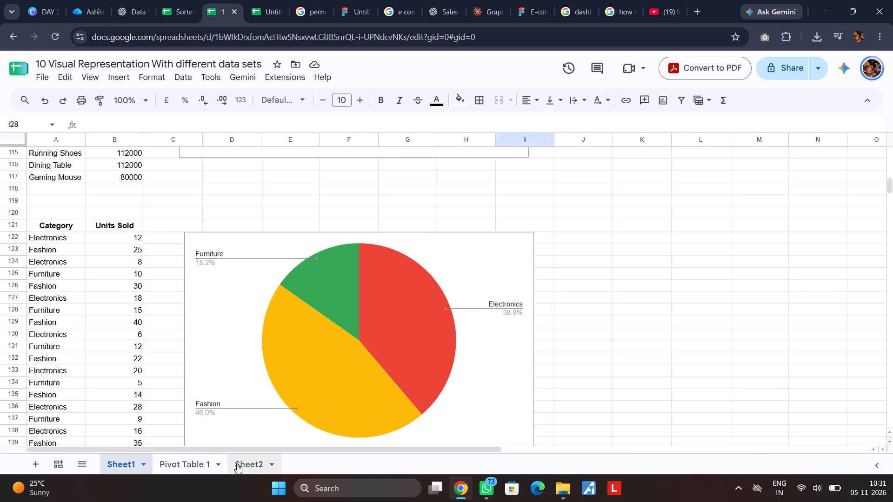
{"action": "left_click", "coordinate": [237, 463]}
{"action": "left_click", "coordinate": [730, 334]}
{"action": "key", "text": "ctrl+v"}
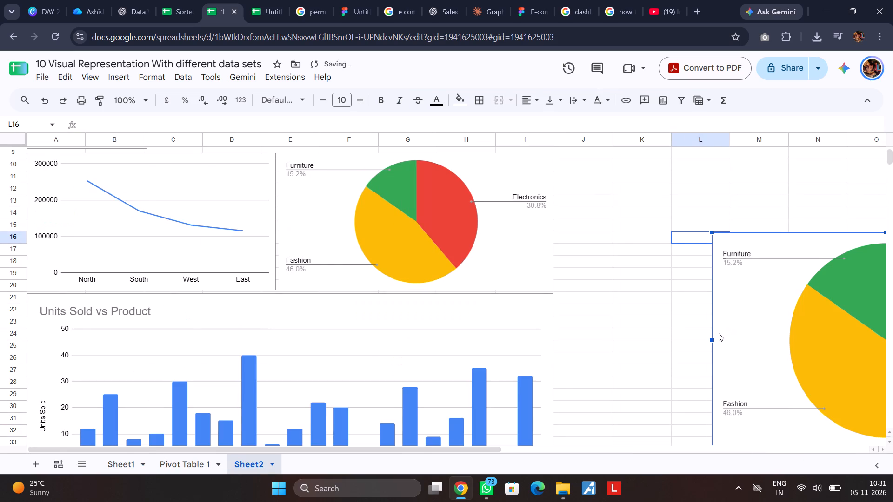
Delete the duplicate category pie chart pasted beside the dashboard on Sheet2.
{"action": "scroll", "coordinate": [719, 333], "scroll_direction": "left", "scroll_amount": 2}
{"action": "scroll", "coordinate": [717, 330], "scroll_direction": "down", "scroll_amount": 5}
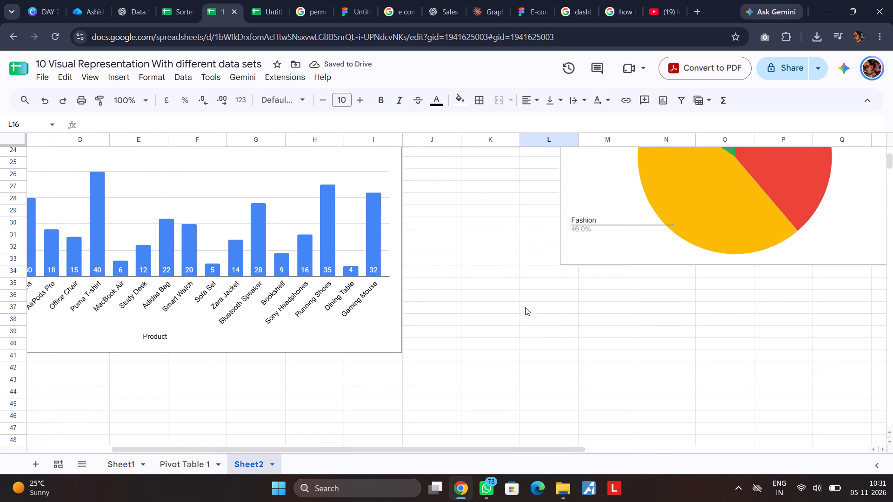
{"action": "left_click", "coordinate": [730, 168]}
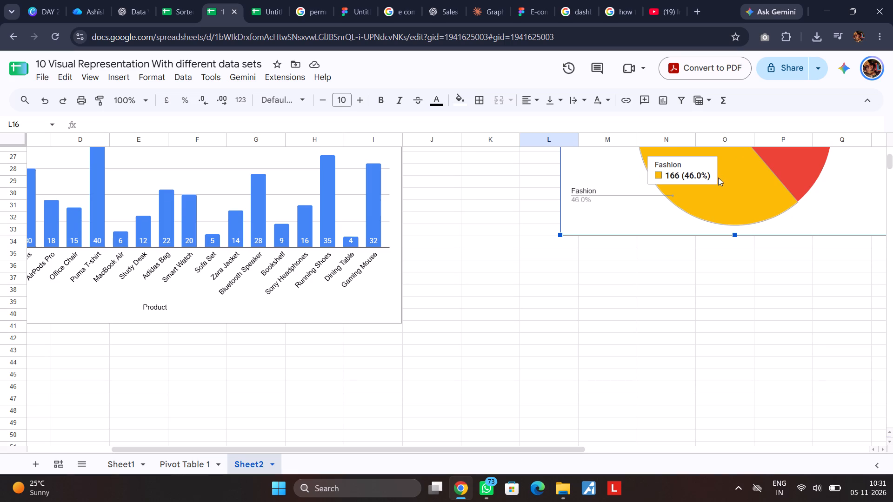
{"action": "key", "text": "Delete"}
Copy the pivot table range A1:C42 from Pivot Table 1 and paste it on Sheet2 at cell K24.
{"action": "scroll", "coordinate": [537, 269], "scroll_direction": "up", "scroll_amount": 4}
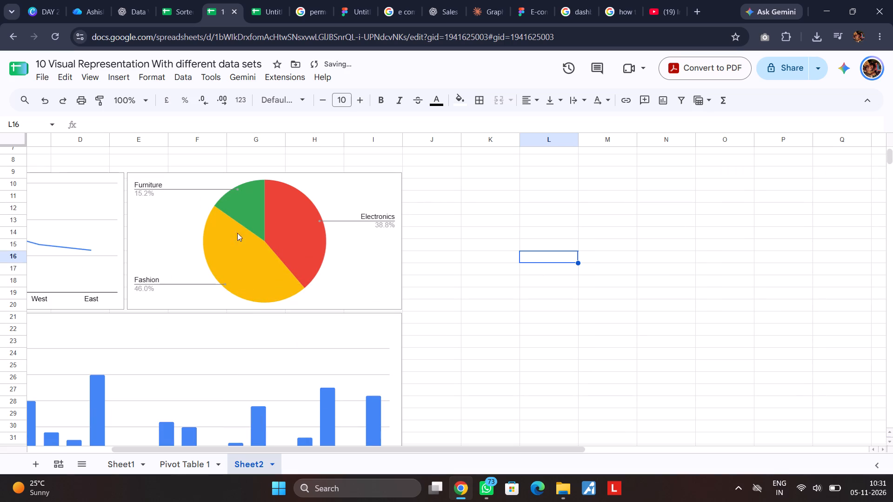
{"action": "left_click", "coordinate": [192, 459]}
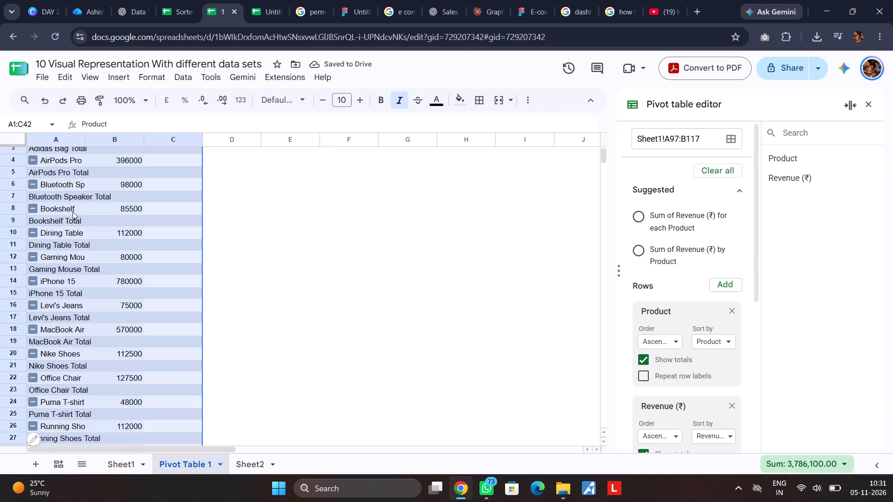
{"action": "key", "text": "ctrl+c"}
{"action": "left_click", "coordinate": [258, 463]}
{"action": "left_click", "coordinate": [504, 352]}
{"action": "key", "text": "ctrl+v"}
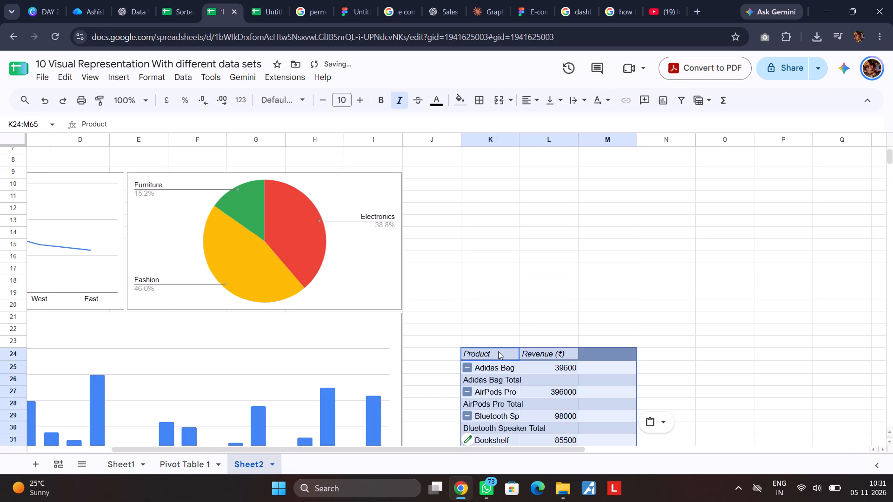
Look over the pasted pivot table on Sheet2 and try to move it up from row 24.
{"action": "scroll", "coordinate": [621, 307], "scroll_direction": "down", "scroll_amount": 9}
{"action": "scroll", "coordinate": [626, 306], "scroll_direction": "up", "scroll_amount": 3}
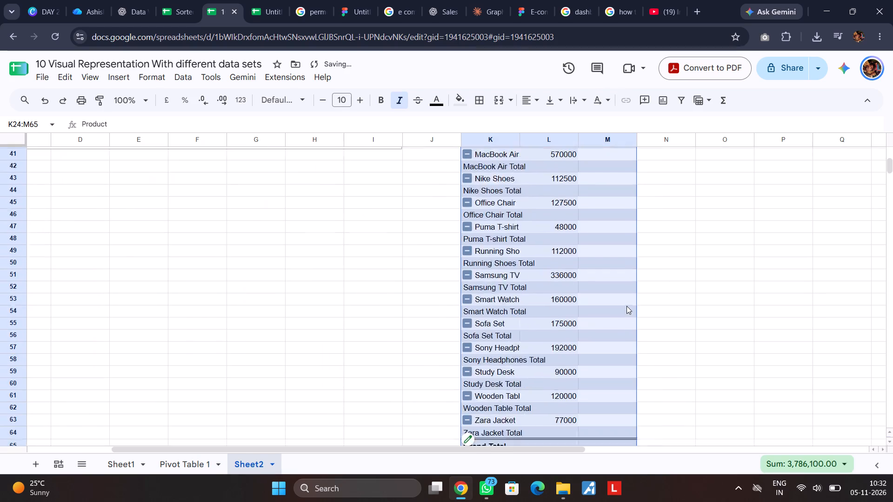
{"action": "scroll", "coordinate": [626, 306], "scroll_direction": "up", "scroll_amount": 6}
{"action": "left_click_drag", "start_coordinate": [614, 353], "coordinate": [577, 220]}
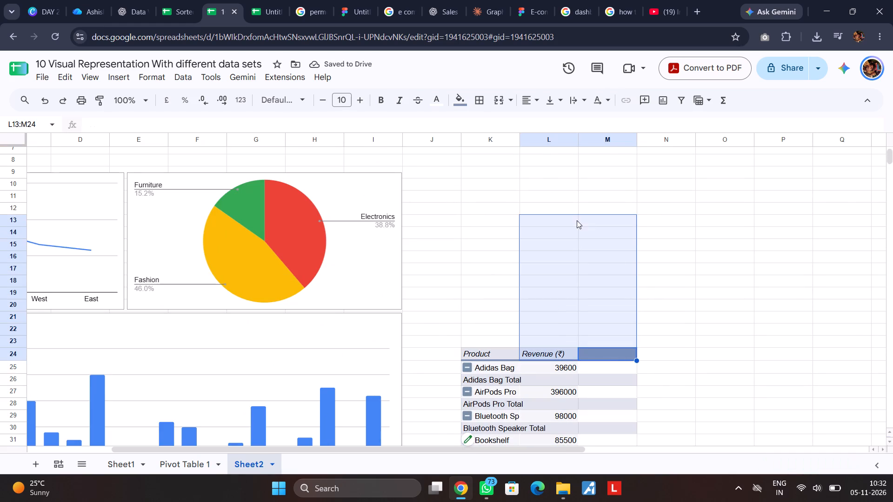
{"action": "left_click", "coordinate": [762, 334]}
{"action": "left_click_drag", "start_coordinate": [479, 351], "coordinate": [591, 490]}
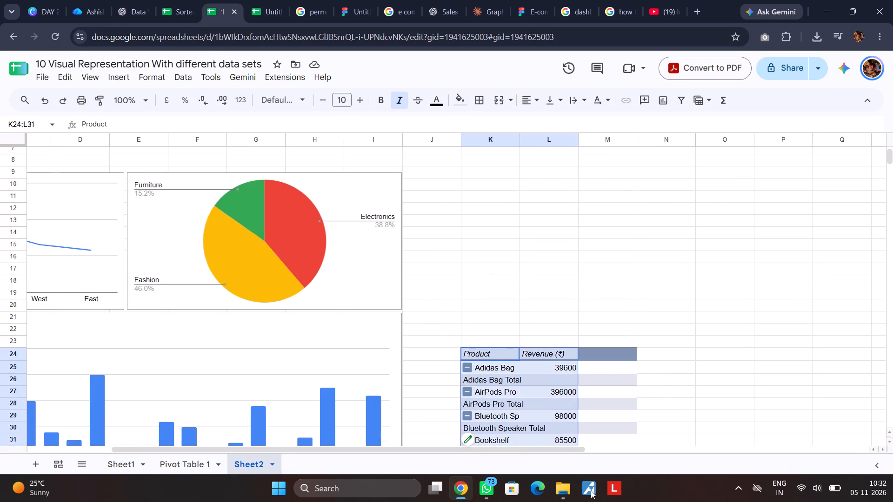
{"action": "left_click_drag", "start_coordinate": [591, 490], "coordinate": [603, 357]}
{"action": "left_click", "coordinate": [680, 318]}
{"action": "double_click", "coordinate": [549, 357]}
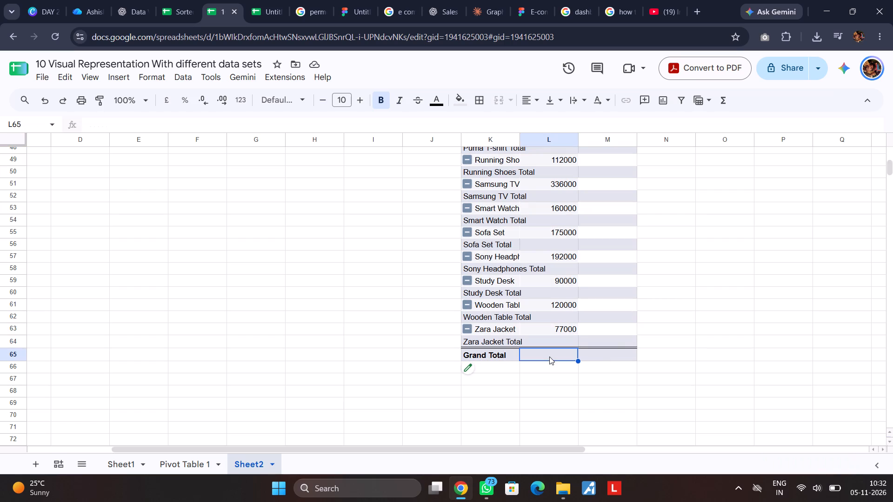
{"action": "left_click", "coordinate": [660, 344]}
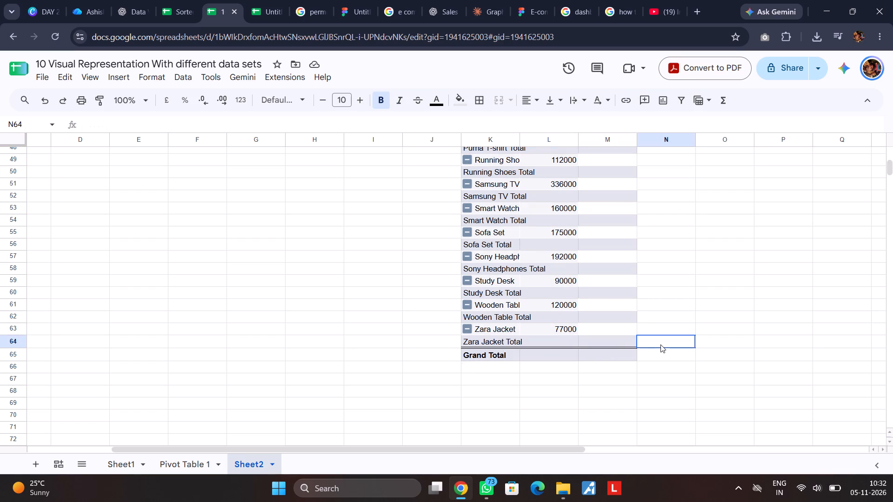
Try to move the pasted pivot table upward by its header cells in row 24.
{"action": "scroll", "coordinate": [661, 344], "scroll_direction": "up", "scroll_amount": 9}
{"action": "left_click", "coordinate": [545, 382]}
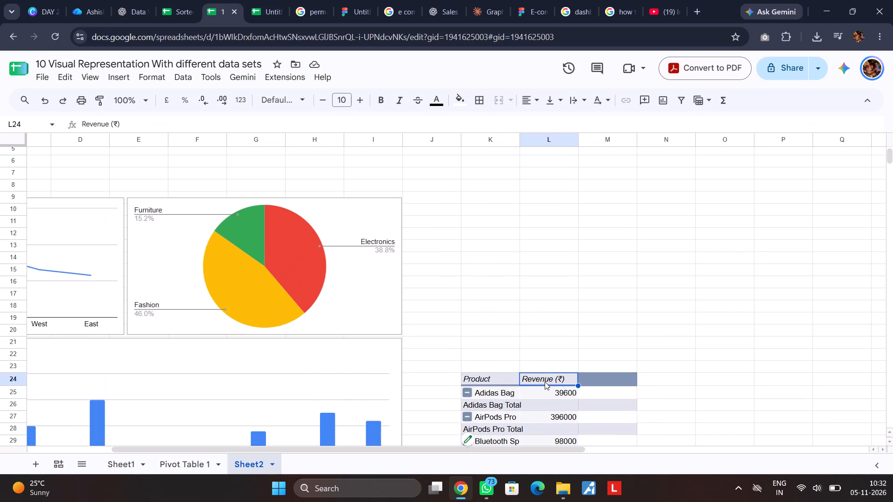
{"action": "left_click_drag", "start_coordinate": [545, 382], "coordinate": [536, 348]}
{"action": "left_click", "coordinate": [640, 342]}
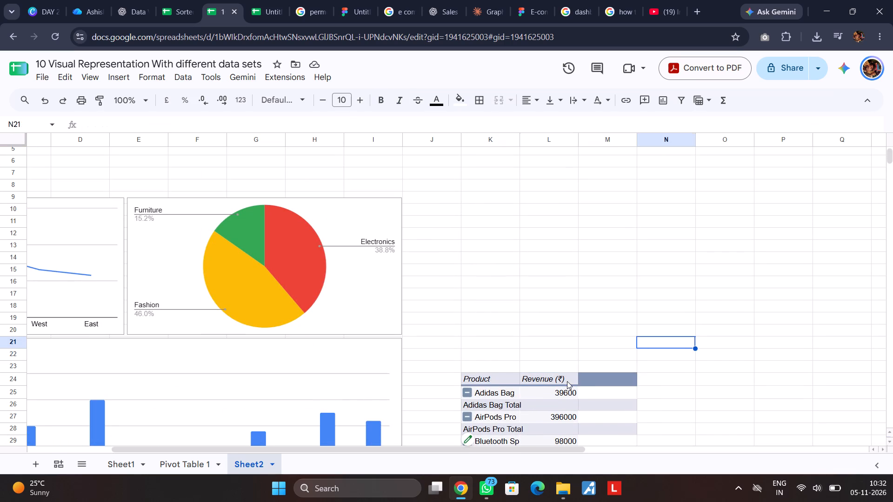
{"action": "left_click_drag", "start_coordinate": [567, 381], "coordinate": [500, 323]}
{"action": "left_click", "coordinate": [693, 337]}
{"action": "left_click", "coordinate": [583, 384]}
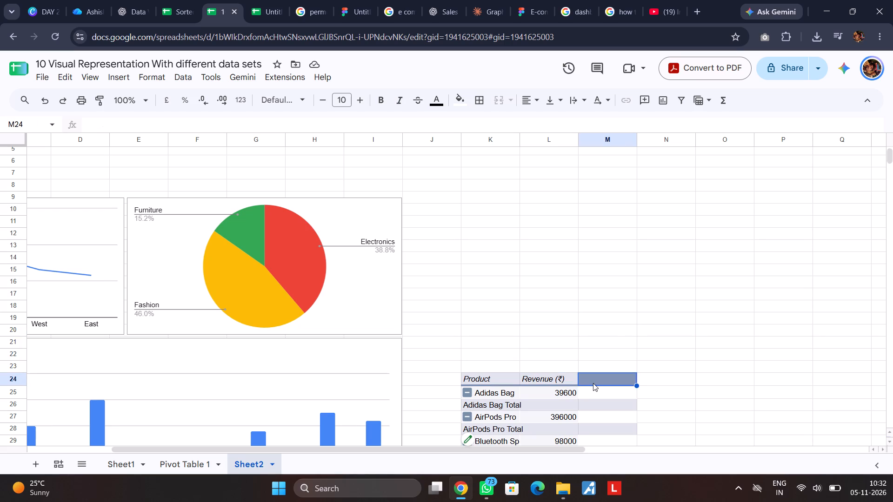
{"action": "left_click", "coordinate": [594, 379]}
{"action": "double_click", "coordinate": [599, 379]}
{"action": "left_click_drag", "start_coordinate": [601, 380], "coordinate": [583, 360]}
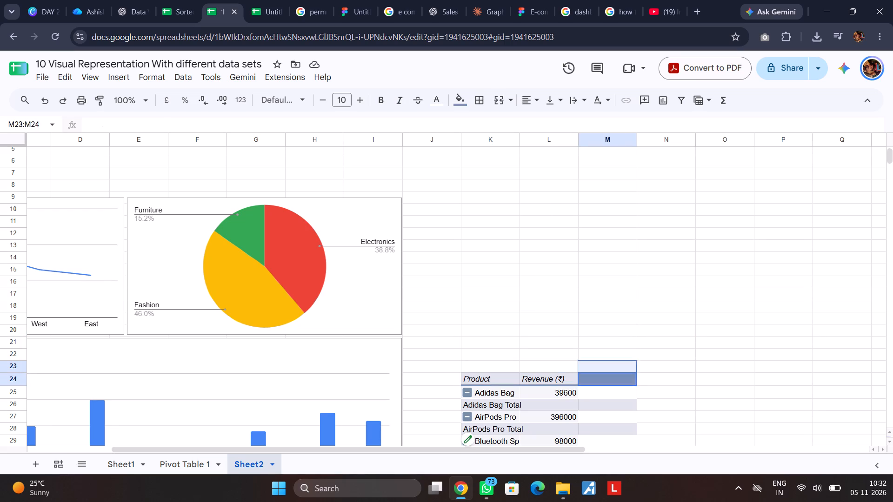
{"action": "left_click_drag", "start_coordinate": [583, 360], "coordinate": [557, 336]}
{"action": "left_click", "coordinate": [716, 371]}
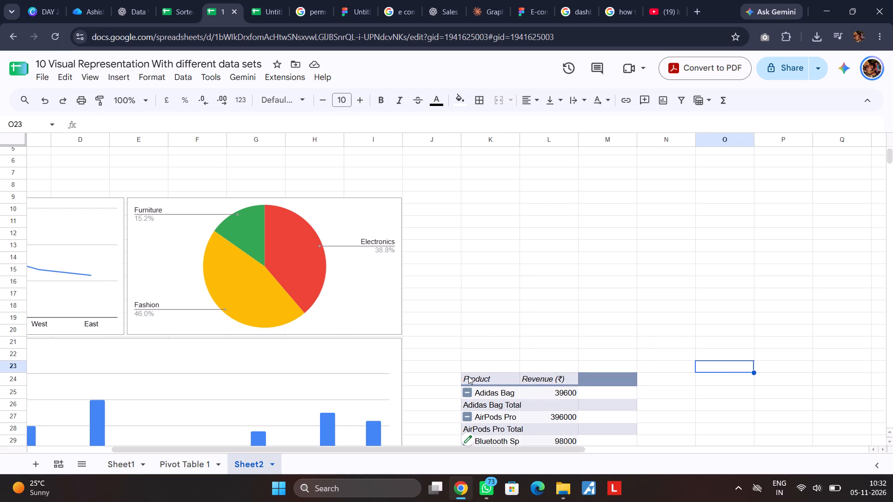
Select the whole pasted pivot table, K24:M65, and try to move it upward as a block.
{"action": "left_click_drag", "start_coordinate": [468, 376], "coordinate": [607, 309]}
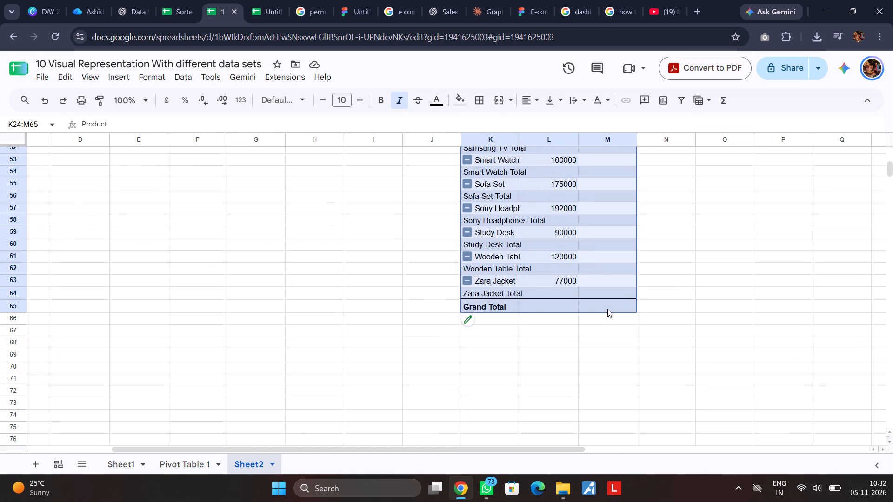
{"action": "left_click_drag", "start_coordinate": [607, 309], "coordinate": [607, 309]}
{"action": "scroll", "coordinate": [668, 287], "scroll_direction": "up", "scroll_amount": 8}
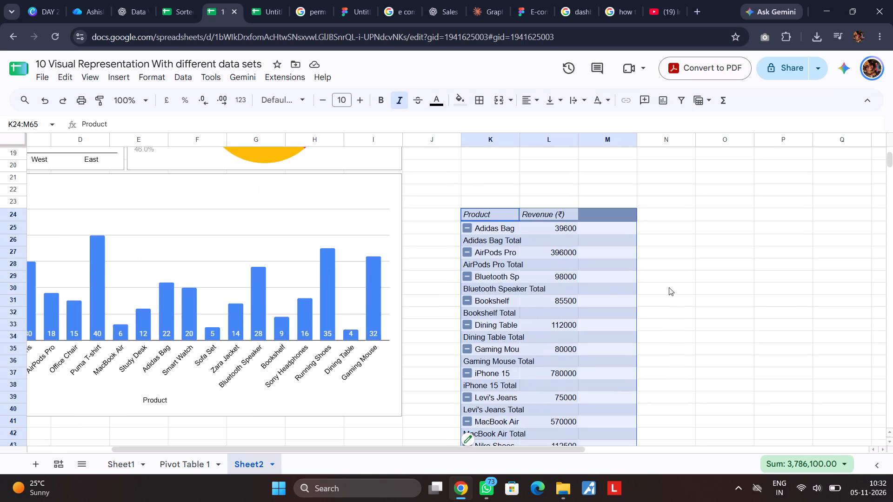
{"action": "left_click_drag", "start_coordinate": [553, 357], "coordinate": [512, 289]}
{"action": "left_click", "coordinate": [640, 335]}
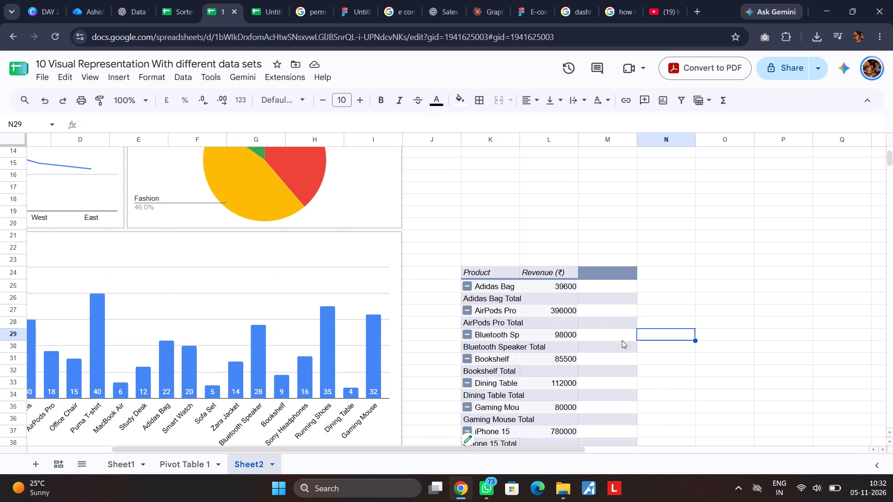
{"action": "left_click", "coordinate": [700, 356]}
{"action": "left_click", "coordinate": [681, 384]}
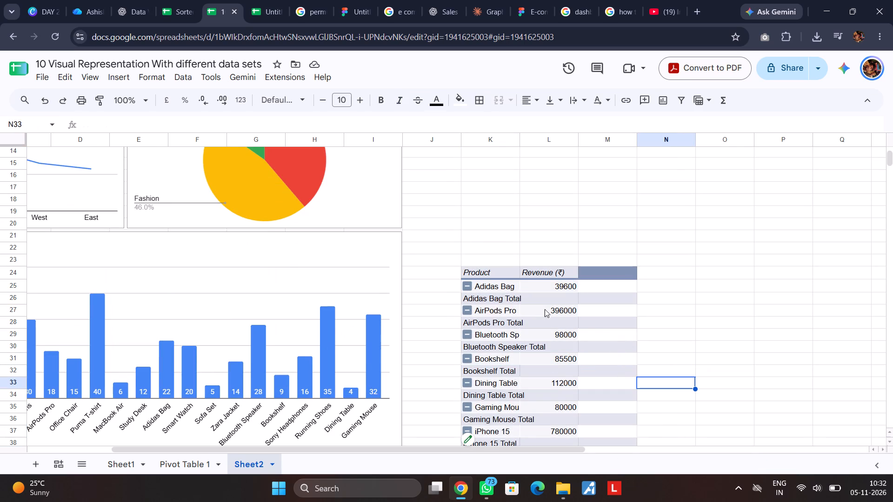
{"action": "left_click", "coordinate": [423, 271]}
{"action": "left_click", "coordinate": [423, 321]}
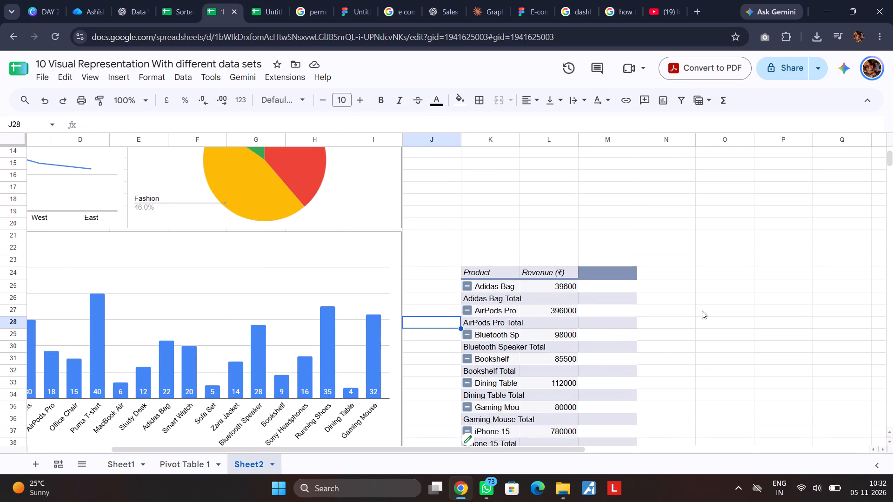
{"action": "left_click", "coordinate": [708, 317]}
Open the pasted pivot table on Sheet2 for editing and return to its header row.
{"action": "scroll", "coordinate": [696, 361], "scroll_direction": "down", "scroll_amount": 2}
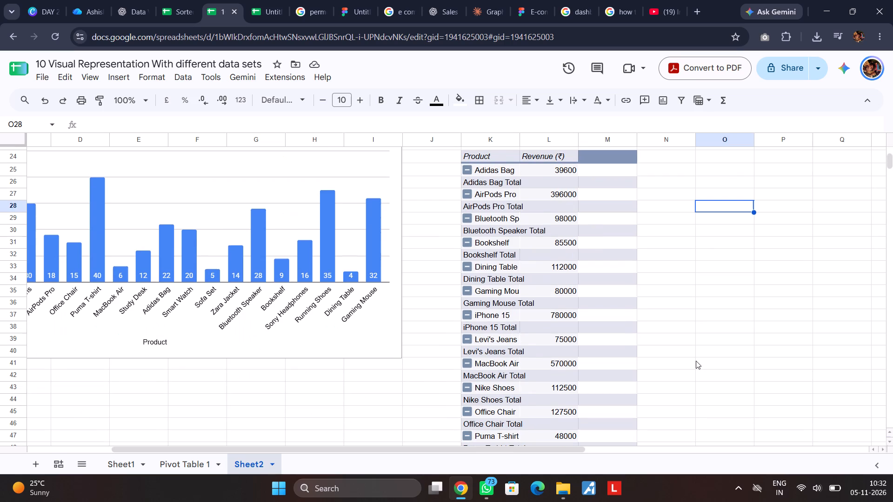
{"action": "scroll", "coordinate": [696, 357], "scroll_direction": "down", "scroll_amount": 2}
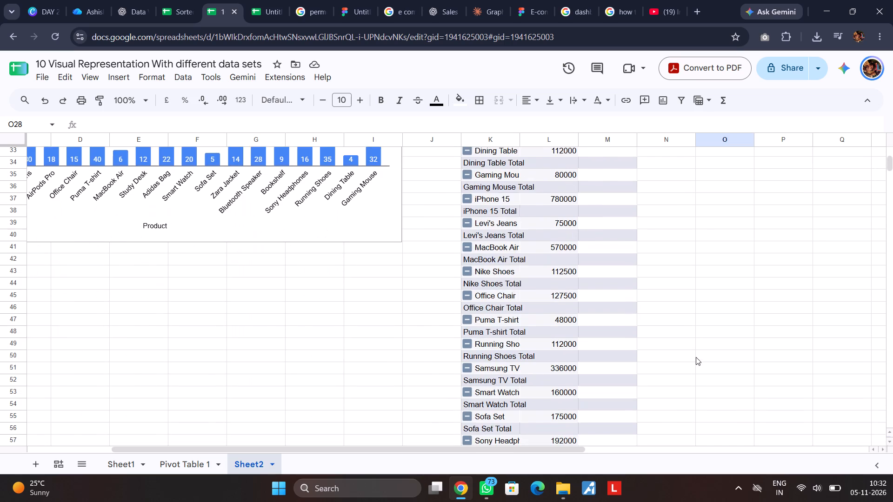
{"action": "scroll", "coordinate": [696, 357], "scroll_direction": "down", "scroll_amount": 3}
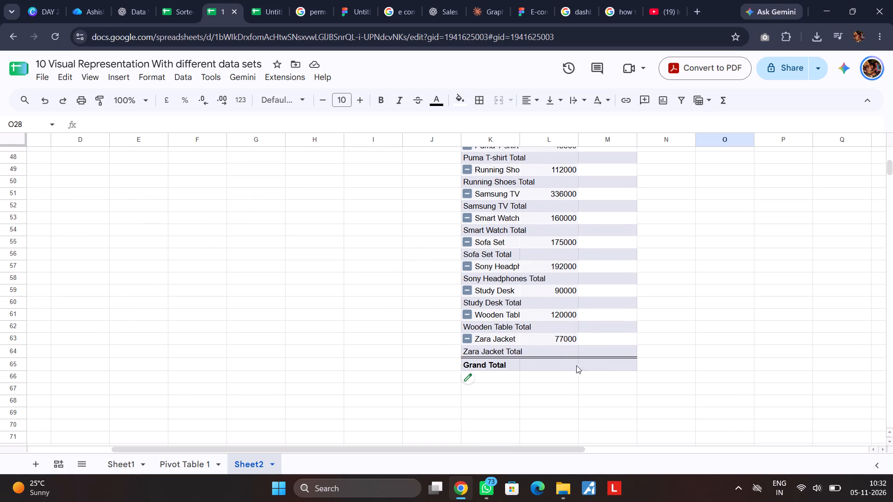
{"action": "left_click", "coordinate": [481, 379]}
{"action": "scroll", "coordinate": [541, 310], "scroll_direction": "up", "scroll_amount": 7}
{"action": "key", "text": "Up"}
{"action": "key", "text": "Up"}
{"action": "key", "text": "Up"}
{"action": "key", "text": "Up"}
{"action": "key", "text": "Up"}
{"action": "key", "text": "Up"}
{"action": "key", "text": "Up"}
{"action": "key", "text": "Up"}
{"action": "key", "text": "Up"}
{"action": "key", "text": "Up"}
{"action": "key", "text": "Up"}
{"action": "key", "text": "Up"}
{"action": "key", "text": "Up"}
{"action": "key", "text": "Up"}
{"action": "key", "text": "Up"}
{"action": "key", "text": "Up"}
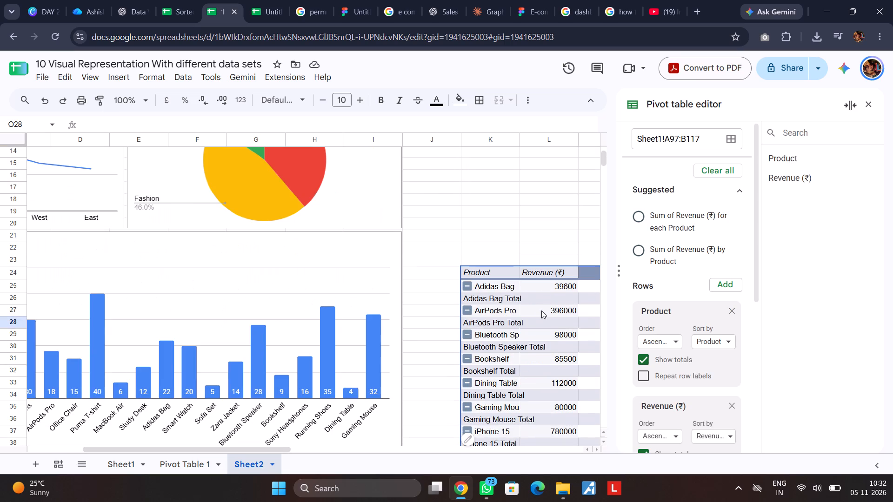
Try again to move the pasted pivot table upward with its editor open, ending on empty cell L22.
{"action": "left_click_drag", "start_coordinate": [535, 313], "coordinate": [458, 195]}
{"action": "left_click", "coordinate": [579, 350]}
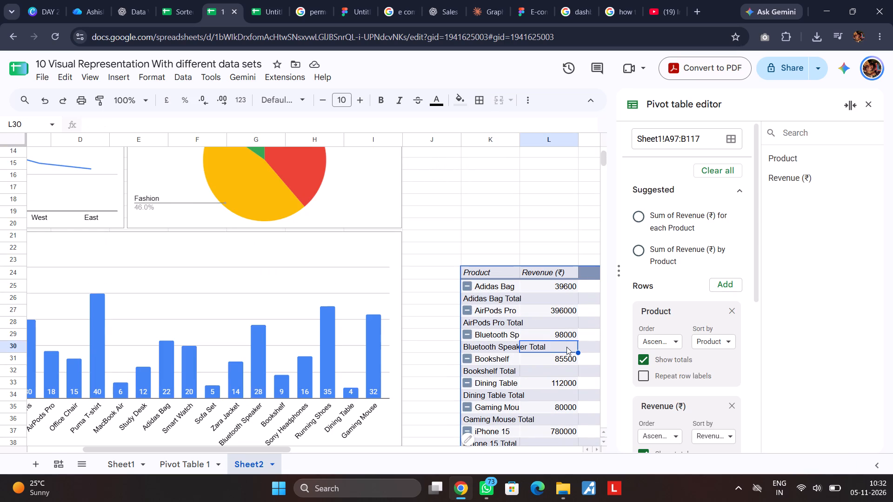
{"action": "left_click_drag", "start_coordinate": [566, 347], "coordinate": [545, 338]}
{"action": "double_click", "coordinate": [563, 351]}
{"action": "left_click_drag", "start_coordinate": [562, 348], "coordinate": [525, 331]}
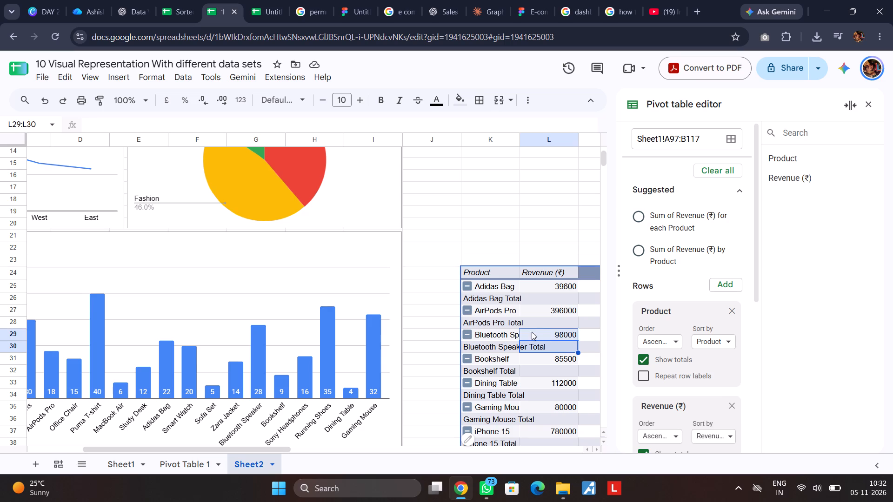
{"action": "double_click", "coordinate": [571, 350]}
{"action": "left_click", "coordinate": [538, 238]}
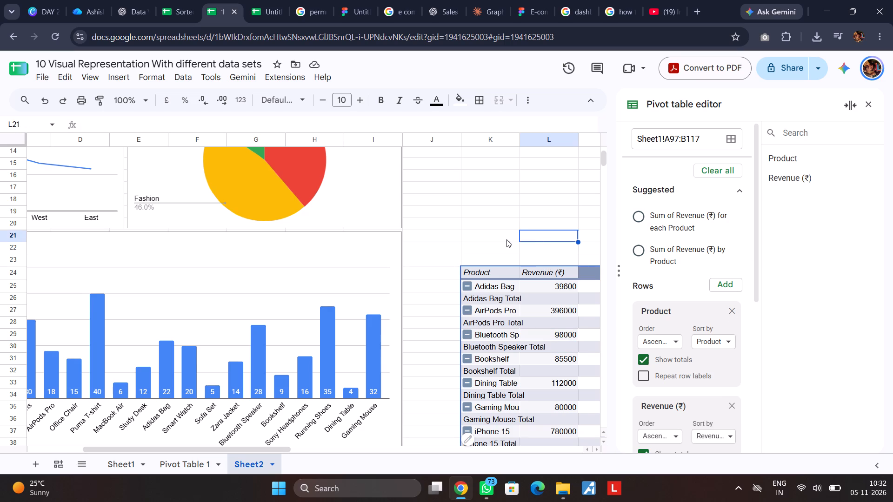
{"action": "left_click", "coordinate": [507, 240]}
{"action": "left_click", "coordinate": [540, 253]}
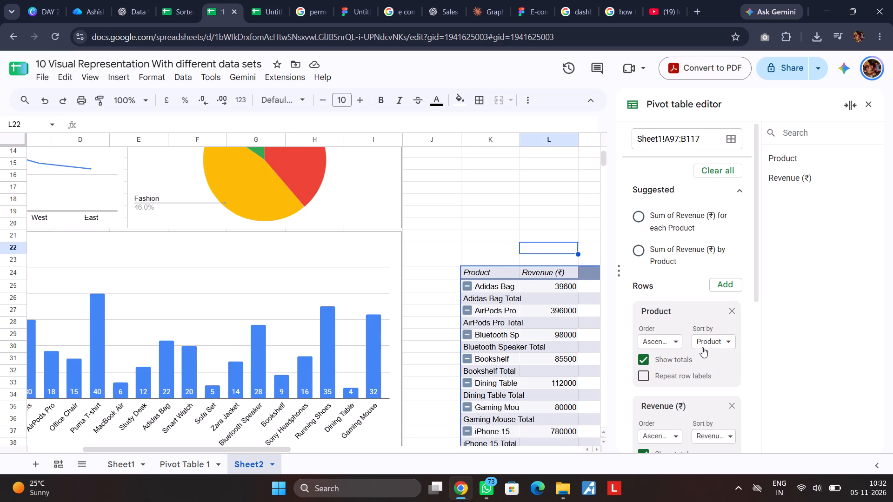
Look through the pivot table's rows, values and filters settings and the end of the table, and close its editor.
{"action": "scroll", "coordinate": [702, 347], "scroll_direction": "down", "scroll_amount": 5}
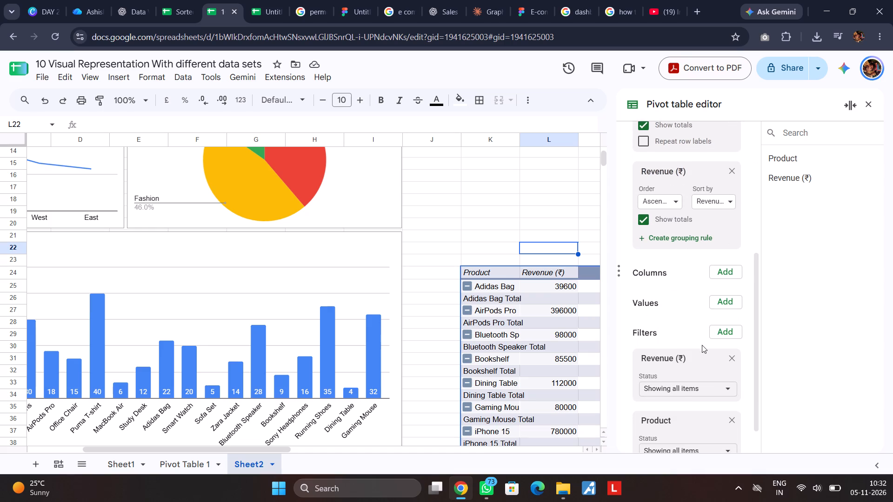
{"action": "scroll", "coordinate": [702, 345], "scroll_direction": "down", "scroll_amount": 1}
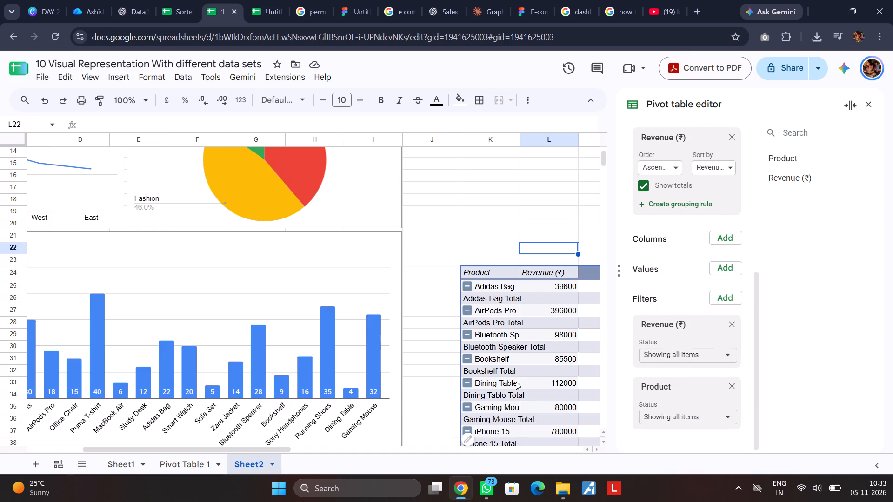
{"action": "scroll", "coordinate": [516, 382], "scroll_direction": "down", "scroll_amount": 9}
{"action": "scroll", "coordinate": [551, 357], "scroll_direction": "up", "scroll_amount": 2}
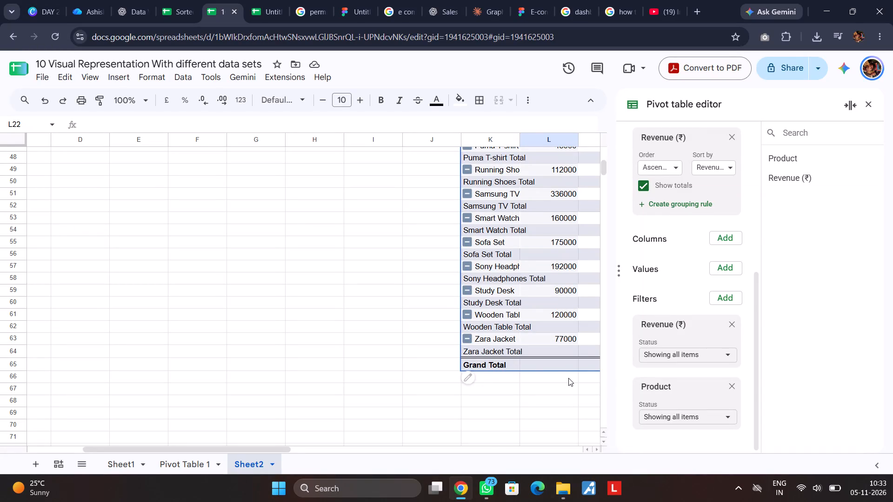
{"action": "middle_click_drag", "start_coordinate": [545, 382], "coordinate": [542, 383]}
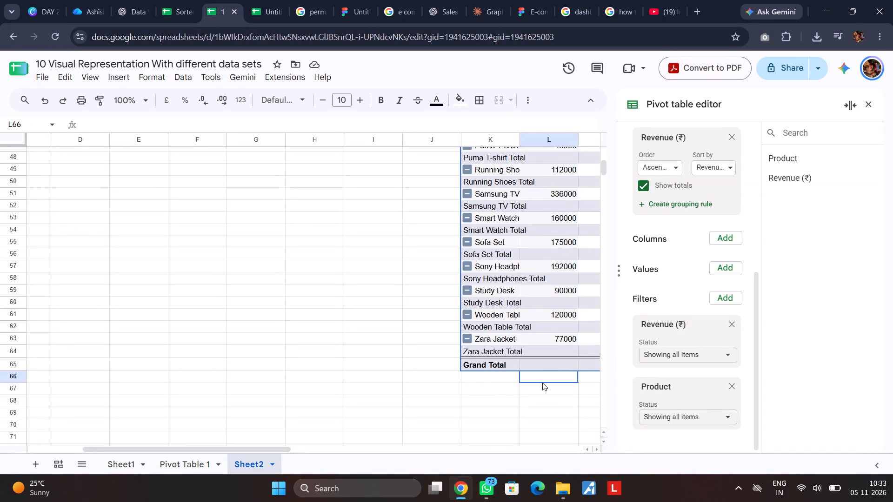
{"action": "middle_click_drag", "start_coordinate": [542, 383], "coordinate": [461, 390]}
{"action": "left_click", "coordinate": [536, 418]}
{"action": "left_click_drag", "start_coordinate": [559, 388], "coordinate": [494, 395]}
{"action": "left_click", "coordinate": [533, 403]}
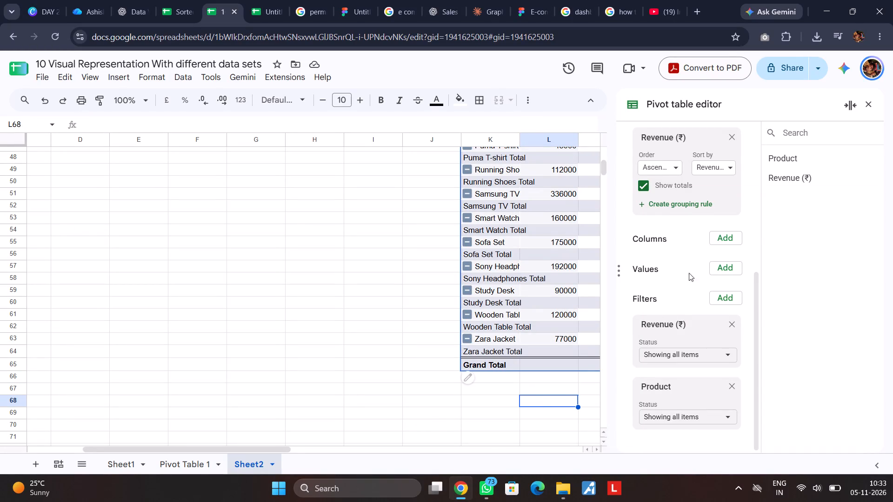
{"action": "left_click", "coordinate": [868, 107]}
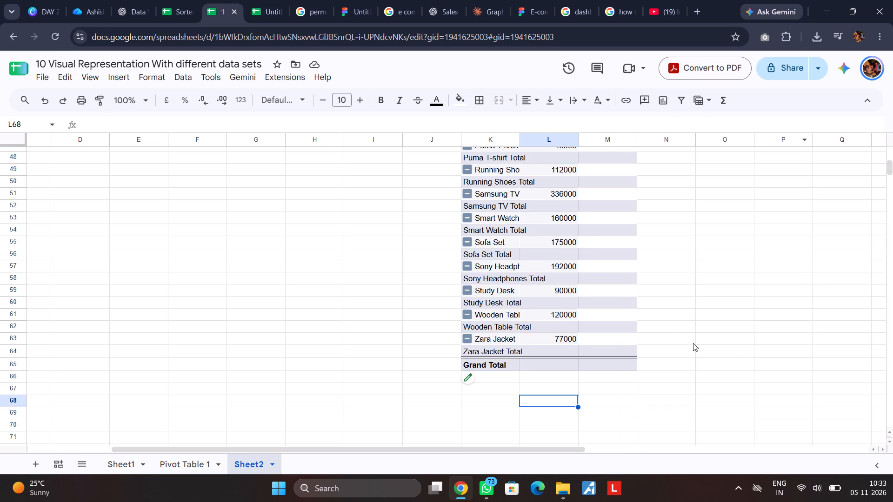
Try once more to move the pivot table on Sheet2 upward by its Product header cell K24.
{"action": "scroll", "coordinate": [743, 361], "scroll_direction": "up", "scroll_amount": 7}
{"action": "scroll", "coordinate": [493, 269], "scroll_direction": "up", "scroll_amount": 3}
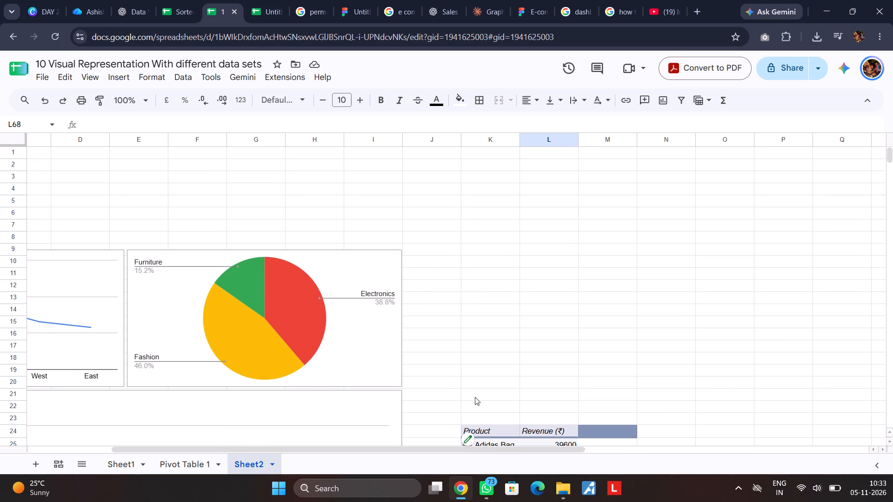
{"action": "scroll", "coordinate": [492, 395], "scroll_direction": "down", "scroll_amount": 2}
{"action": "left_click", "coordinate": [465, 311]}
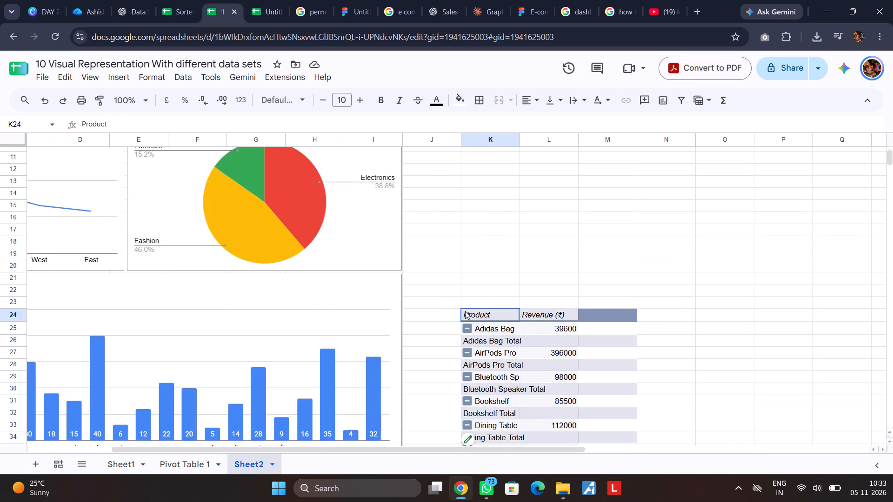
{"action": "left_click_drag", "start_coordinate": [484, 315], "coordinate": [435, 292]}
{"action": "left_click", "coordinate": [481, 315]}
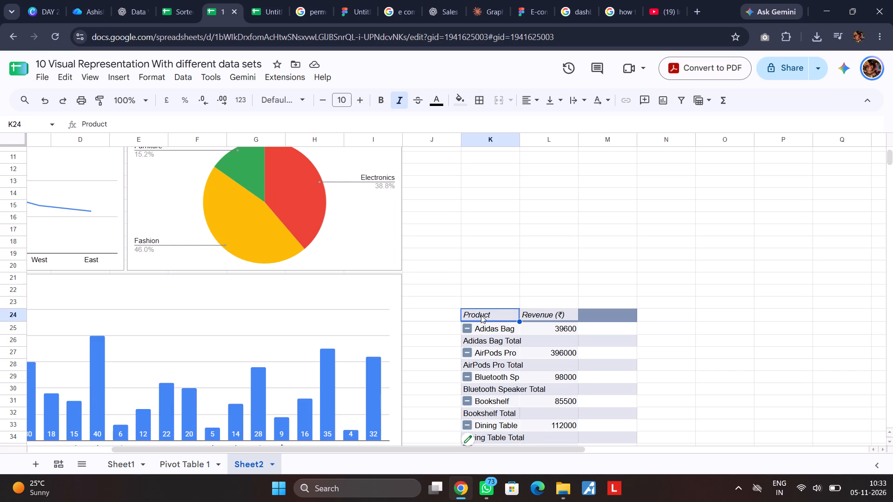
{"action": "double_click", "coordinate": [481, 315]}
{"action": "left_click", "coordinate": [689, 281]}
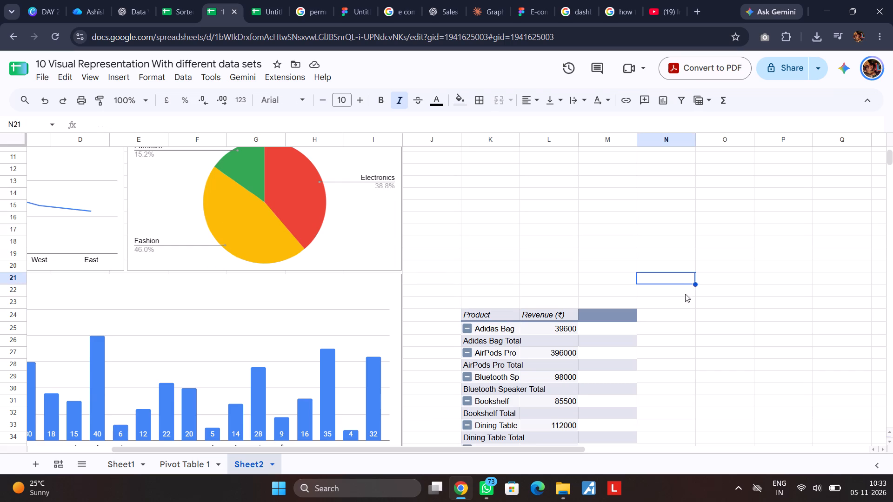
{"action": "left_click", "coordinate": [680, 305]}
Enlarge the Units Sold vs Product chart, widening it across column J to the pivot table and extending it down to about row 45.
{"action": "left_click", "coordinate": [391, 308]}
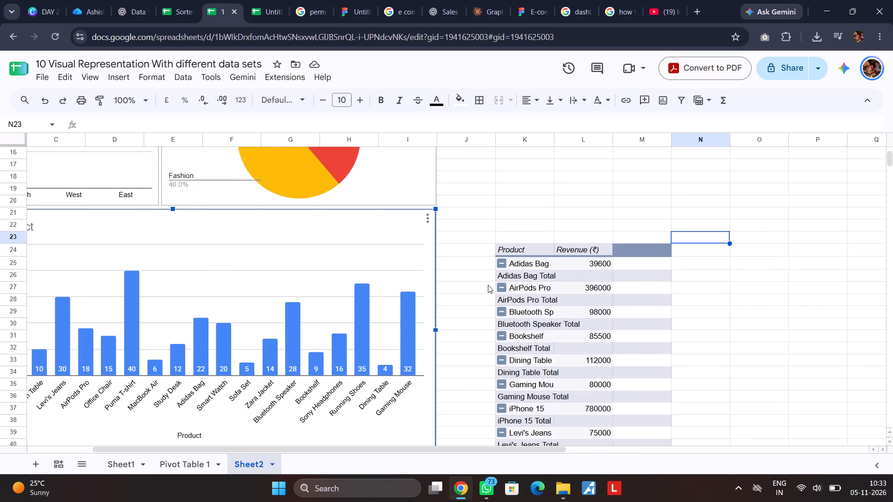
{"action": "left_click_drag", "start_coordinate": [437, 331], "coordinate": [491, 336]}
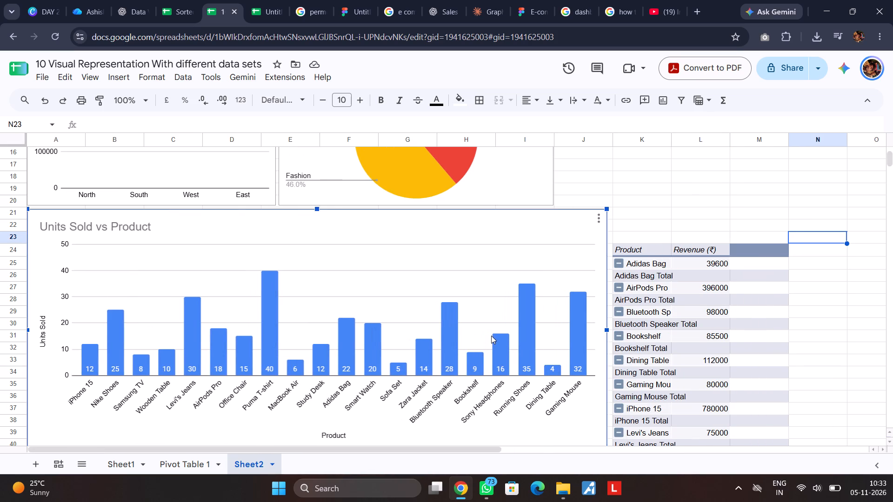
{"action": "left_click_drag", "start_coordinate": [491, 336], "coordinate": [492, 336]}
{"action": "scroll", "coordinate": [489, 335], "scroll_direction": "down", "scroll_amount": 3}
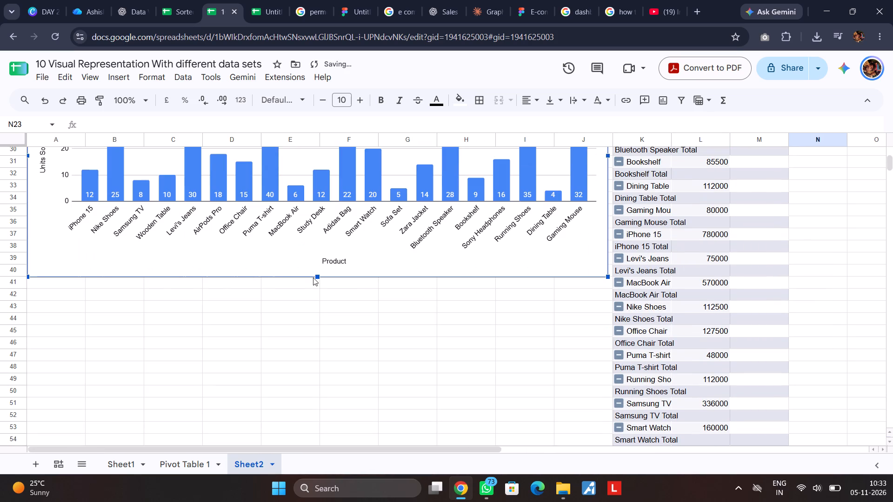
{"action": "left_click_drag", "start_coordinate": [318, 277], "coordinate": [315, 330]}
{"action": "scroll", "coordinate": [472, 338], "scroll_direction": "up", "scroll_amount": 6}
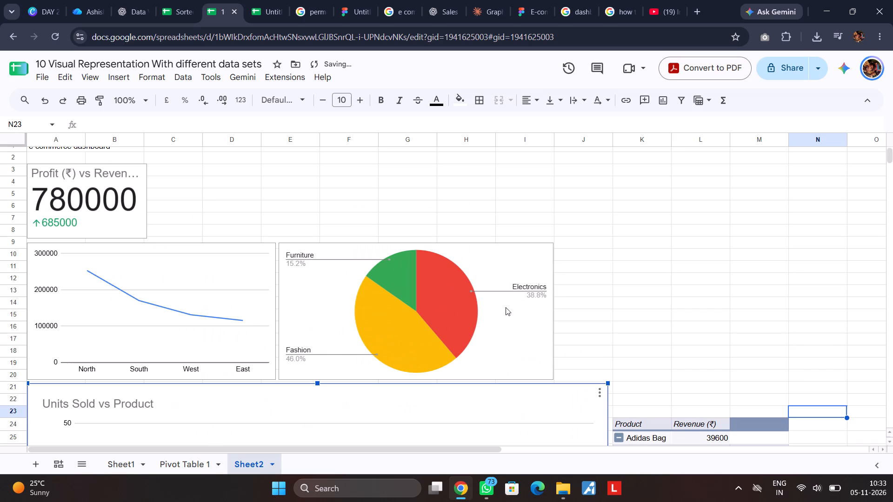
Examine the pie chart and the overall layout of charts and pivot table on the Sheet2 dashboard.
{"action": "left_click", "coordinate": [513, 312]}
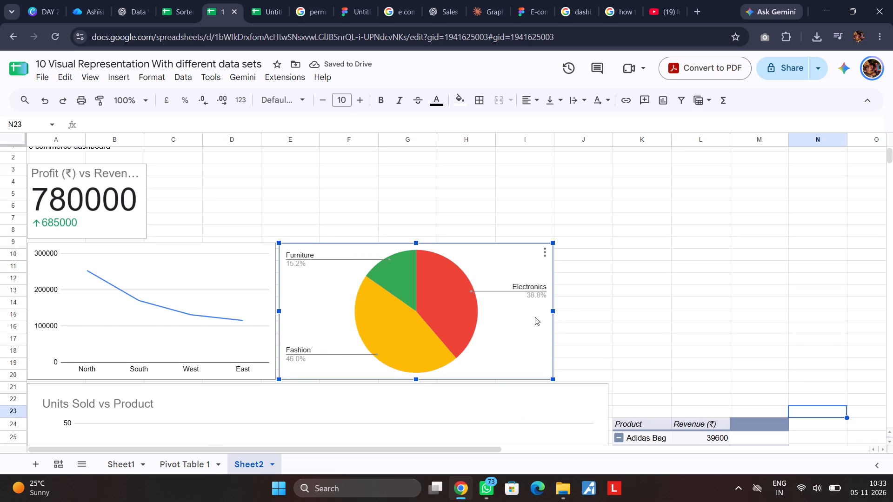
{"action": "left_click", "coordinate": [524, 320]}
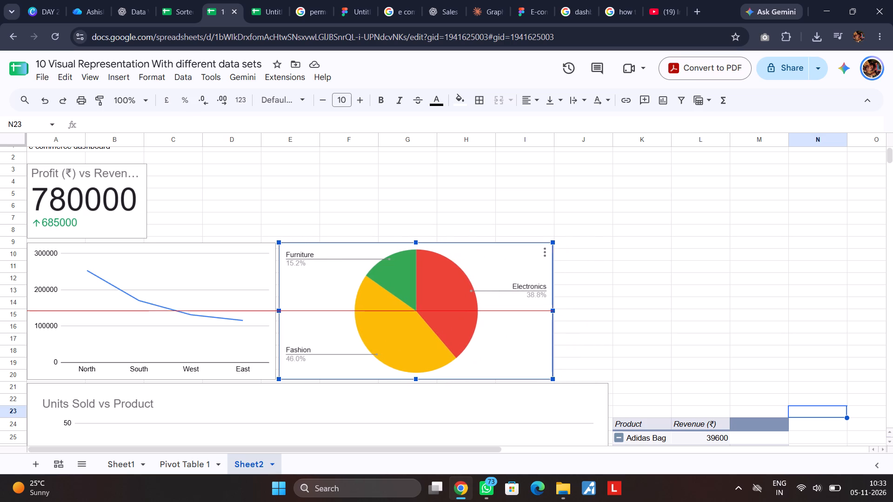
{"action": "left_click", "coordinate": [596, 205]}
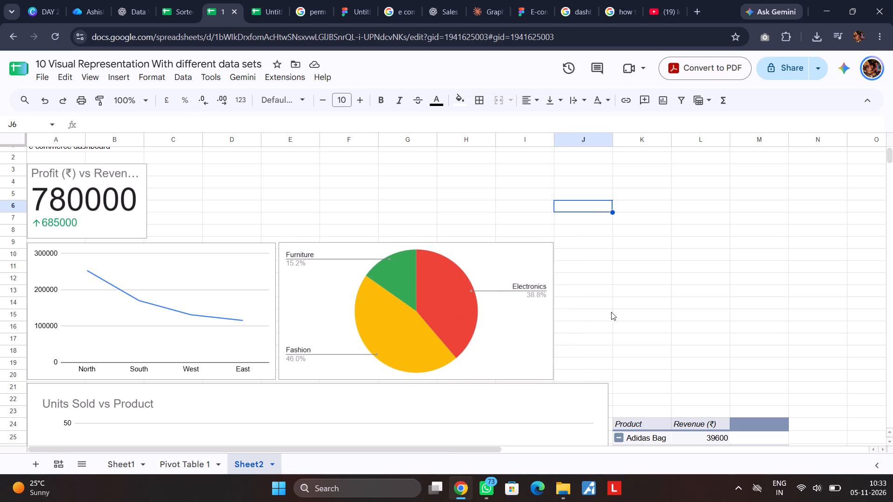
{"action": "scroll", "coordinate": [612, 312], "scroll_direction": "down", "scroll_amount": 4}
{"action": "scroll", "coordinate": [612, 311], "scroll_direction": "up", "scroll_amount": 3}
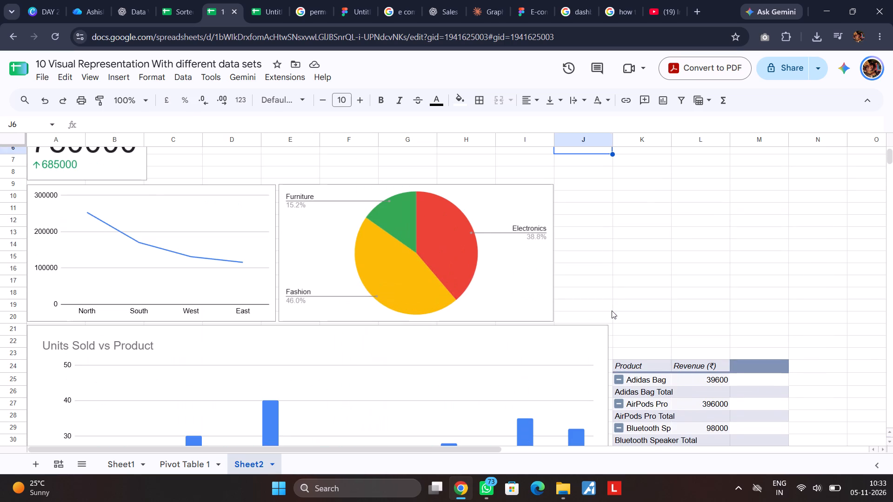
{"action": "scroll", "coordinate": [612, 310], "scroll_direction": "down", "scroll_amount": 1}
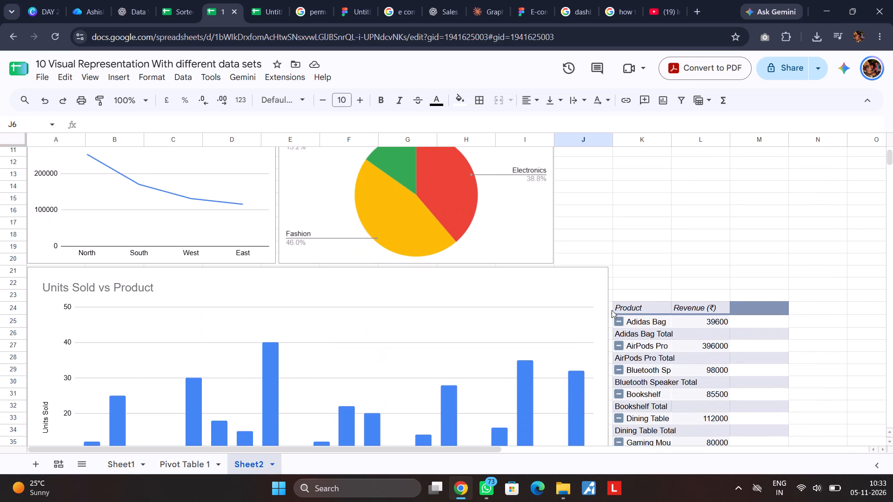
{"action": "scroll", "coordinate": [612, 310], "scroll_direction": "down", "scroll_amount": 3}
{"action": "scroll", "coordinate": [612, 310], "scroll_direction": "up", "scroll_amount": 3}
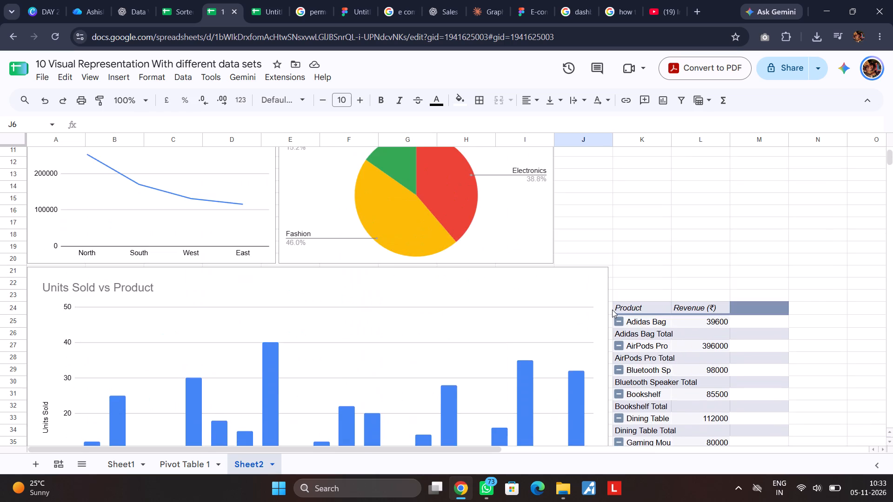
{"action": "scroll", "coordinate": [612, 310], "scroll_direction": "up", "scroll_amount": 2}
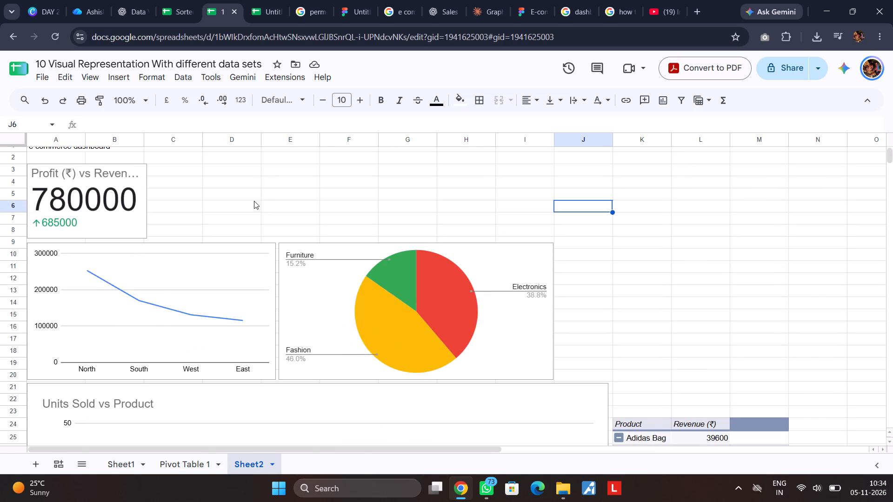
{"action": "scroll", "coordinate": [254, 201], "scroll_direction": "up", "scroll_amount": 1}
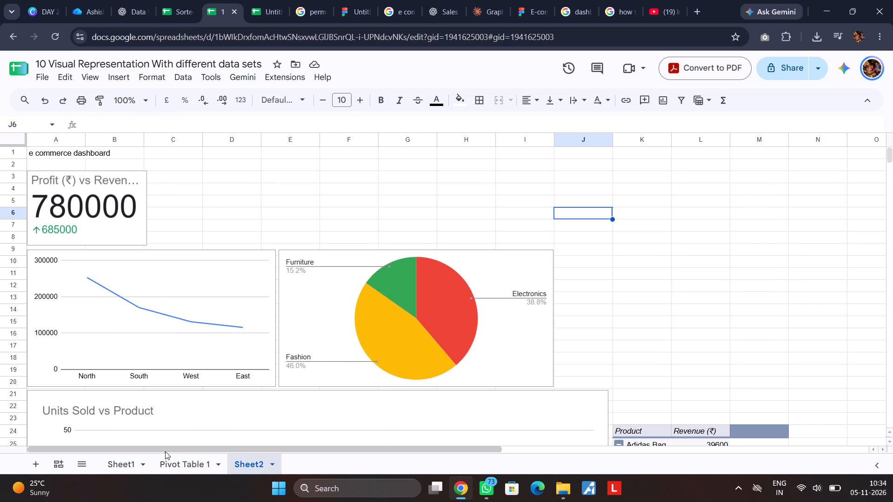
Go to the full sales data table at the start of Sheet1.
{"action": "left_click", "coordinate": [113, 460]}
{"action": "scroll", "coordinate": [282, 288], "scroll_direction": "up", "scroll_amount": 11}
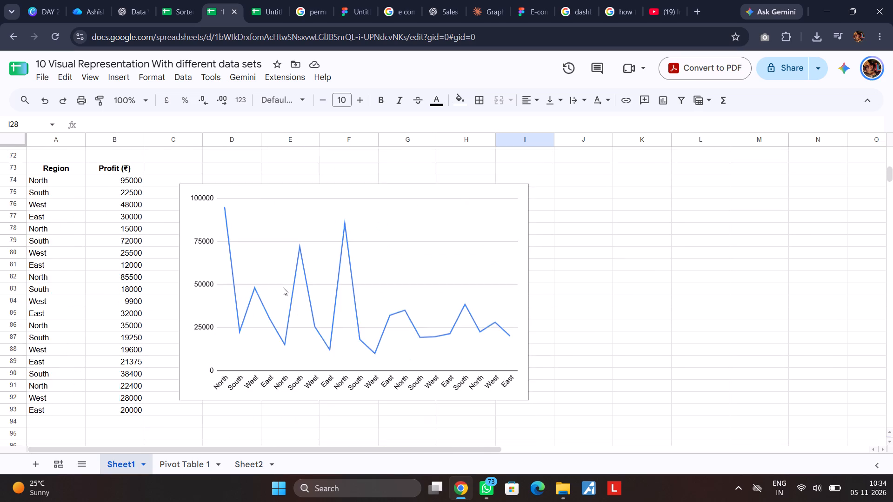
{"action": "scroll", "coordinate": [283, 287], "scroll_direction": "up", "scroll_amount": 16}
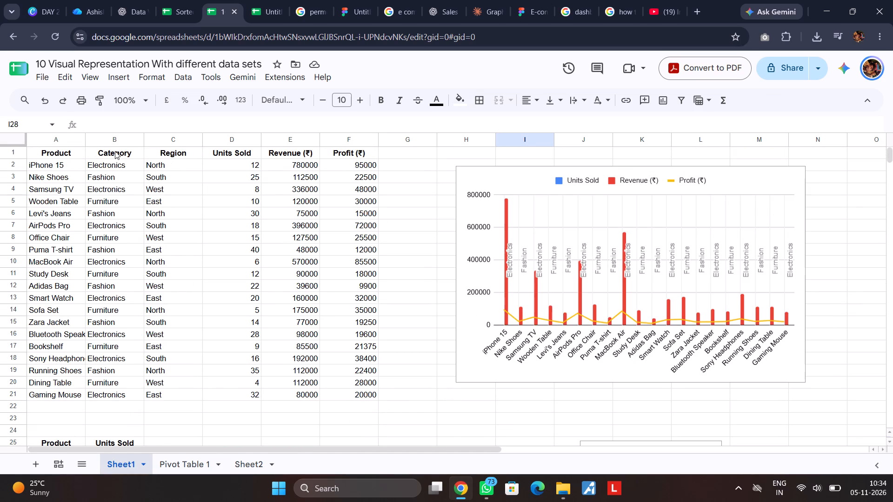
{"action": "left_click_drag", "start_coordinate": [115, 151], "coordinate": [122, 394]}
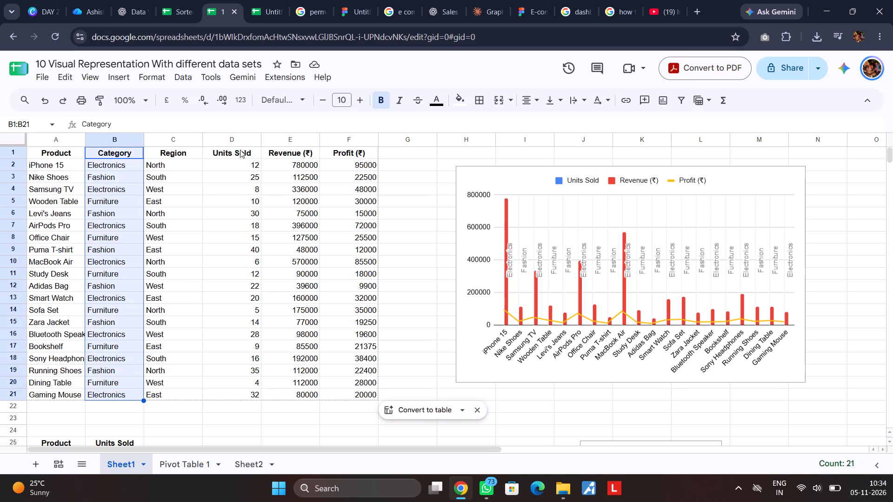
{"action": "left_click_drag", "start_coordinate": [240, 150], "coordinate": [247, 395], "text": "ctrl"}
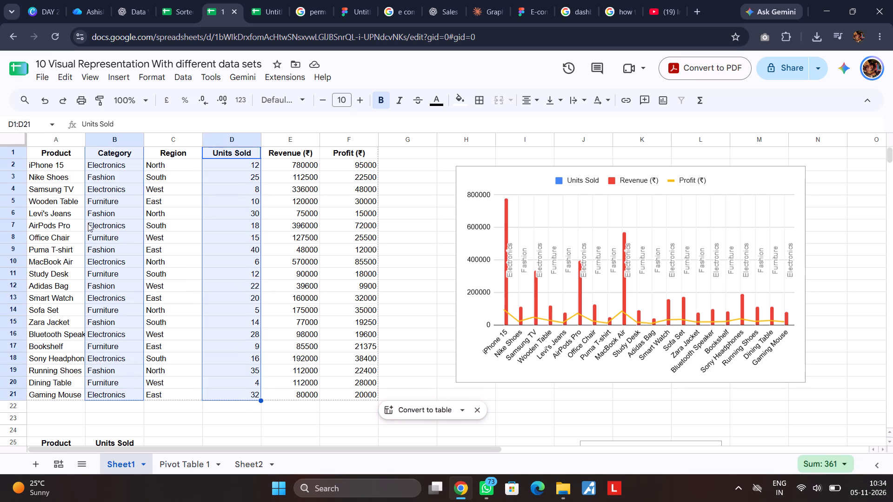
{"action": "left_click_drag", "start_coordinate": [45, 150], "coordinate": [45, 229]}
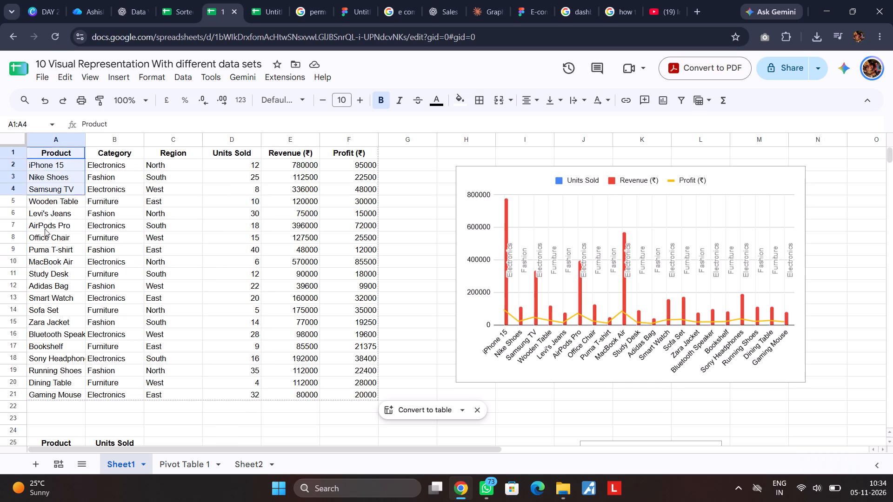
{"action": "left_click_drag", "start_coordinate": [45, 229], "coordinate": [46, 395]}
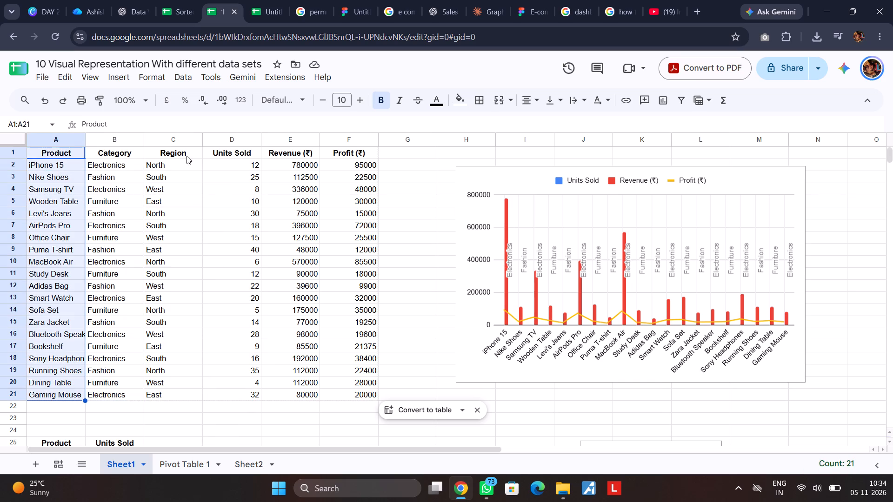
Insert a scorecard chart on Sheet1 from the Region and Profit (₹) columns, C1:C21 and F1:F21.
{"action": "left_click_drag", "start_coordinate": [179, 148], "coordinate": [180, 398]}
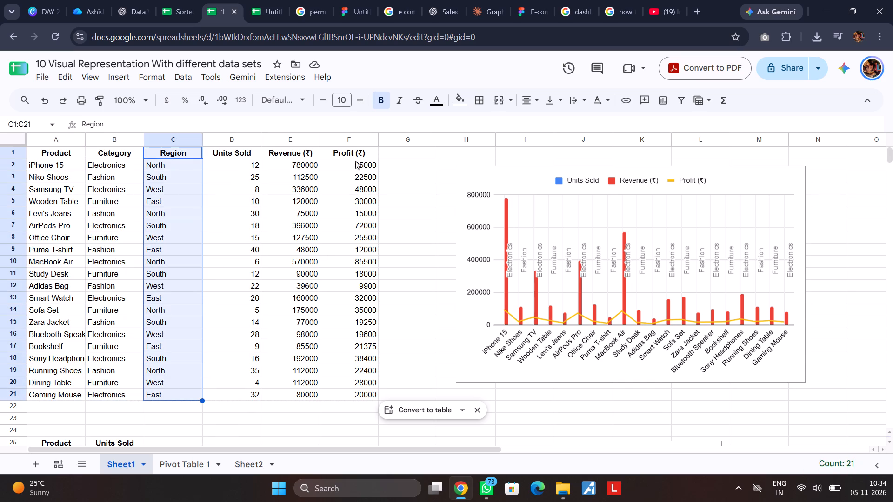
{"action": "left_click_drag", "start_coordinate": [353, 152], "coordinate": [344, 394], "text": "ctrl"}
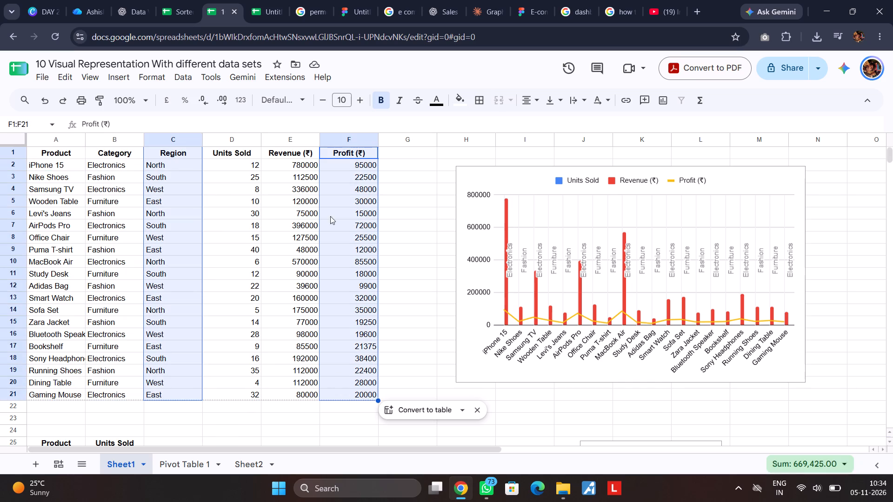
{"action": "left_click", "coordinate": [128, 78]}
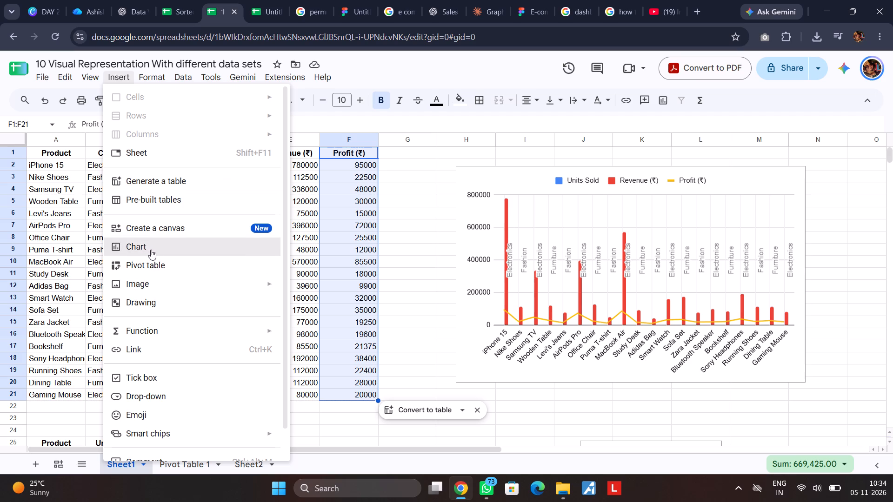
{"action": "left_click", "coordinate": [153, 245]}
{"action": "left_click", "coordinate": [790, 240]}
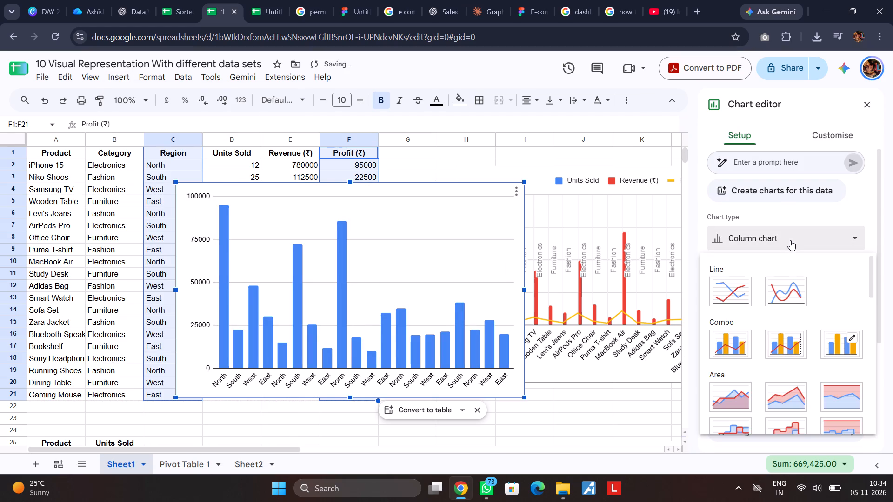
{"action": "scroll", "coordinate": [780, 333], "scroll_direction": "down", "scroll_amount": 18}
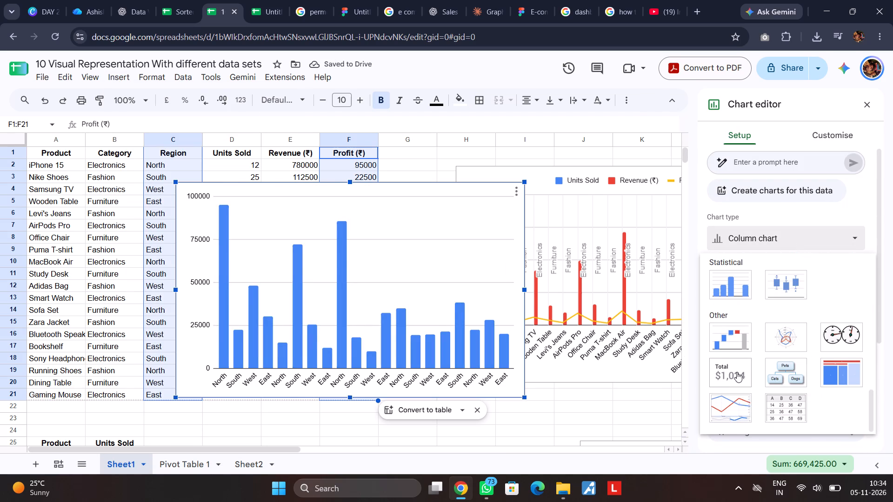
{"action": "left_click", "coordinate": [737, 372]}
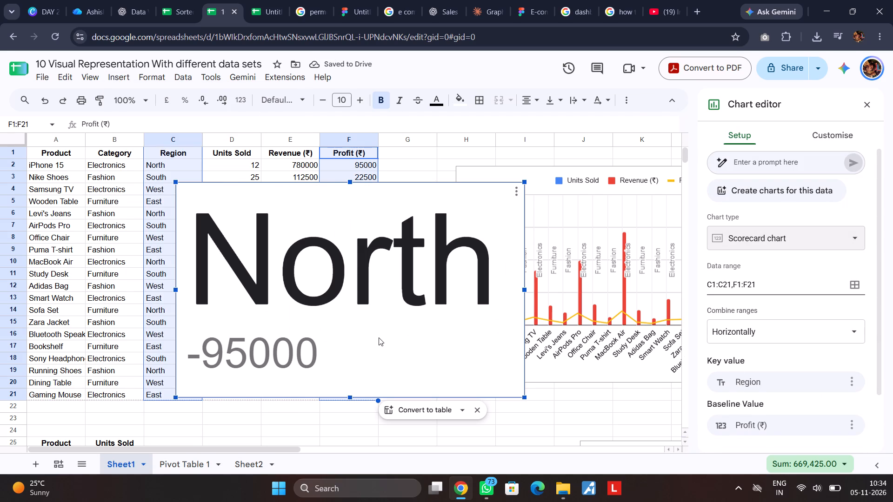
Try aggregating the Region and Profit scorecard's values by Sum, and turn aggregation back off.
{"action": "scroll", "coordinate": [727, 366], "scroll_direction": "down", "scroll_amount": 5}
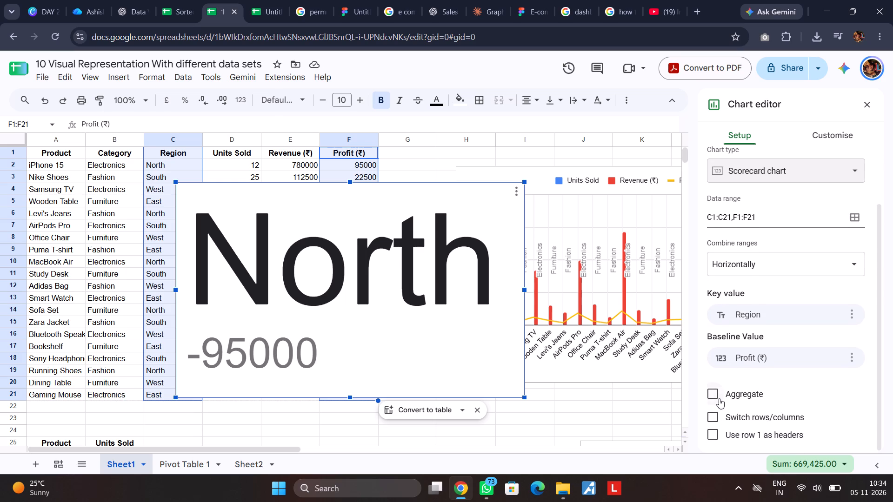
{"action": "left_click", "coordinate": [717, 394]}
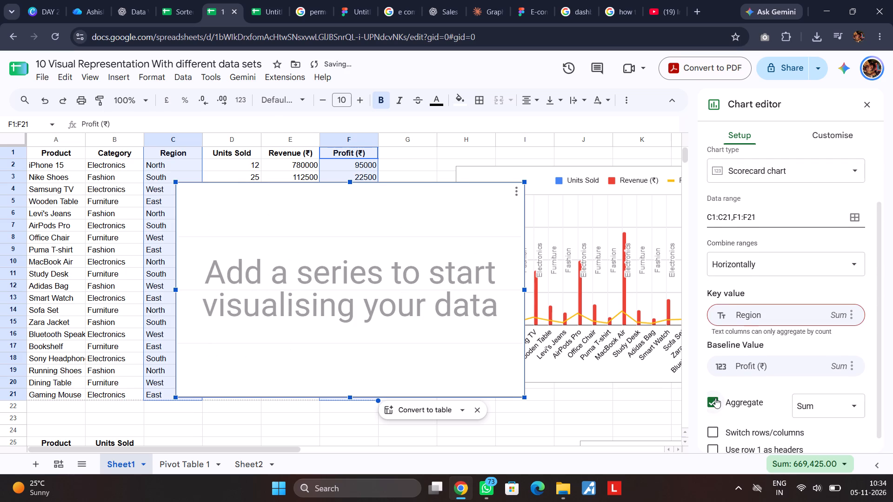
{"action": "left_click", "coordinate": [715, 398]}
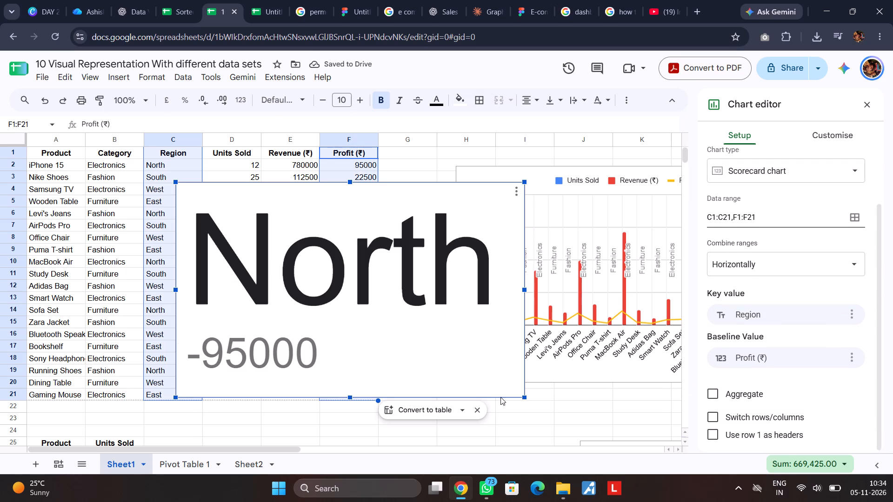
Shrink the Region and Profit scorecard on Sheet1 to span about columns C to E and rows 3 to 10.
{"action": "left_click_drag", "start_coordinate": [526, 398], "coordinate": [399, 317]}
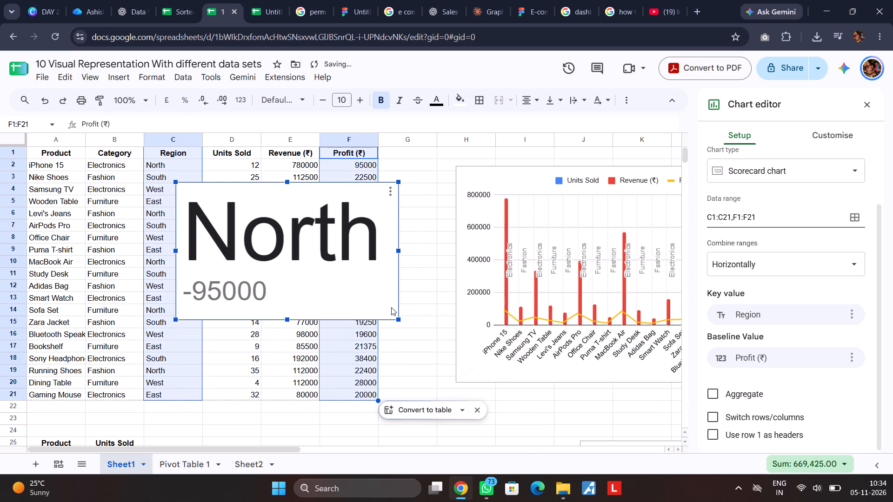
{"action": "left_click_drag", "start_coordinate": [397, 319], "coordinate": [319, 271]}
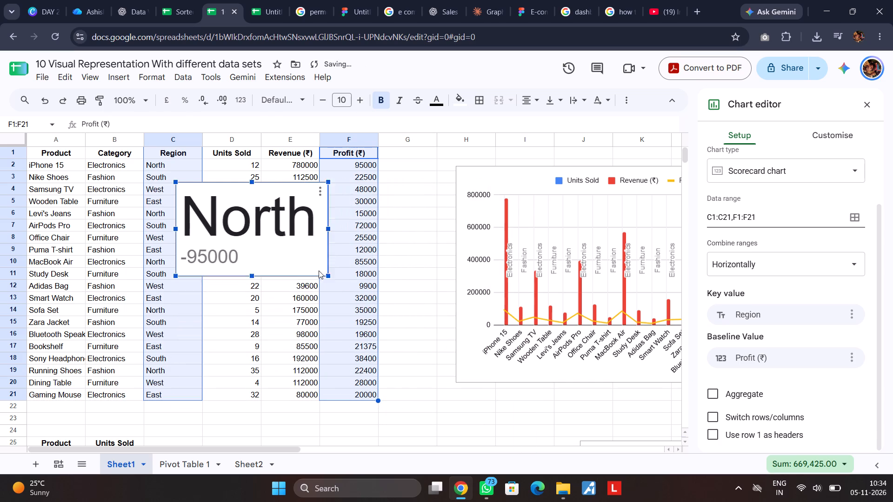
{"action": "left_click_drag", "start_coordinate": [319, 271], "coordinate": [317, 270]}
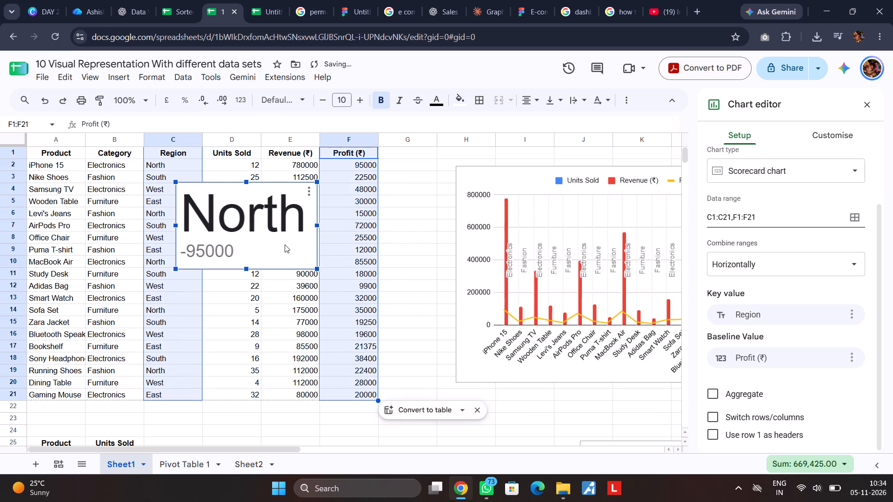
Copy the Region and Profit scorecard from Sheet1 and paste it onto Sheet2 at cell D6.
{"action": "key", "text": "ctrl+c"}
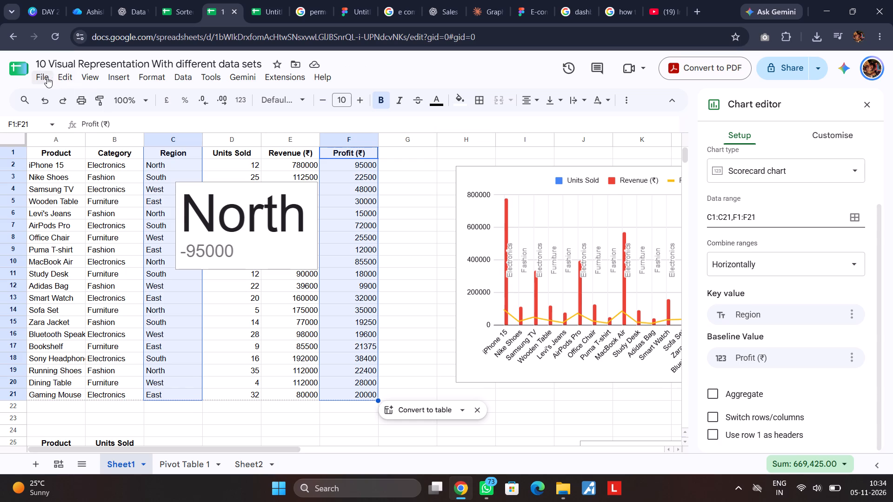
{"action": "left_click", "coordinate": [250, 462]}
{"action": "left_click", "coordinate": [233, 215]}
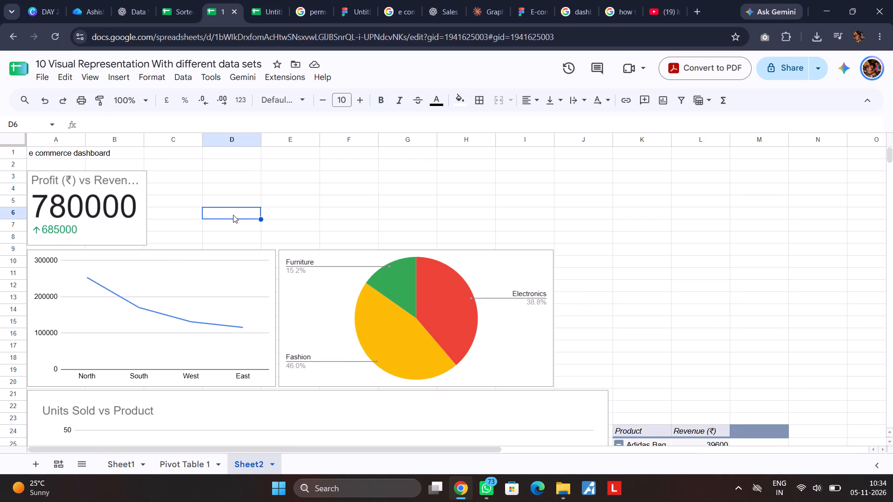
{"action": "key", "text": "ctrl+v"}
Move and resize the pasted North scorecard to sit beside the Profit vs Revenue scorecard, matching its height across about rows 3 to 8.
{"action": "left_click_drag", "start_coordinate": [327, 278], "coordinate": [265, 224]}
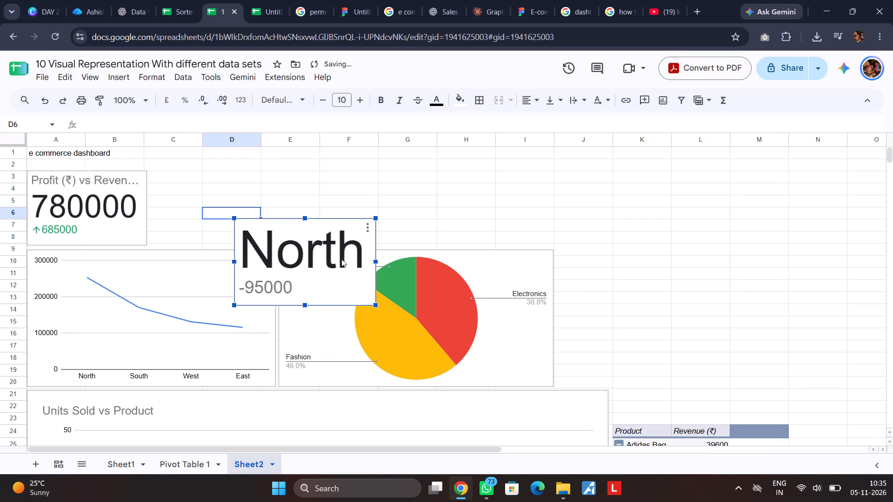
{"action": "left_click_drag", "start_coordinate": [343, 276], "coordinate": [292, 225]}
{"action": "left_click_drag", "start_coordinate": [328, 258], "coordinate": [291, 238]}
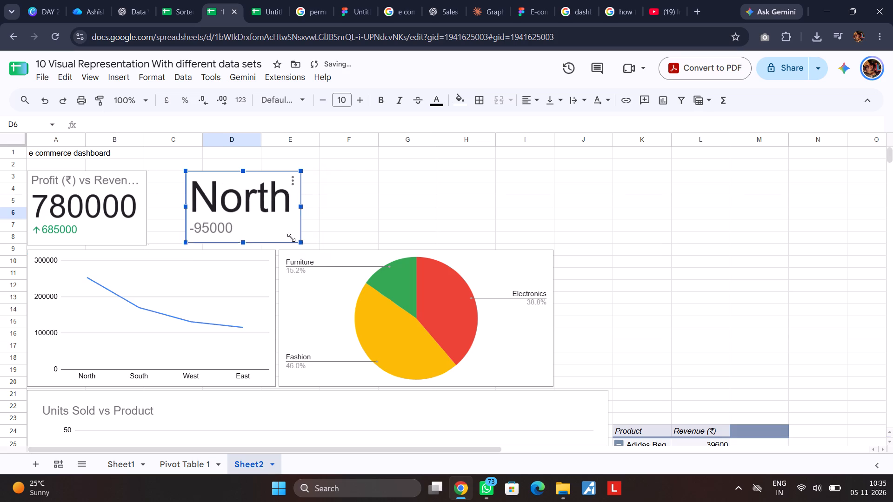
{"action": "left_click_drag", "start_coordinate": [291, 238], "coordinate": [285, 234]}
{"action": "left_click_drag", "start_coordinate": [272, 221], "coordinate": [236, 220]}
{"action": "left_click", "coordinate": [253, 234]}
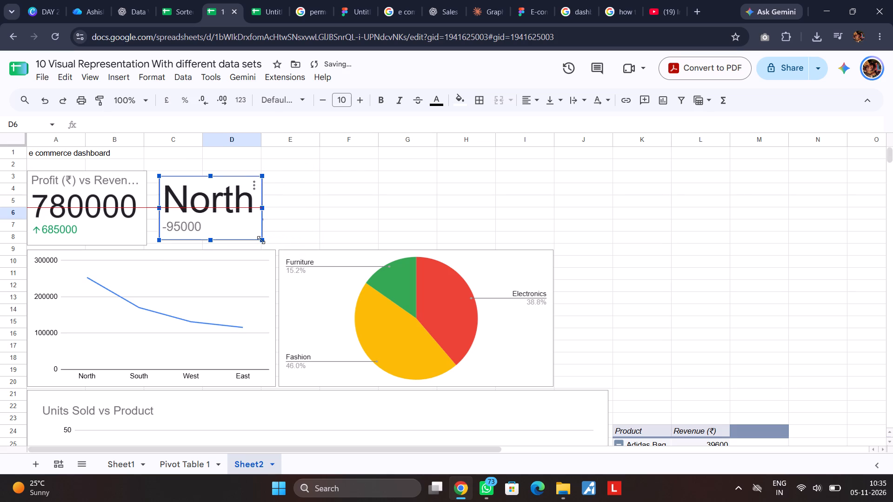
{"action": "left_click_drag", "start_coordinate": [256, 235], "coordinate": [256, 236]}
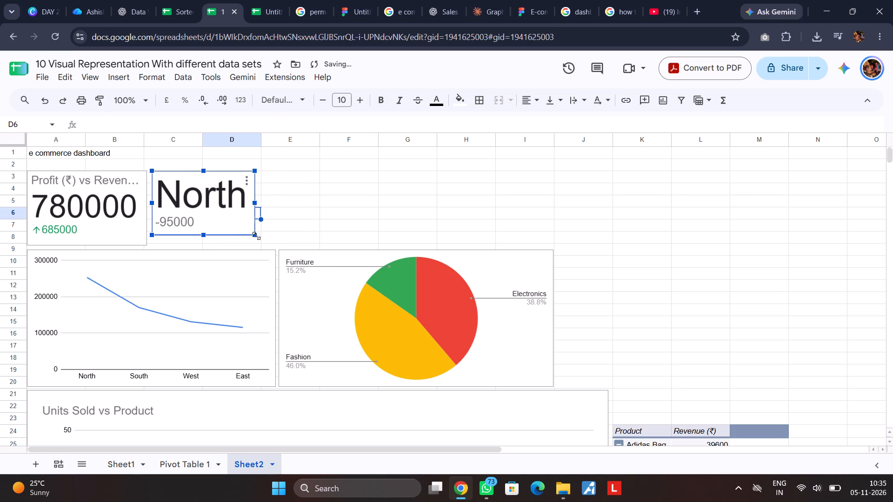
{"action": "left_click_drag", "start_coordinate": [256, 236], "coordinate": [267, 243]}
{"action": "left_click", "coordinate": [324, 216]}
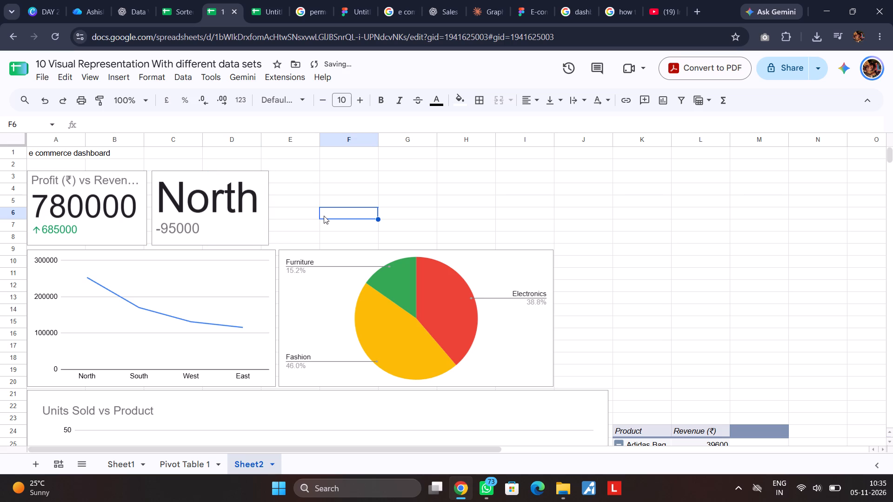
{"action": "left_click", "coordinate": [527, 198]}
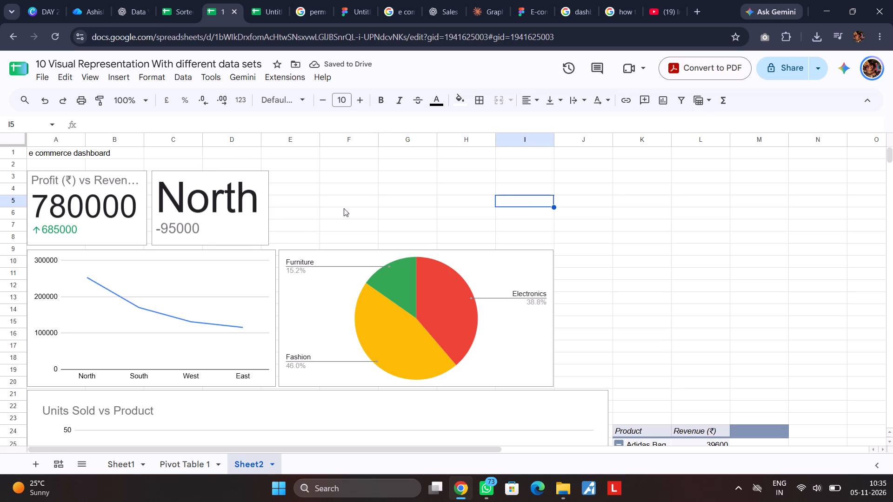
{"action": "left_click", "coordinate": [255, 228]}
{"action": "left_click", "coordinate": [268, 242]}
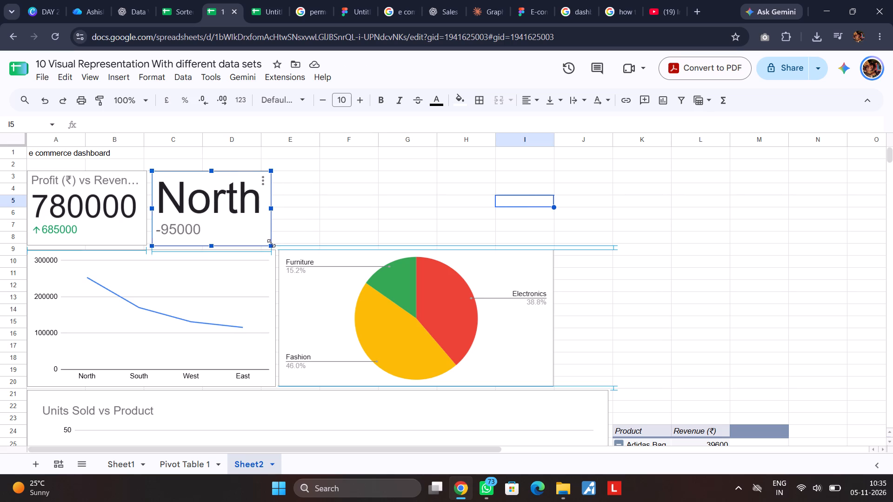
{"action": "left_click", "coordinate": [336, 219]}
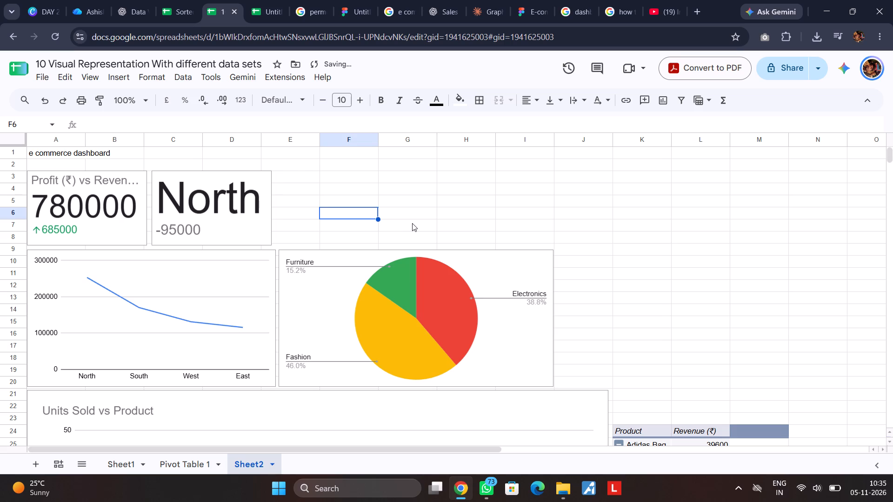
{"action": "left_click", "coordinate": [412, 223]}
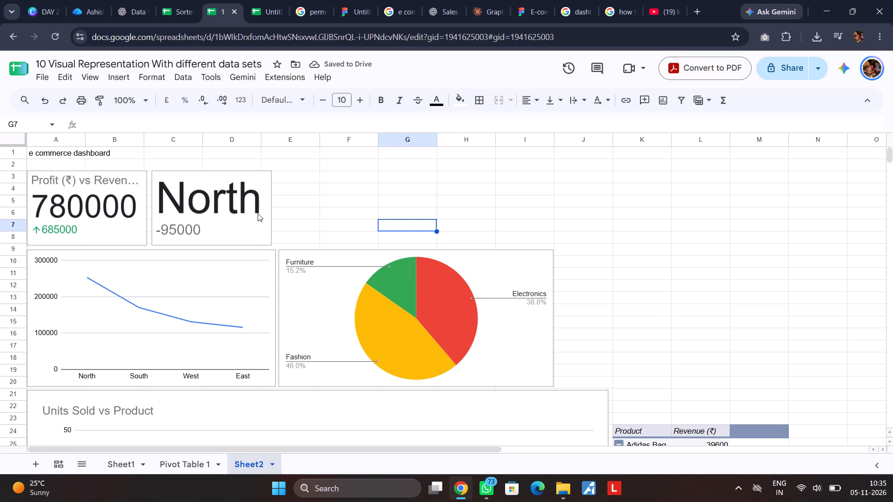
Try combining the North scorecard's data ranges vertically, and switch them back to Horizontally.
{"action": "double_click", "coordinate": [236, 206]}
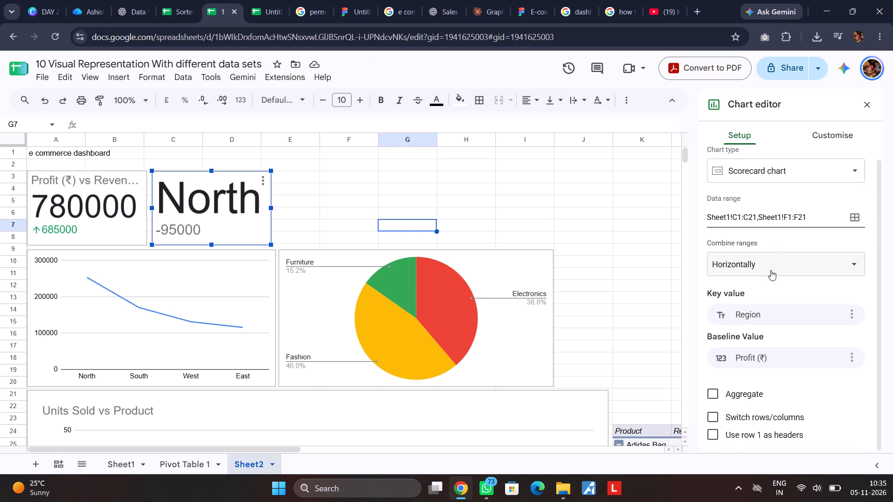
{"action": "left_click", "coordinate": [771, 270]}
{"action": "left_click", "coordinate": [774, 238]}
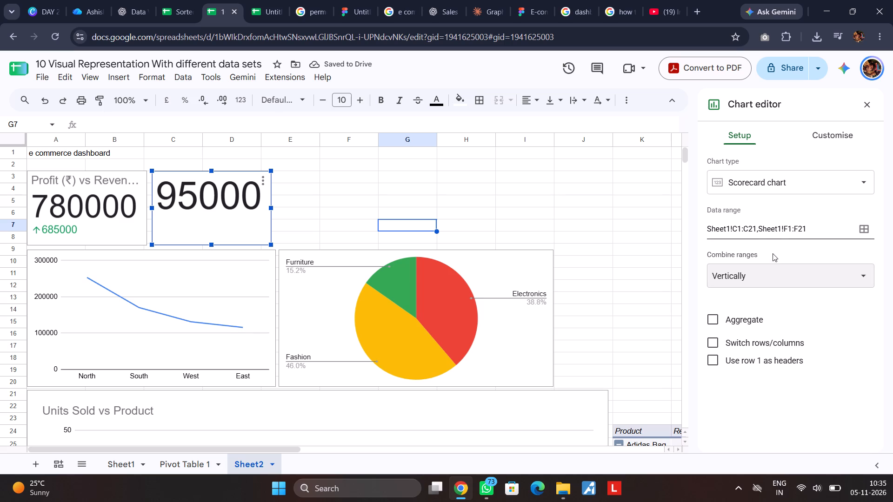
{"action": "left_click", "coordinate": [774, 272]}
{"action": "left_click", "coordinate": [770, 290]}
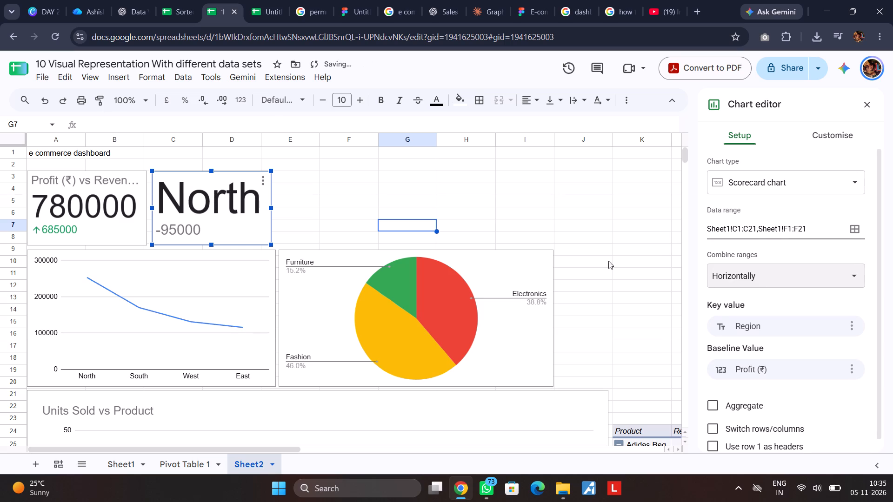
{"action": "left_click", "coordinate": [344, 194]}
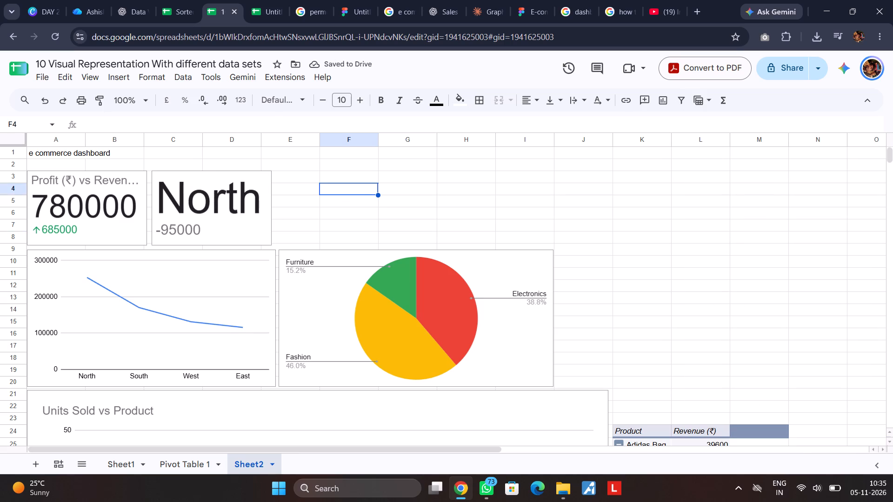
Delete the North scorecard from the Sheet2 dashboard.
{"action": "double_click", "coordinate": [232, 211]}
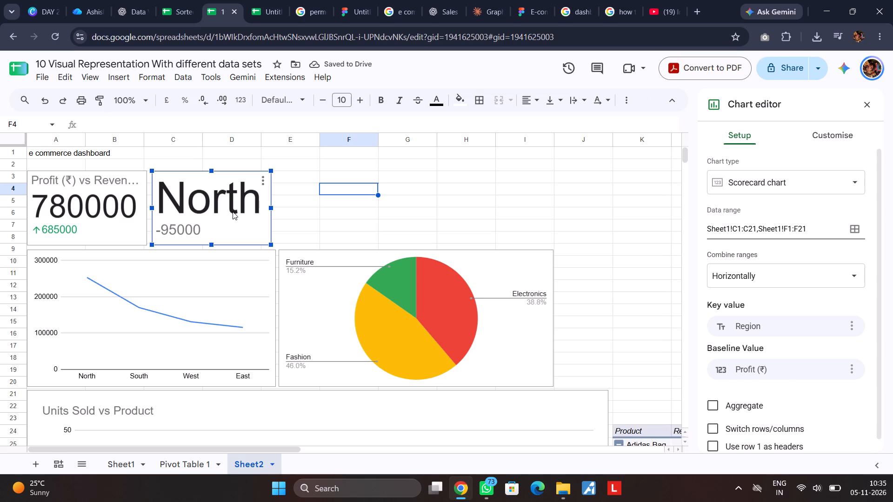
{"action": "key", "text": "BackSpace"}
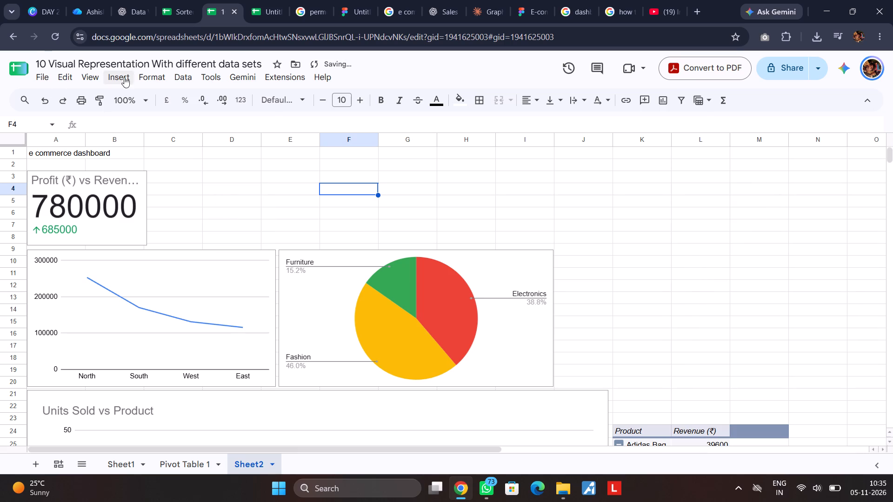
Insert a scorecard chart on Sheet1 from the Product and Profit (₹) columns, ranges A1:A21 and F1:F21.
{"action": "left_click", "coordinate": [116, 76]}
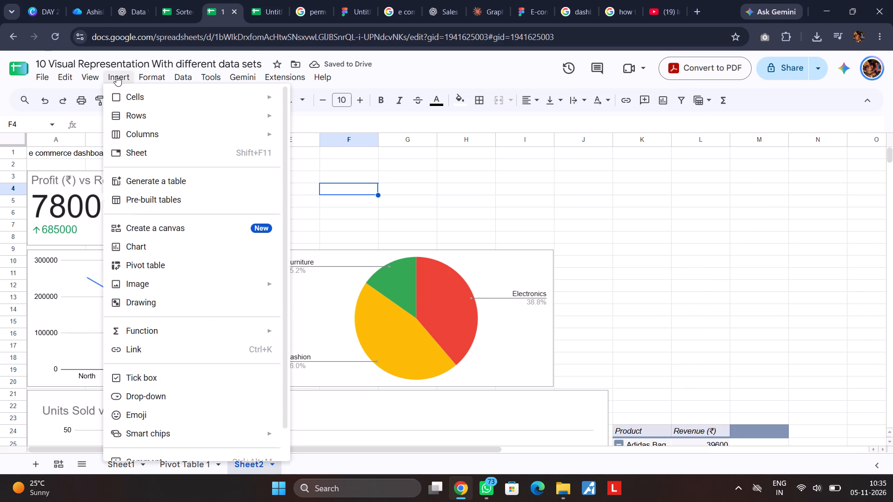
{"action": "left_click", "coordinate": [116, 76]}
{"action": "left_click", "coordinate": [109, 468]}
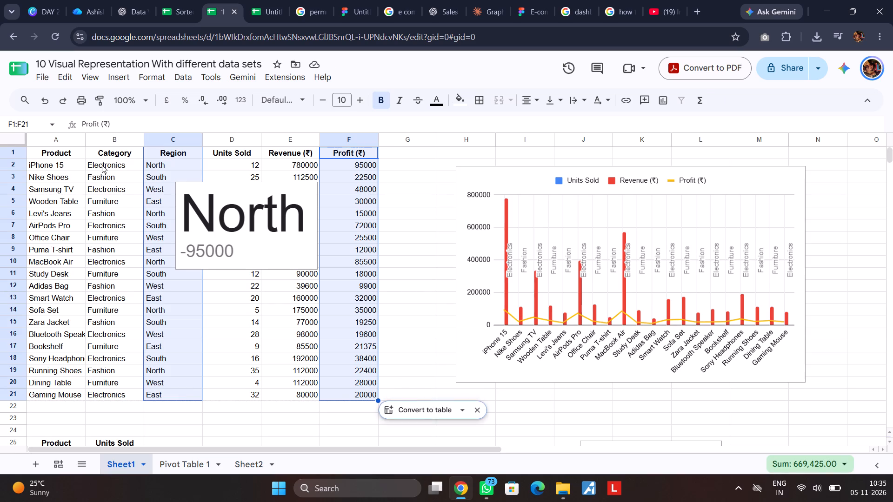
{"action": "left_click_drag", "start_coordinate": [100, 152], "coordinate": [119, 395]}
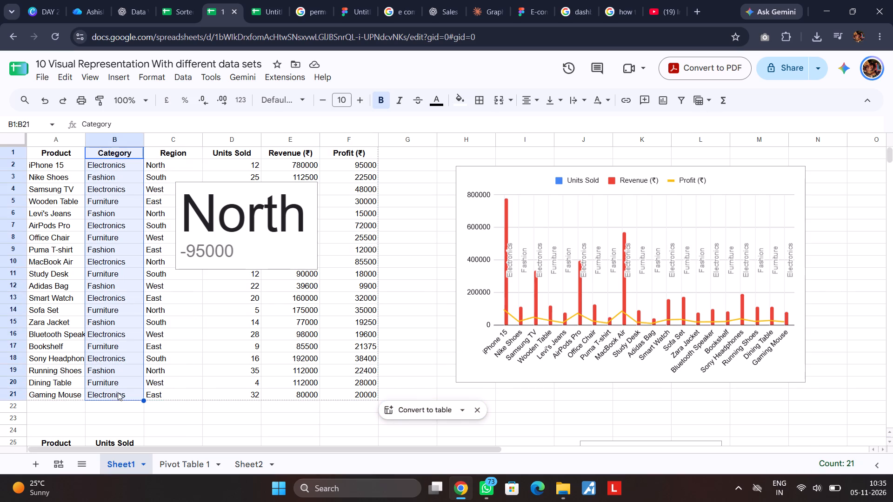
{"action": "left_click_drag", "start_coordinate": [58, 149], "coordinate": [59, 396]}
{"action": "left_click_drag", "start_coordinate": [352, 150], "coordinate": [355, 158], "text": "ctrl"}
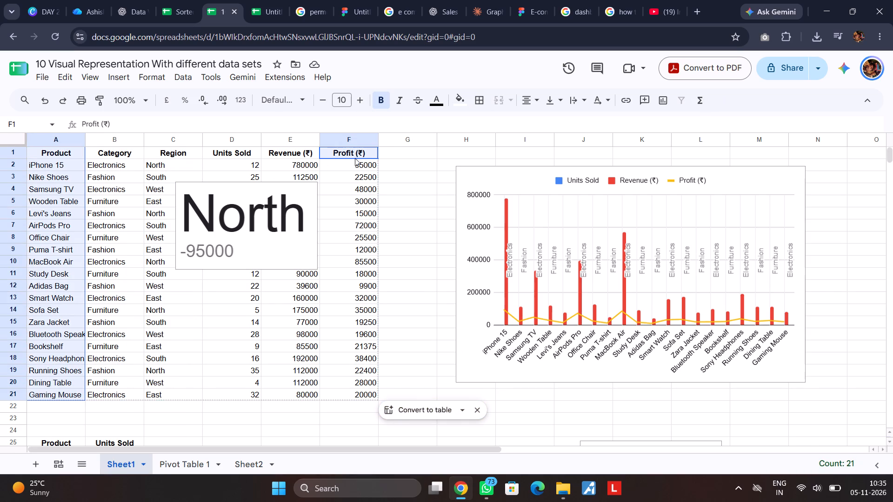
{"action": "left_click_drag", "start_coordinate": [355, 158], "coordinate": [367, 400], "text": "ctrl"}
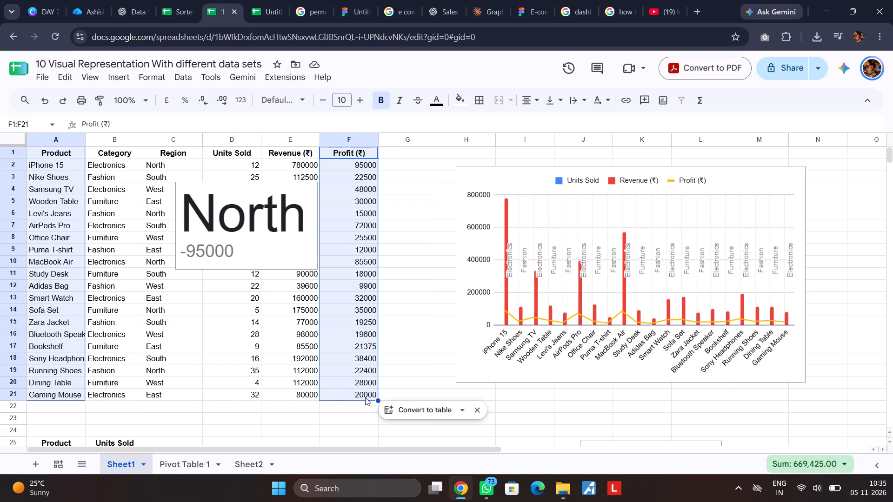
{"action": "left_click", "coordinate": [126, 74]}
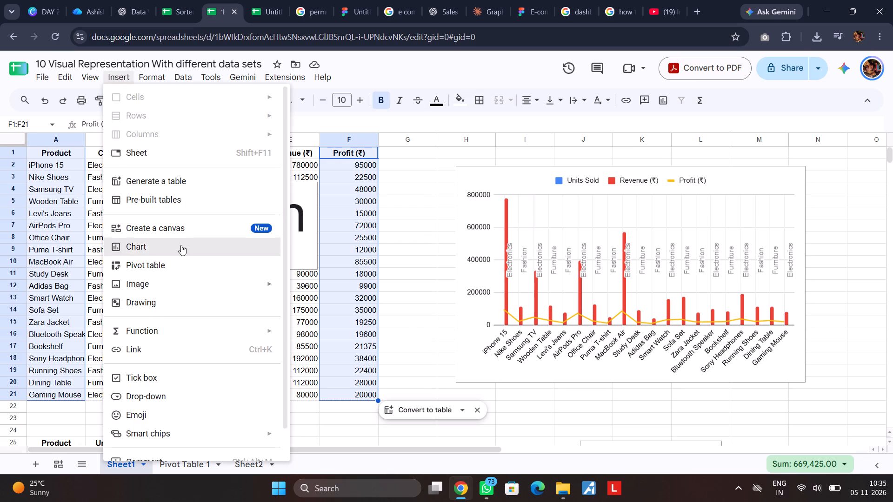
{"action": "left_click", "coordinate": [181, 245]}
{"action": "left_click", "coordinate": [808, 242]}
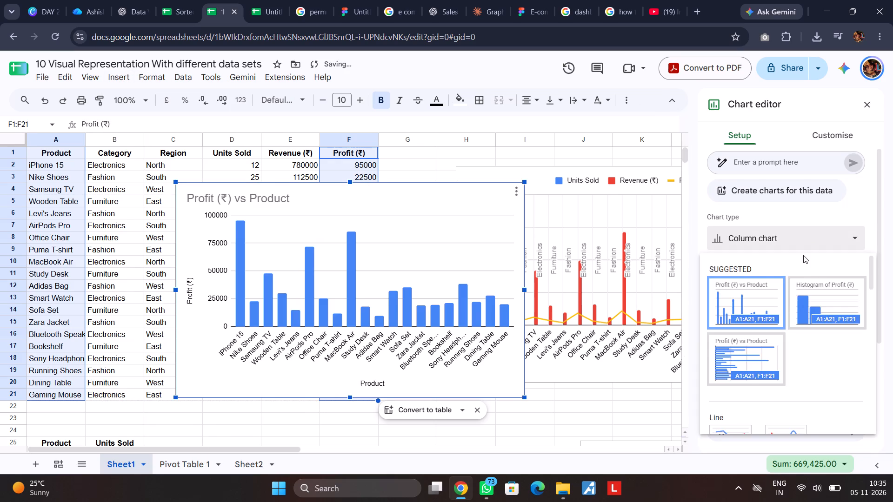
{"action": "scroll", "coordinate": [796, 292], "scroll_direction": "down", "scroll_amount": 18}
{"action": "left_click", "coordinate": [736, 378]}
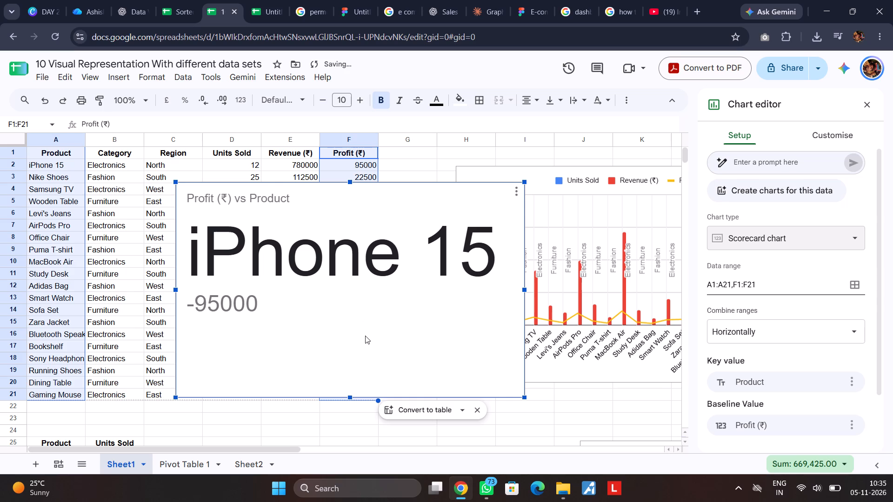
Shrink the Profit (₹) vs Product scorecard on Sheet1 to a small card, under two columns wide and about five rows high.
{"action": "left_click_drag", "start_coordinate": [525, 397], "coordinate": [496, 376]}
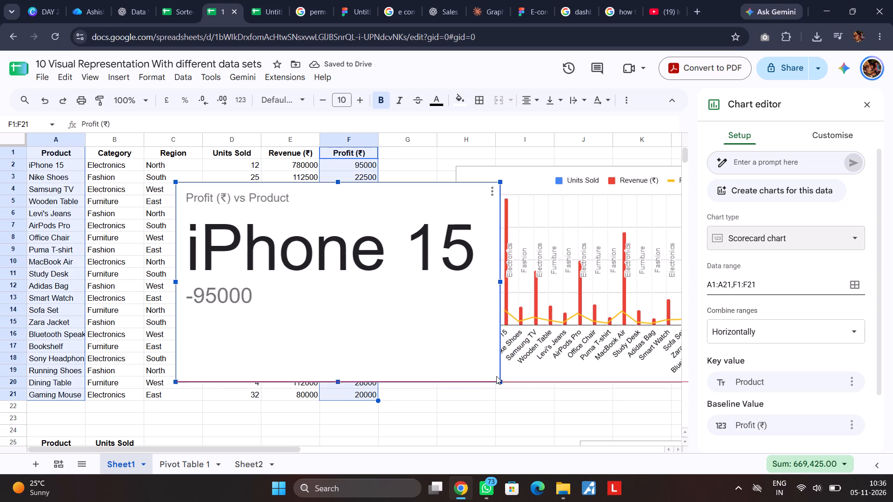
{"action": "left_click_drag", "start_coordinate": [496, 376], "coordinate": [385, 288]}
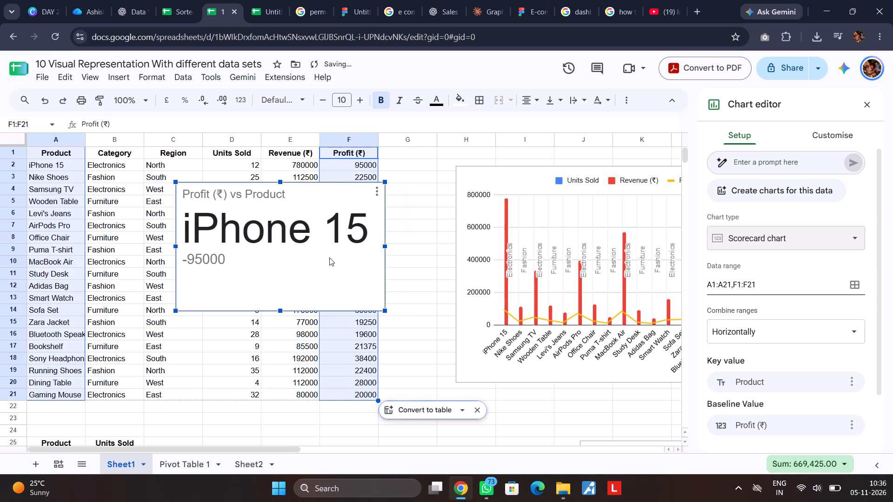
{"action": "left_click_drag", "start_coordinate": [385, 310], "coordinate": [284, 220]}
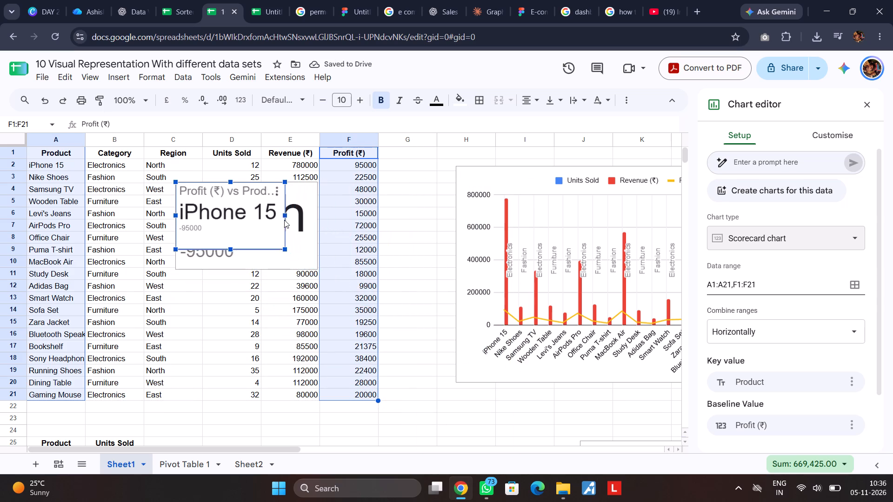
{"action": "left_click_drag", "start_coordinate": [284, 220], "coordinate": [273, 218]}
Copy the Profit (₹) vs Product scorecard from Sheet1 and paste it onto Sheet2 at cell D7.
{"action": "key", "text": "ctrl+c"}
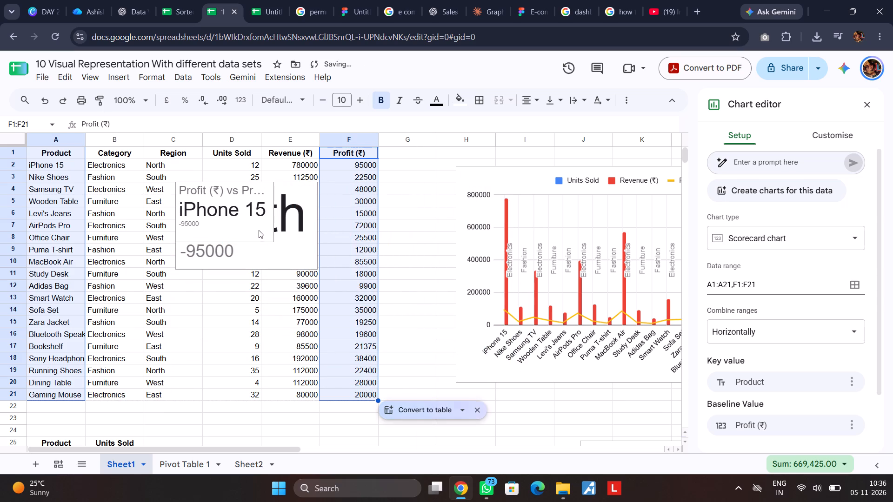
{"action": "left_click", "coordinate": [253, 462]}
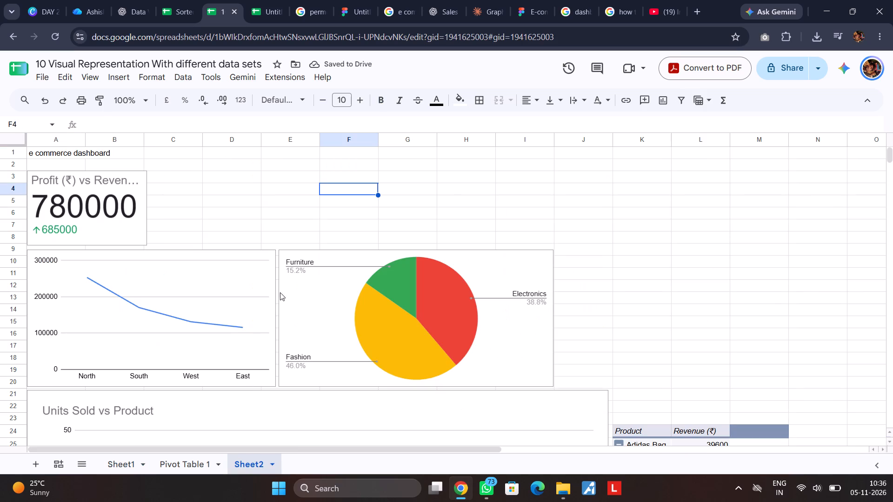
{"action": "left_click", "coordinate": [249, 222]}
{"action": "key", "text": "ctrl+v"}
Move the pasted iPhone 15 scorecard beside the Profit vs Revenue scorecard, match its height across about rows 3 to 8, and widen it slightly.
{"action": "left_click", "coordinate": [303, 279]}
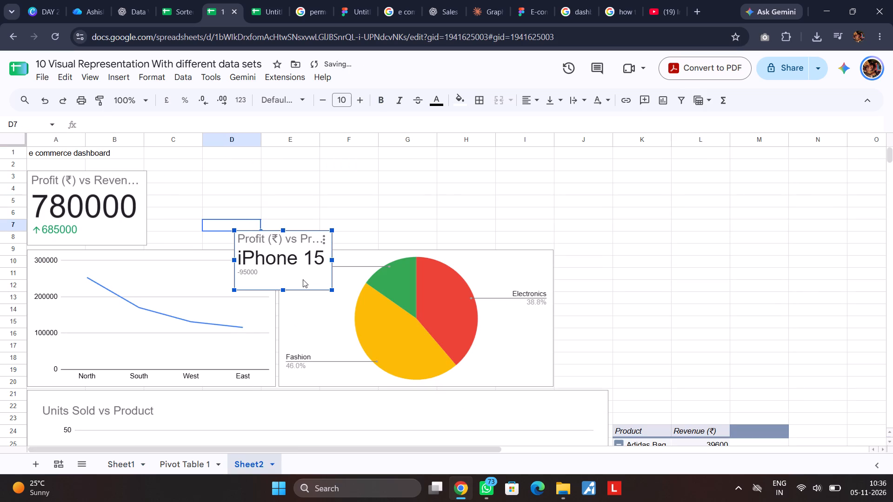
{"action": "left_click_drag", "start_coordinate": [302, 277], "coordinate": [219, 213]}
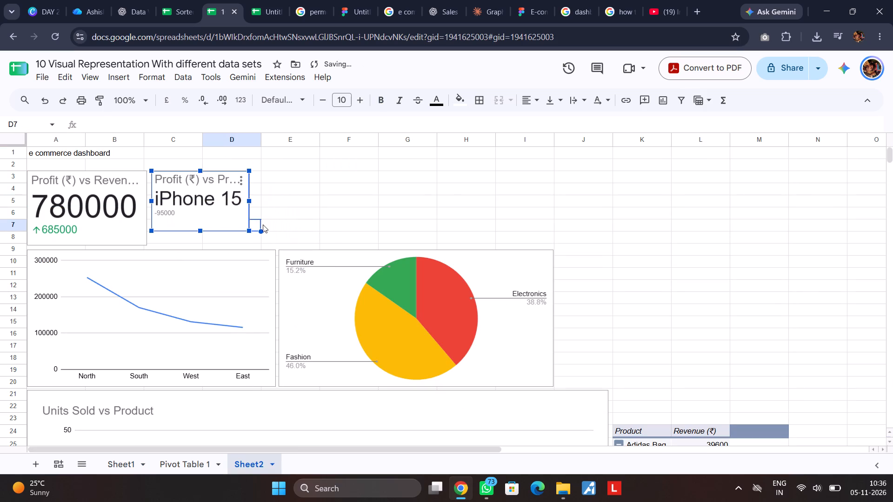
{"action": "left_click_drag", "start_coordinate": [249, 229], "coordinate": [265, 242]}
{"action": "left_click", "coordinate": [350, 221]}
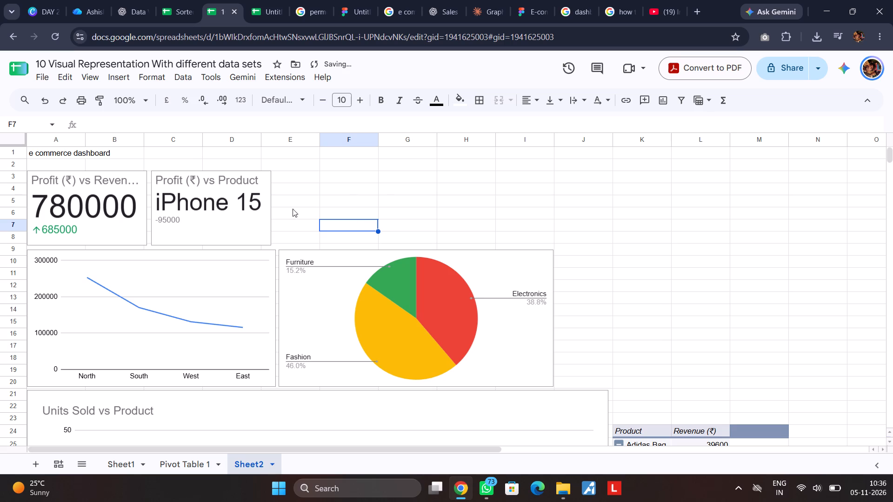
{"action": "left_click", "coordinate": [262, 219]}
{"action": "left_click_drag", "start_coordinate": [270, 209], "coordinate": [273, 209]}
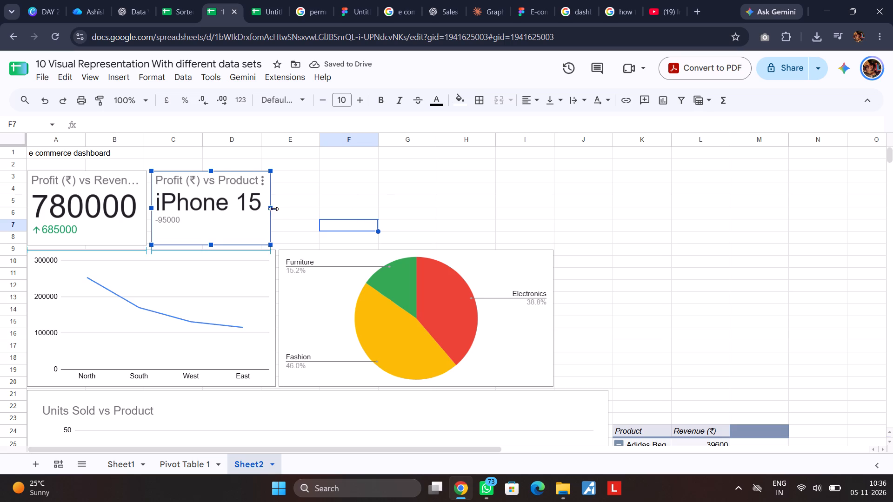
{"action": "left_click_drag", "start_coordinate": [273, 209], "coordinate": [290, 211]}
{"action": "left_click", "coordinate": [406, 181]}
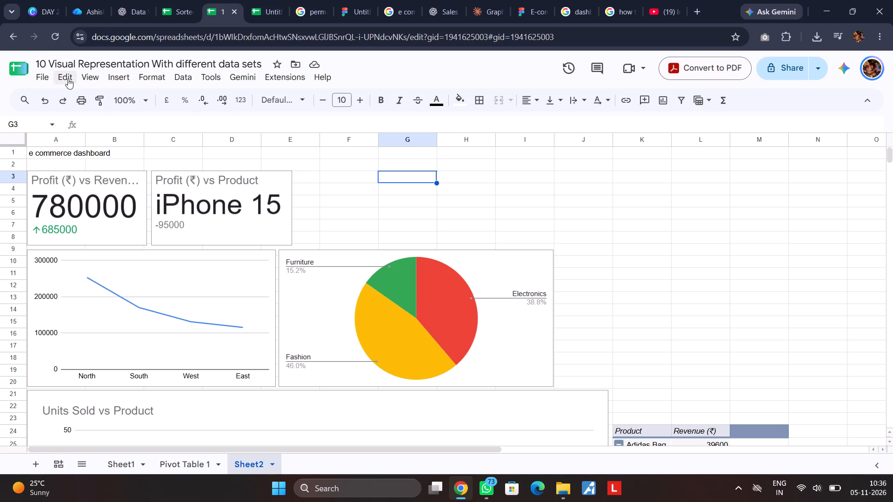
Return to the product sales data on Sheet1 and look through the available insert and data commands.
{"action": "left_click", "coordinate": [122, 462]}
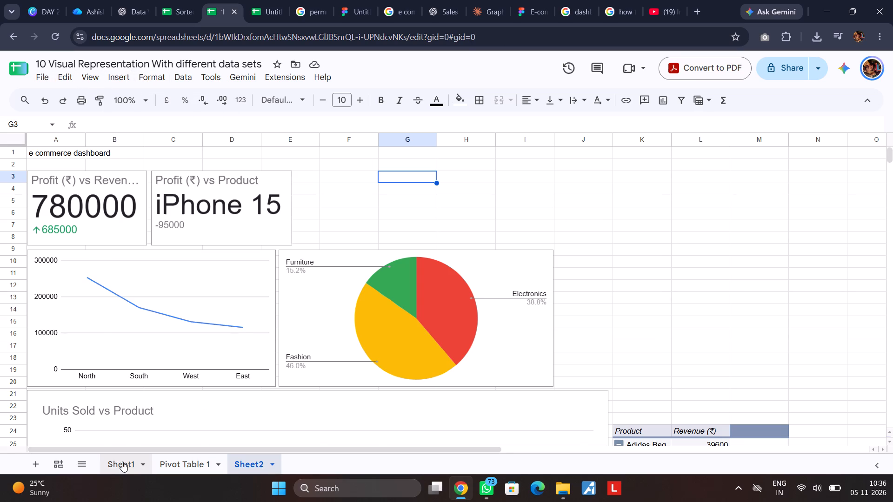
{"action": "left_click", "coordinate": [115, 73]}
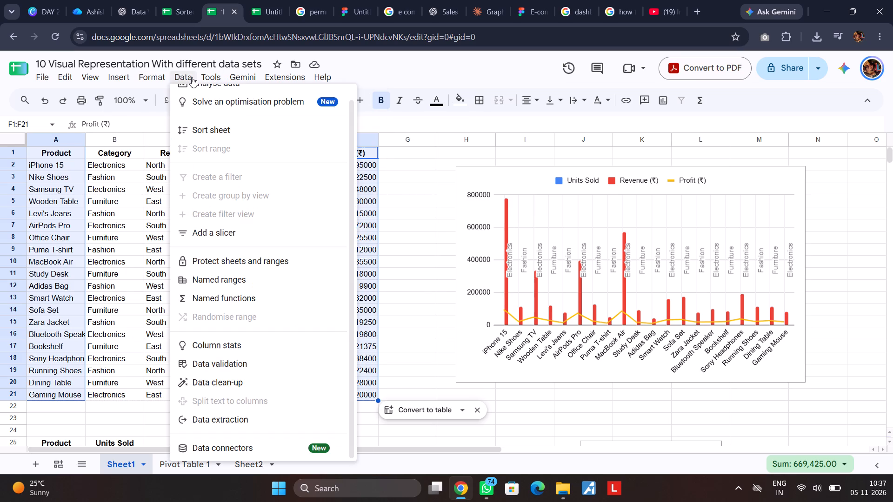
Add a slicer on Sheet1 for range A1:F21 that filters by Region, placed just below the combo chart around row 22.
{"action": "left_click", "coordinate": [244, 230]}
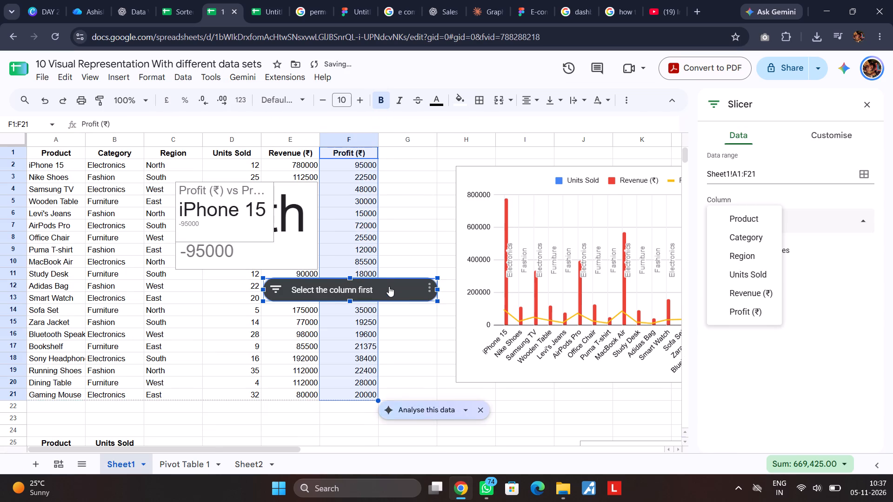
{"action": "left_click_drag", "start_coordinate": [389, 286], "coordinate": [560, 411]}
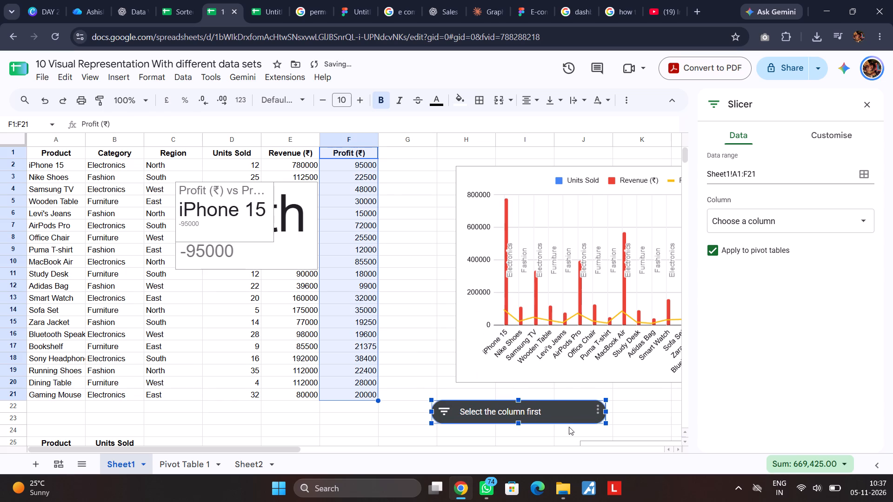
{"action": "left_click", "coordinate": [773, 221]}
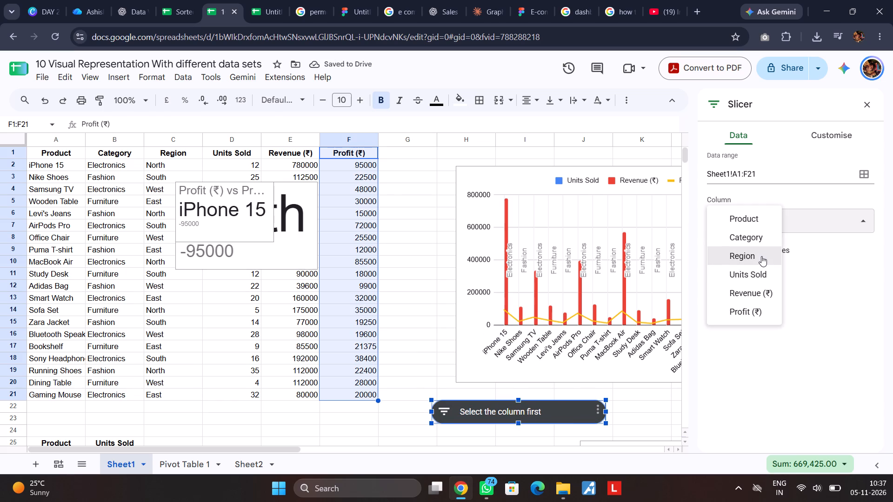
{"action": "left_click", "coordinate": [754, 257]}
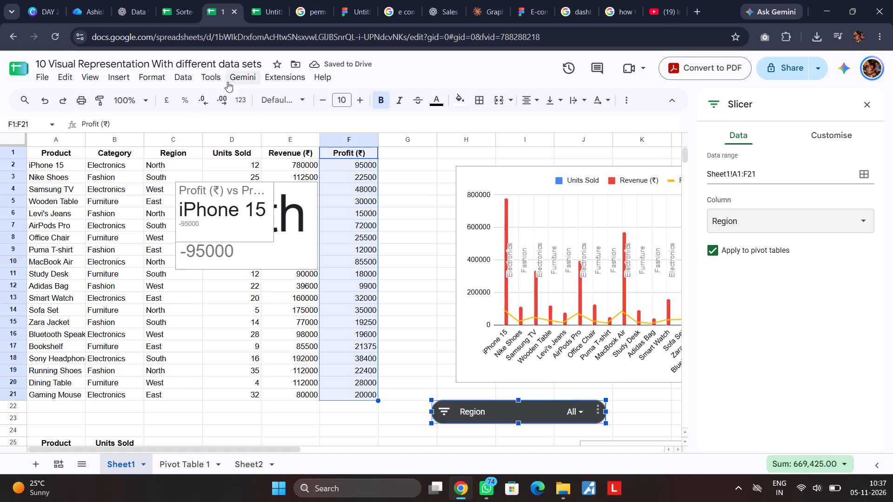
Add a second slicer on Sheet1 that filters by Units Sold, and align it directly above the Region slicer.
{"action": "left_click", "coordinate": [186, 77]}
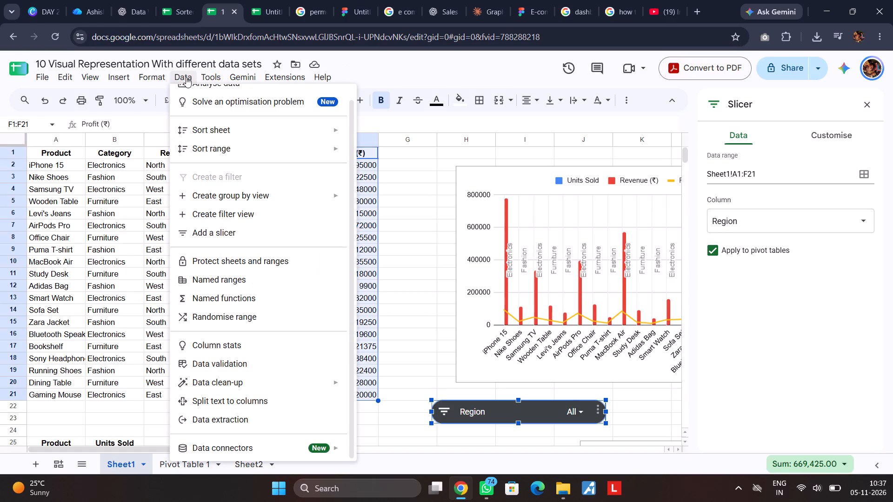
{"action": "left_click", "coordinate": [230, 229]}
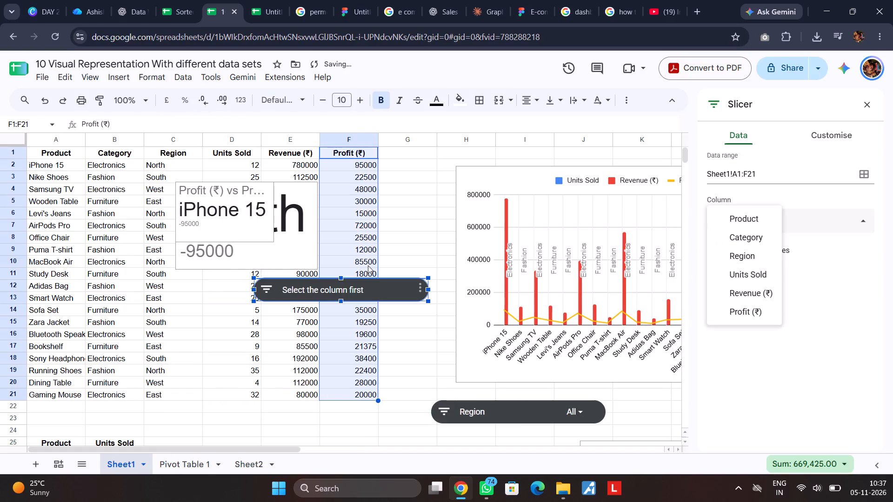
{"action": "left_click_drag", "start_coordinate": [405, 290], "coordinate": [592, 357]}
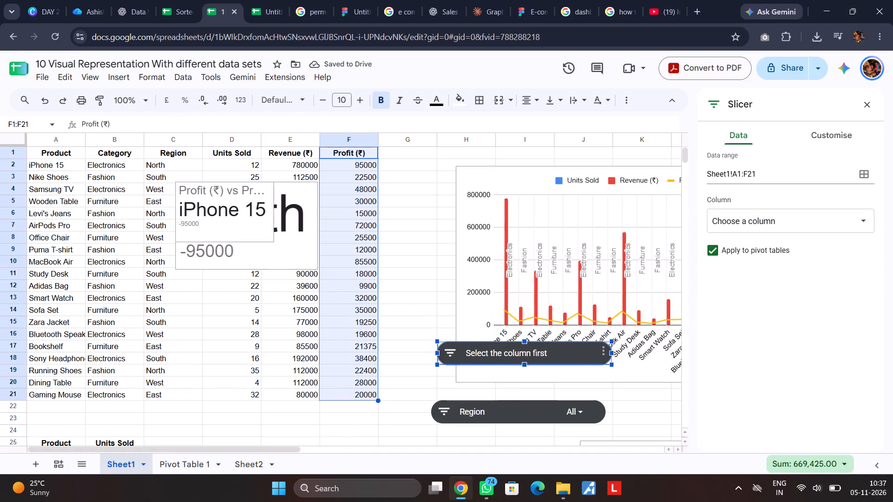
{"action": "left_click_drag", "start_coordinate": [592, 357], "coordinate": [586, 372]}
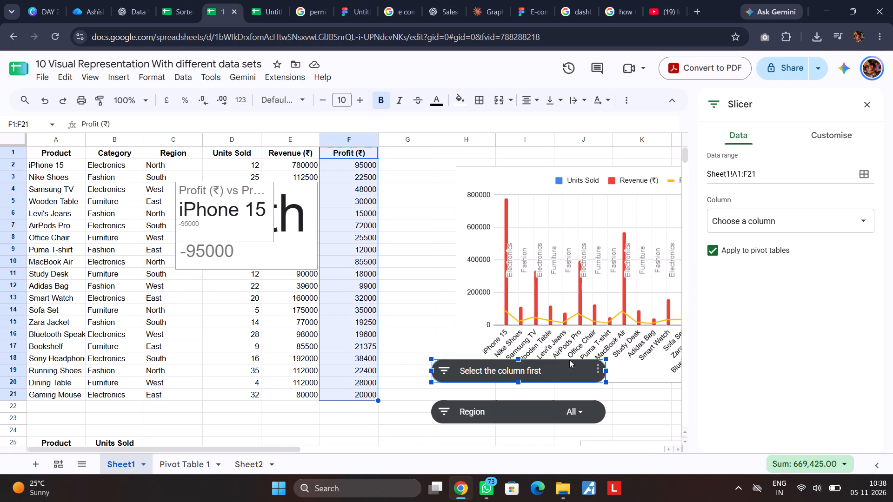
{"action": "left_click", "coordinate": [742, 227]}
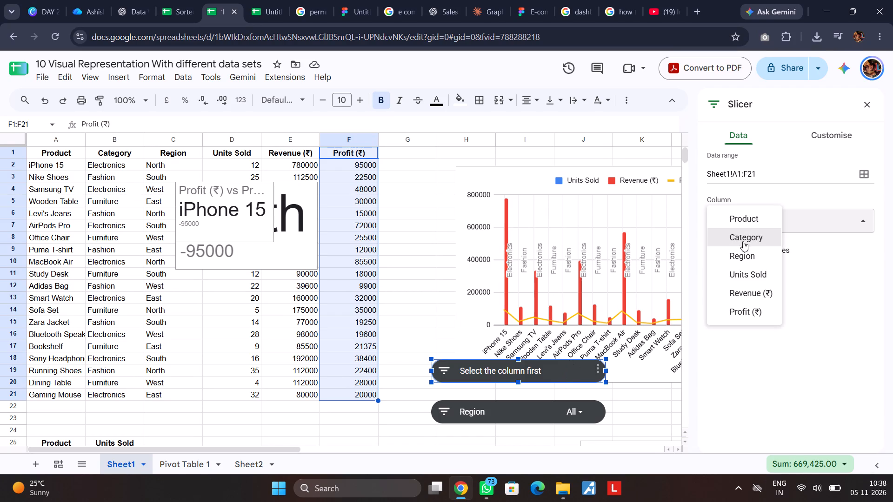
{"action": "left_click", "coordinate": [743, 274]}
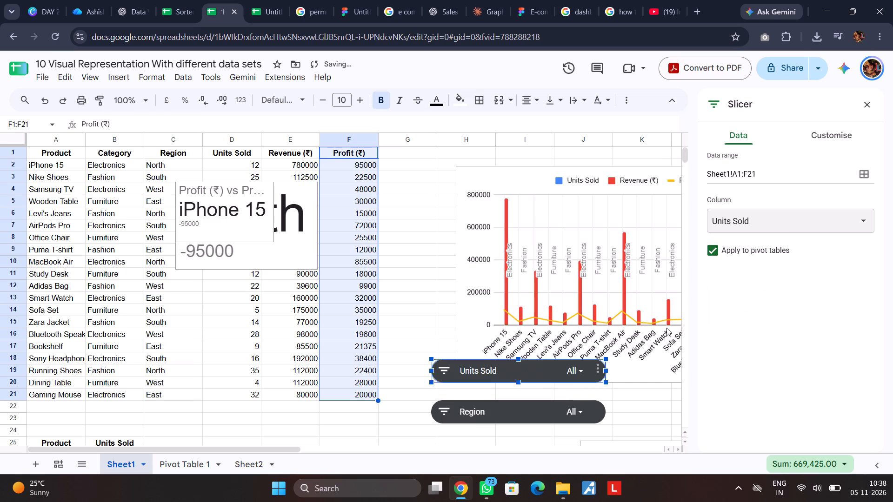
{"action": "left_click_drag", "start_coordinate": [531, 370], "coordinate": [529, 382]}
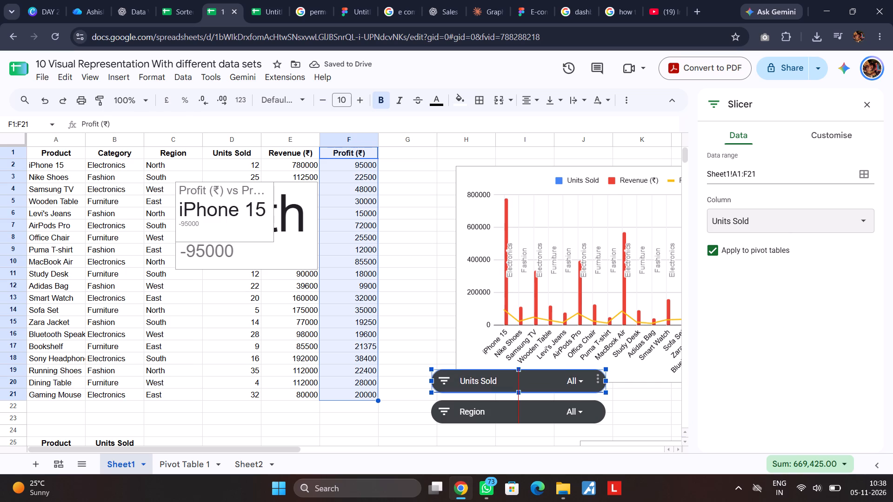
{"action": "left_click_drag", "start_coordinate": [529, 382], "coordinate": [529, 383]}
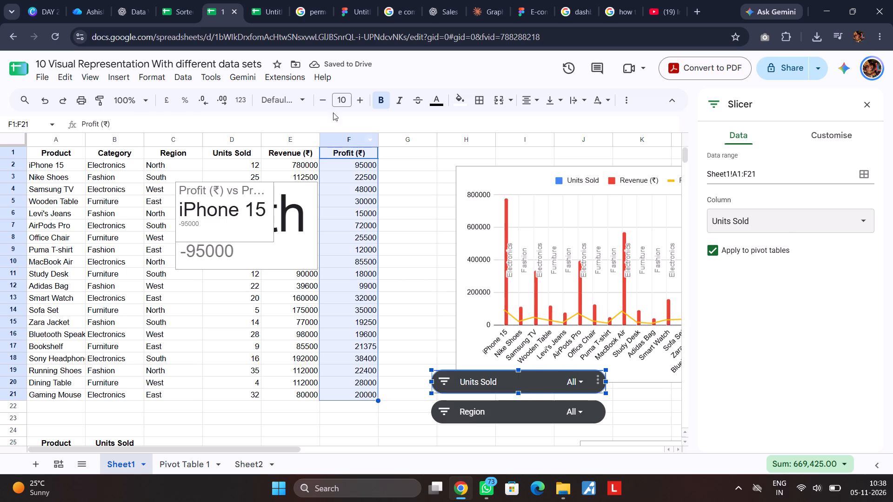
Add a third slicer on Sheet1 that filters by Profit (₹), and align it directly above the Units Sold slicer.
{"action": "left_click", "coordinate": [184, 77]}
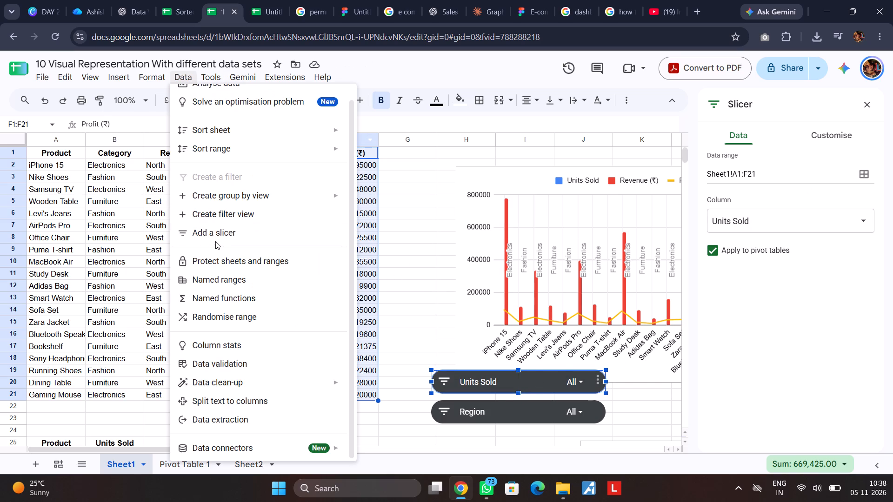
{"action": "left_click", "coordinate": [216, 237]}
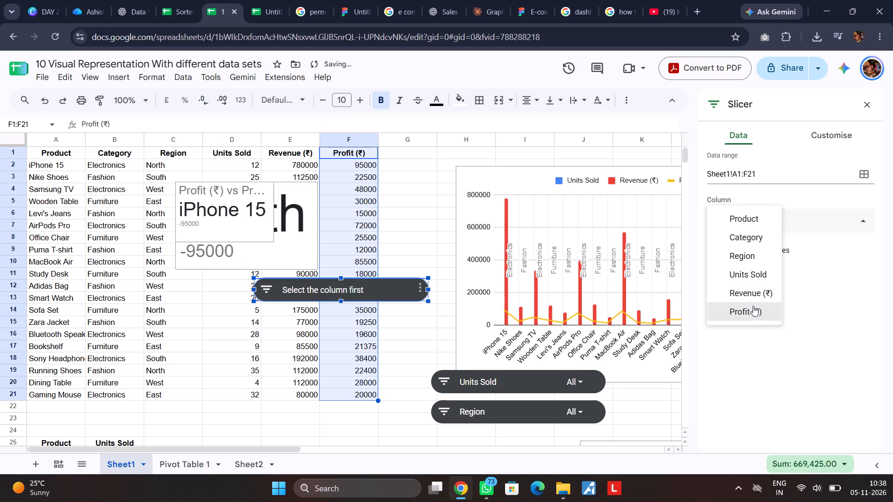
{"action": "left_click", "coordinate": [753, 306]}
{"action": "left_click_drag", "start_coordinate": [349, 285], "coordinate": [349, 285]}
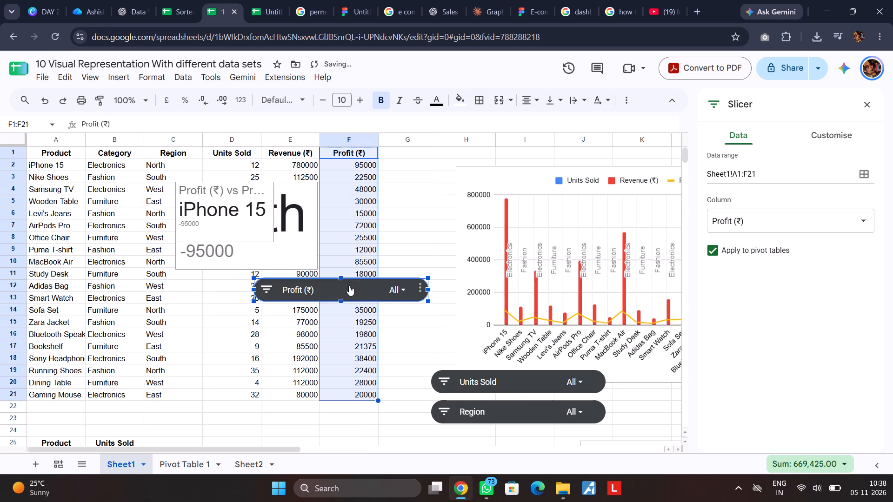
{"action": "left_click_drag", "start_coordinate": [349, 285], "coordinate": [530, 347]}
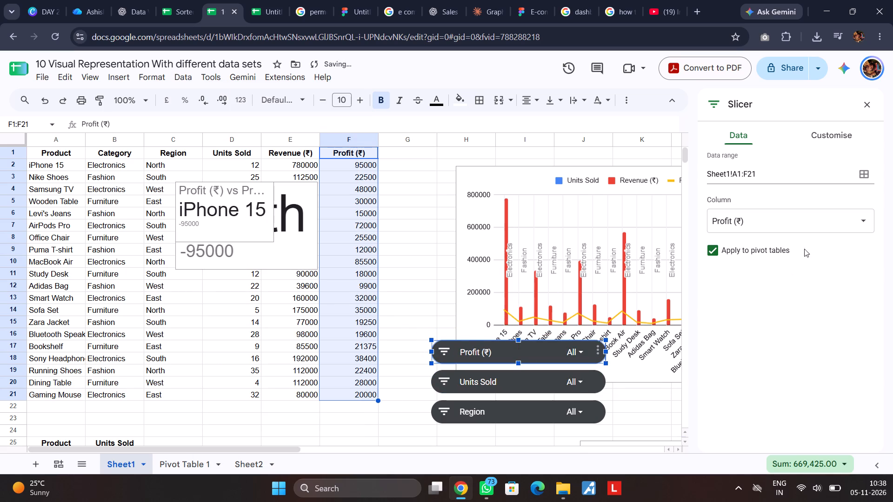
Change the filter column of the topmost slicer on Sheet1 to Product.
{"action": "left_click", "coordinate": [779, 224]}
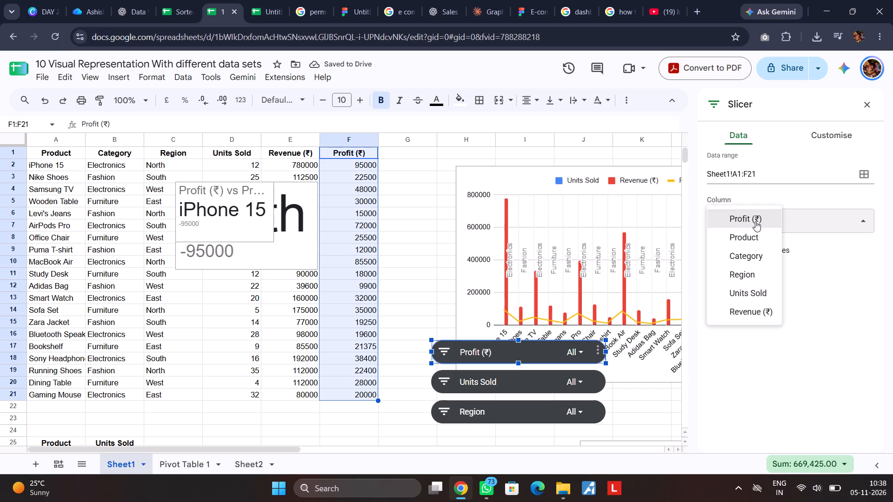
{"action": "left_click", "coordinate": [754, 231]}
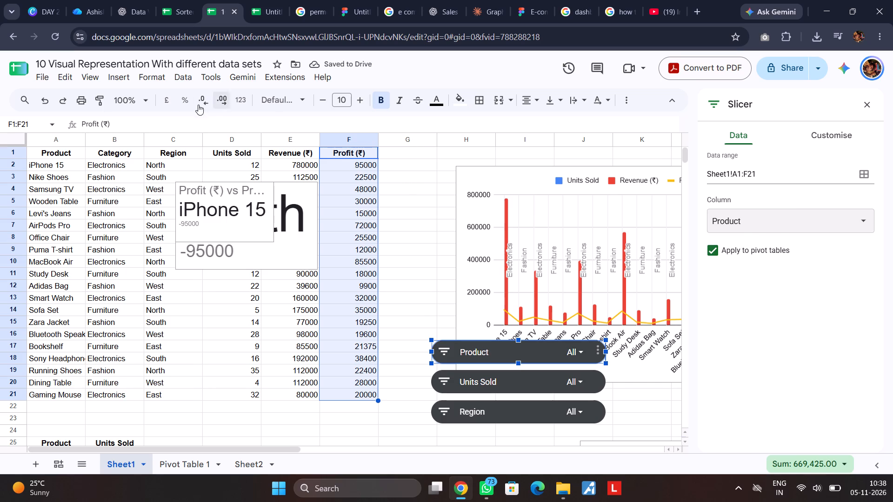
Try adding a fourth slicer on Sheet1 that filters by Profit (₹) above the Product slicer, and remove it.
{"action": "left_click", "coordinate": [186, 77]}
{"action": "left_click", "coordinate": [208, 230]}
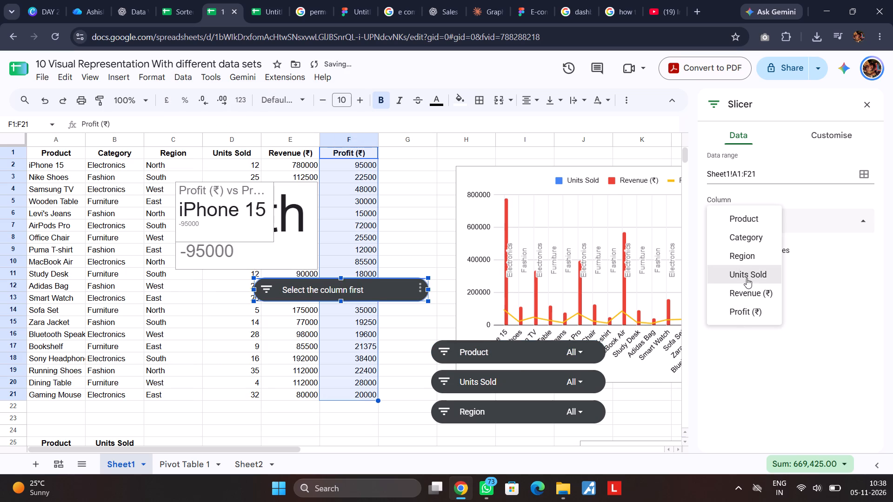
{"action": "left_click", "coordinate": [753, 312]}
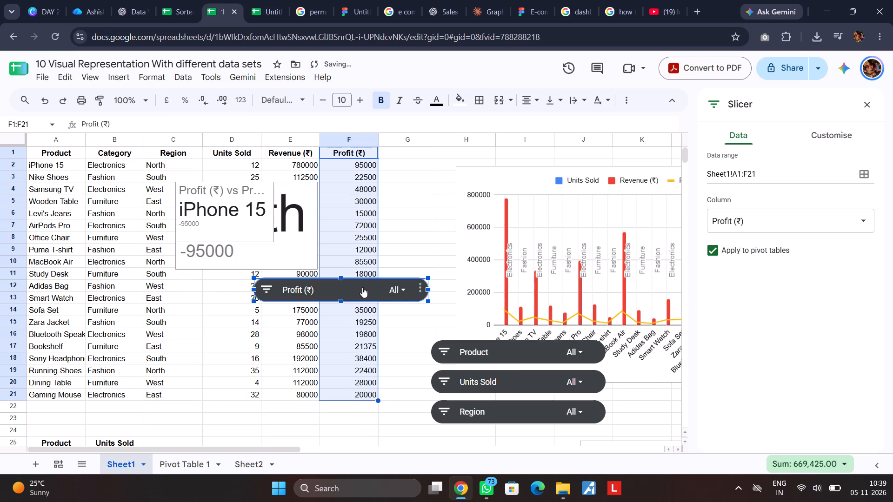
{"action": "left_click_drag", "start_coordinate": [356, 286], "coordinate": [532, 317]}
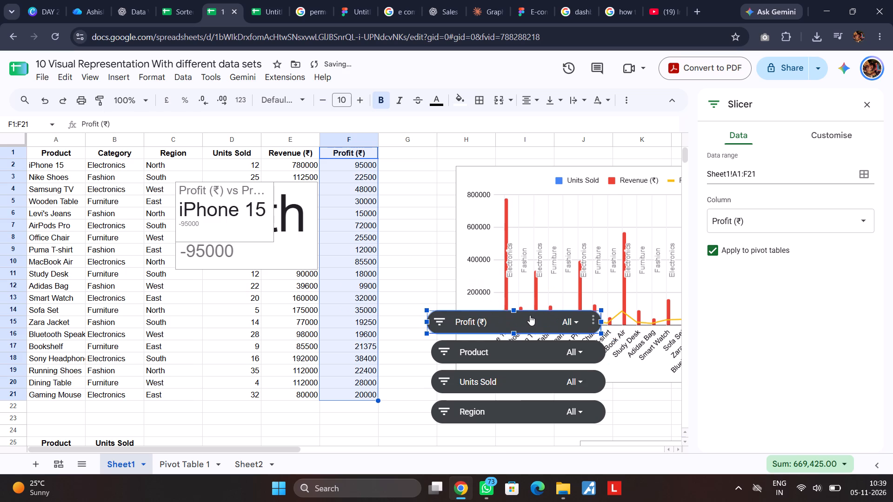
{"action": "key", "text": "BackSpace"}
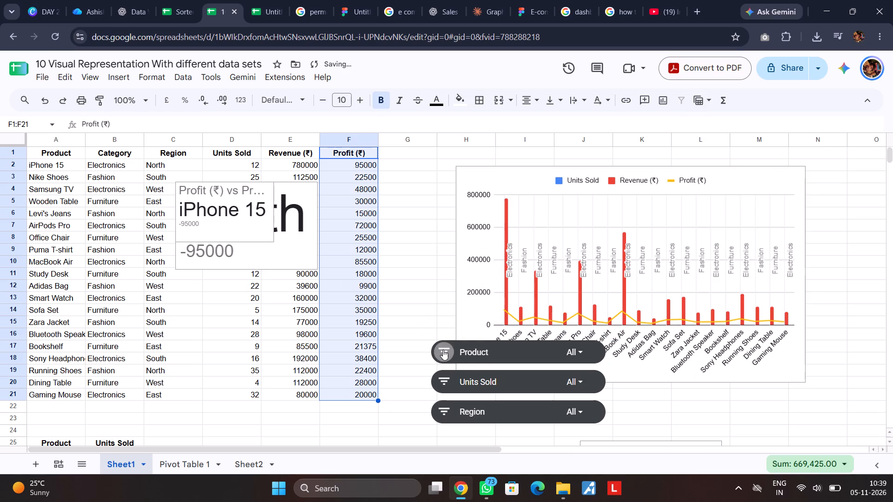
Select the Product, Units Sold and Region slicers together and adjust their shared width to about three columns.
{"action": "left_click_drag", "start_coordinate": [429, 342], "coordinate": [481, 418]}
{"action": "left_click", "coordinate": [648, 421]}
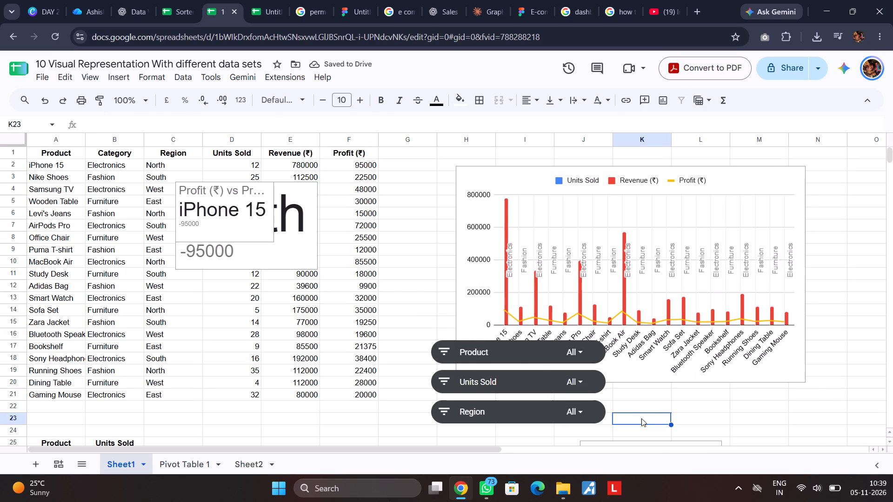
{"action": "left_click", "coordinate": [540, 353]}
{"action": "left_click", "coordinate": [535, 380], "text": "shift"}
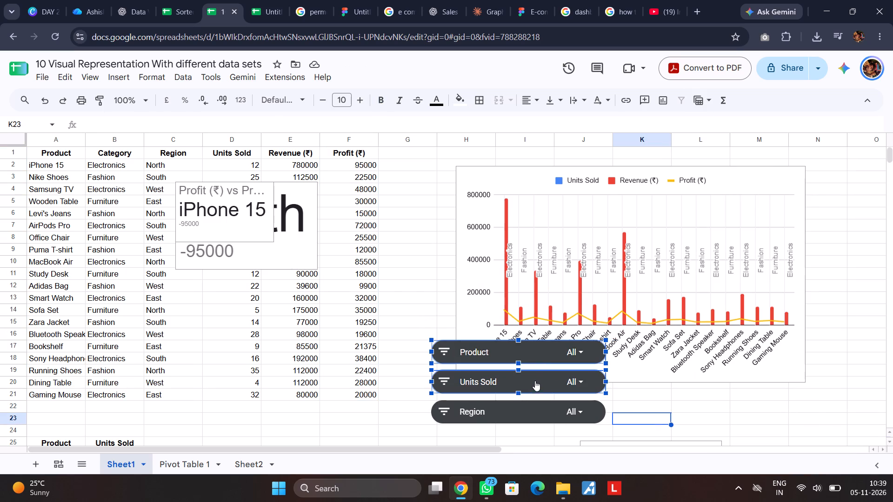
{"action": "left_click", "coordinate": [530, 408], "text": "shift"}
{"action": "left_click_drag", "start_coordinate": [607, 379], "coordinate": [575, 380]}
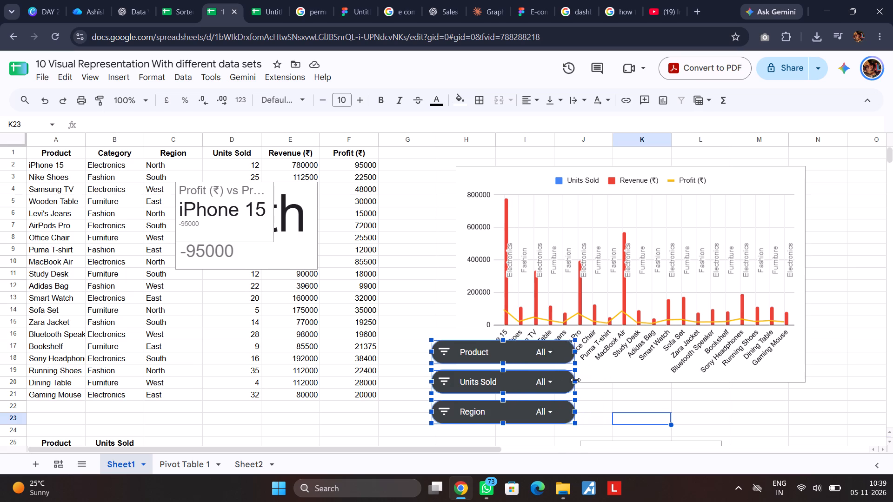
{"action": "left_click_drag", "start_coordinate": [575, 380], "coordinate": [558, 380]}
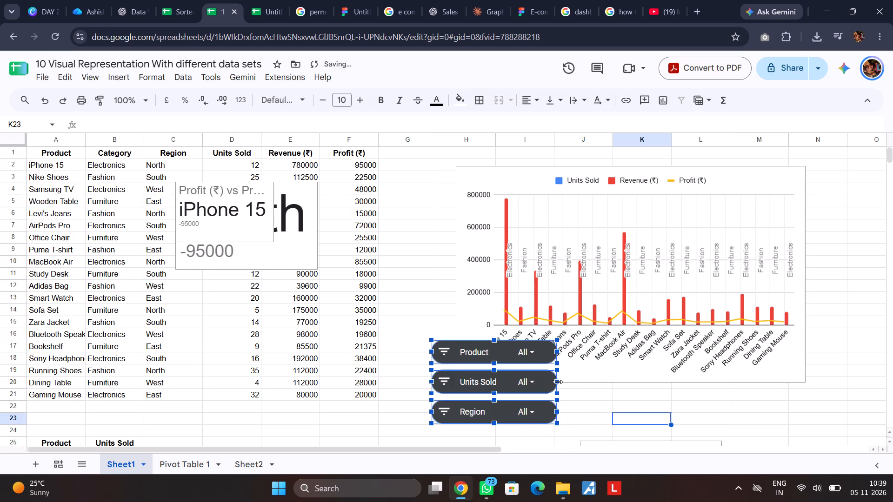
{"action": "left_click_drag", "start_coordinate": [558, 382], "coordinate": [607, 381]}
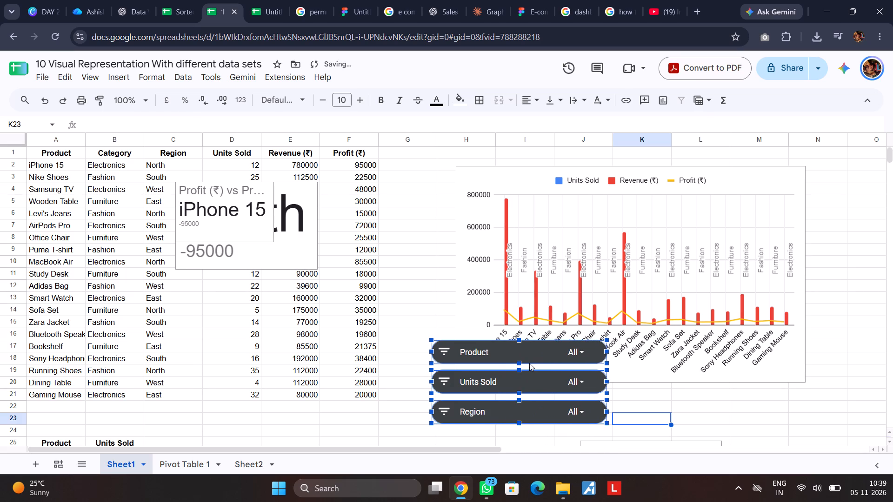
Copy the three selected slicers and paste them onto Sheet2 near cell I6.
{"action": "key", "text": "ctrl+c"}
{"action": "left_click", "coordinate": [232, 463]}
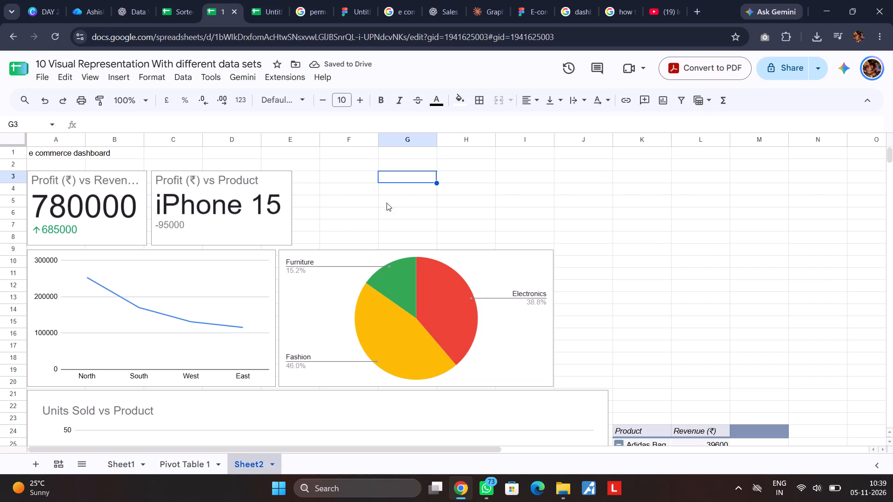
{"action": "left_click", "coordinate": [516, 210]}
{"action": "key", "text": "ctrl+v"}
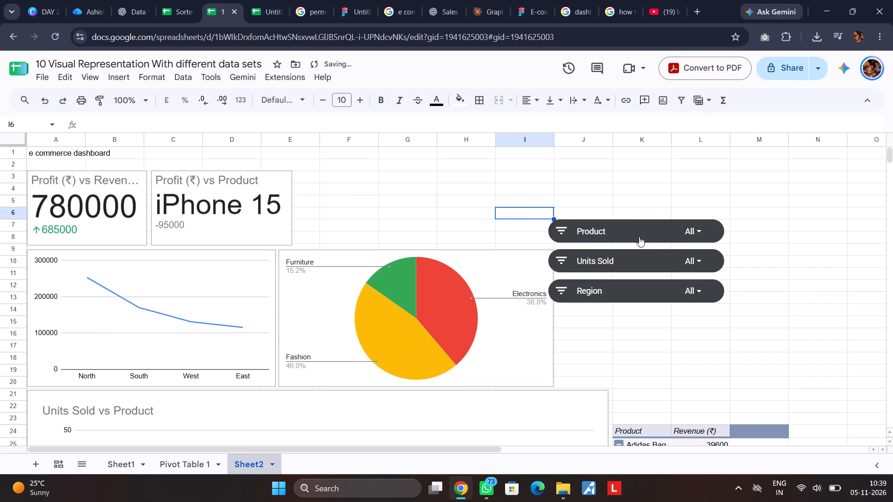
Move the three pasted slicers together to columns K to M, about rows 16 to 22, just above the pivot table.
{"action": "left_click_drag", "start_coordinate": [642, 232], "coordinate": [646, 214]}
{"action": "left_click", "coordinate": [750, 354]}
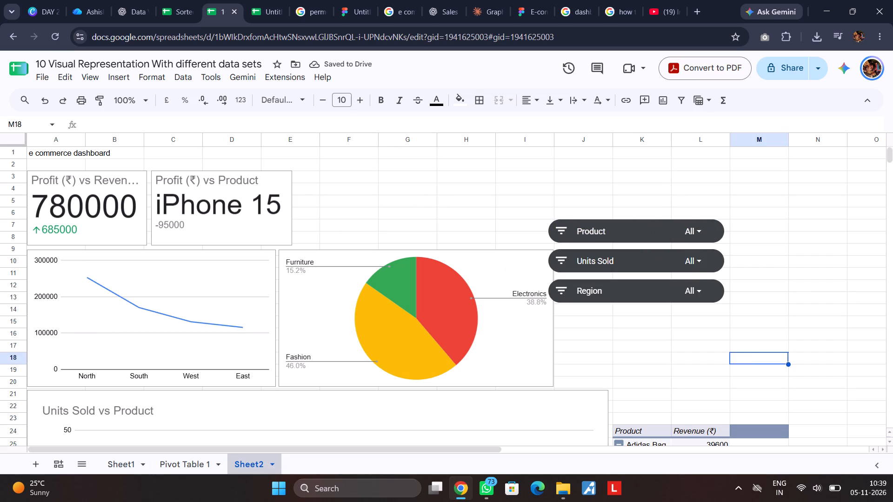
{"action": "left_click", "coordinate": [652, 225]}
{"action": "left_click", "coordinate": [655, 225]}
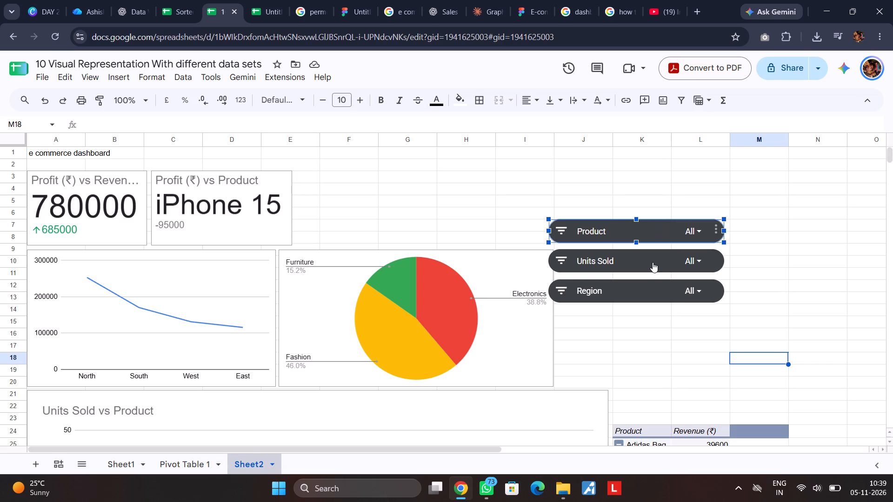
{"action": "left_click", "coordinate": [653, 260], "text": "shift"}
{"action": "left_click", "coordinate": [653, 297], "text": "shift"}
{"action": "left_click_drag", "start_coordinate": [664, 254], "coordinate": [731, 347]}
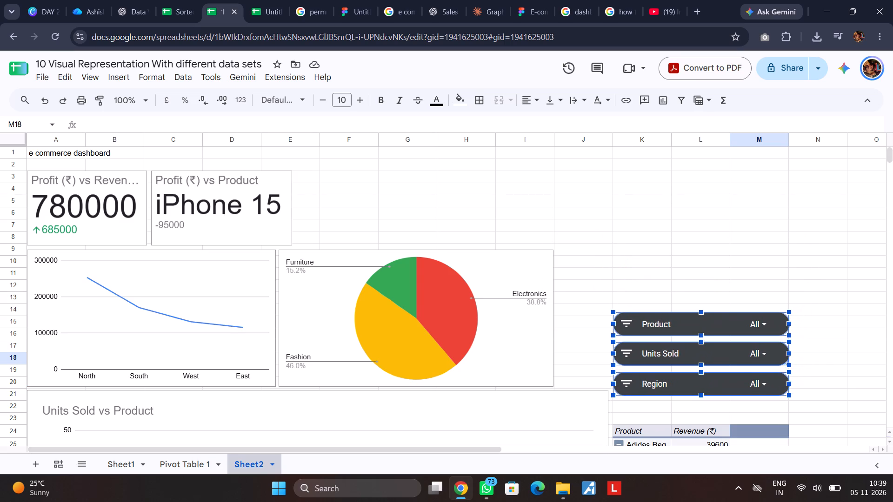
{"action": "left_click_drag", "start_coordinate": [731, 347], "coordinate": [730, 363]}
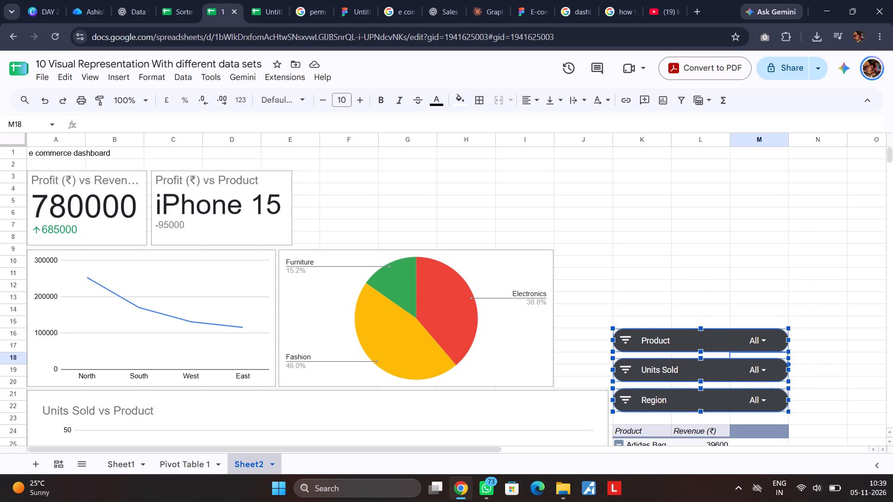
{"action": "left_click_drag", "start_coordinate": [730, 363], "coordinate": [730, 363]}
{"action": "left_click", "coordinate": [732, 274]}
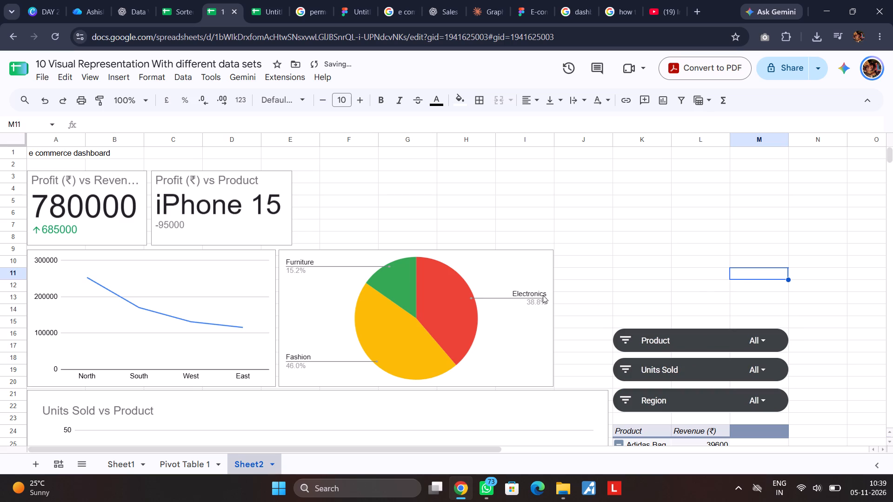
Widen the category pie chart slightly and align its outer edge with the edge of the Units Sold vs Product chart.
{"action": "left_click", "coordinate": [541, 279]}
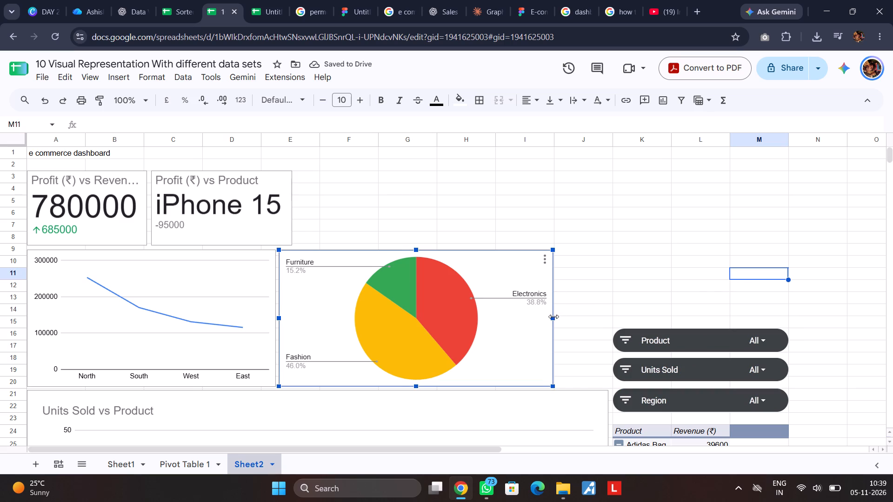
{"action": "left_click_drag", "start_coordinate": [553, 317], "coordinate": [578, 318]}
{"action": "left_click_drag", "start_coordinate": [544, 272], "coordinate": [567, 276]}
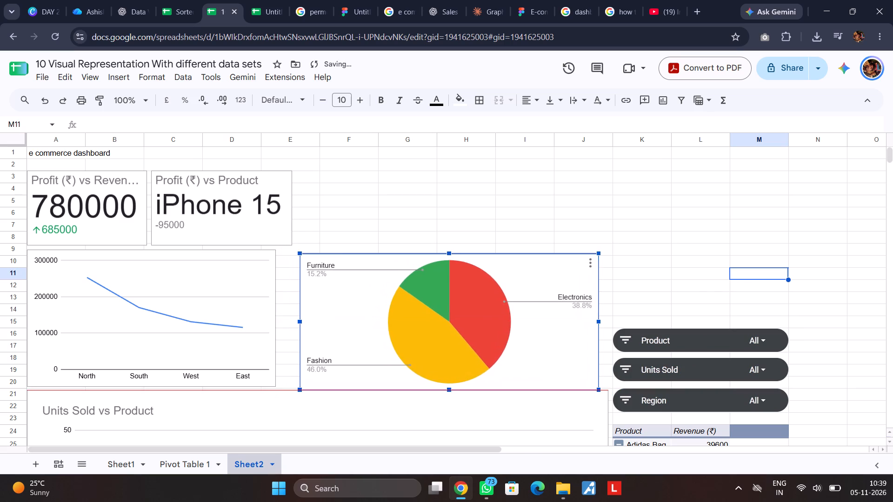
{"action": "left_click_drag", "start_coordinate": [567, 276], "coordinate": [576, 275]}
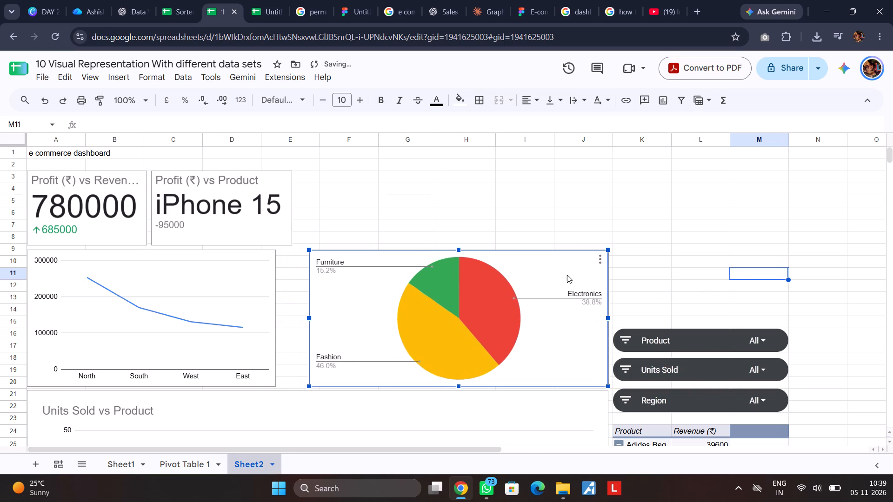
{"action": "left_click", "coordinate": [562, 271]}
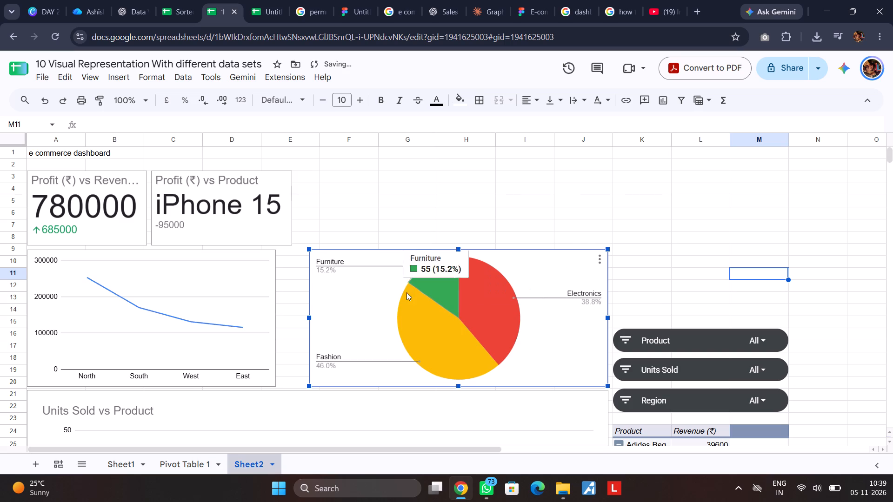
Widen the region line chart towards the pie chart, leaving a narrow gap between them.
{"action": "left_click", "coordinate": [263, 301]}
{"action": "left_click_drag", "start_coordinate": [275, 318], "coordinate": [309, 322]}
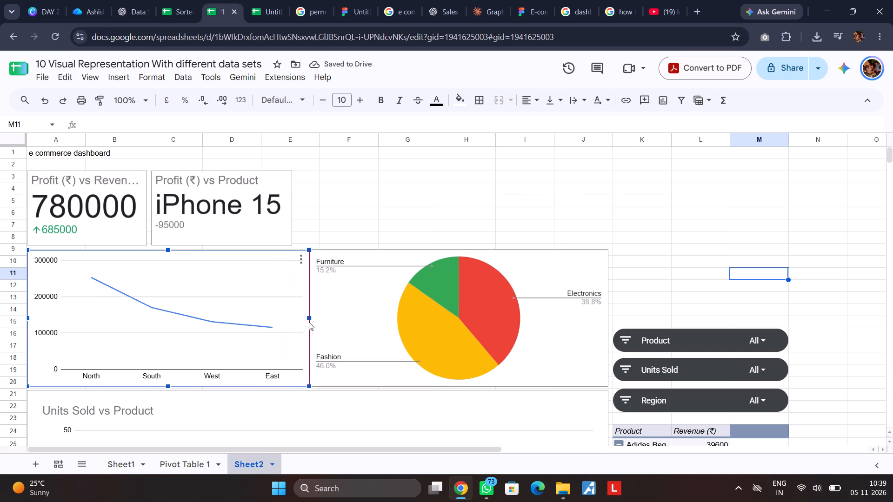
{"action": "left_click_drag", "start_coordinate": [309, 322], "coordinate": [302, 322]}
{"action": "left_click", "coordinate": [373, 223]}
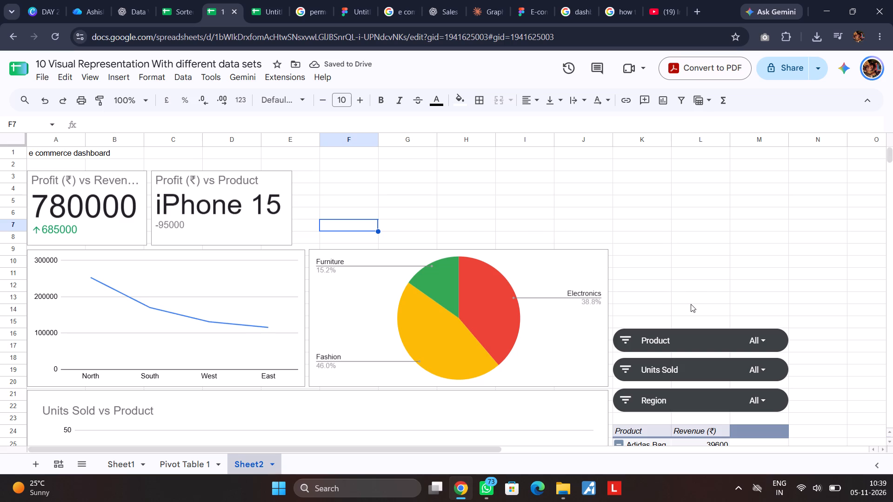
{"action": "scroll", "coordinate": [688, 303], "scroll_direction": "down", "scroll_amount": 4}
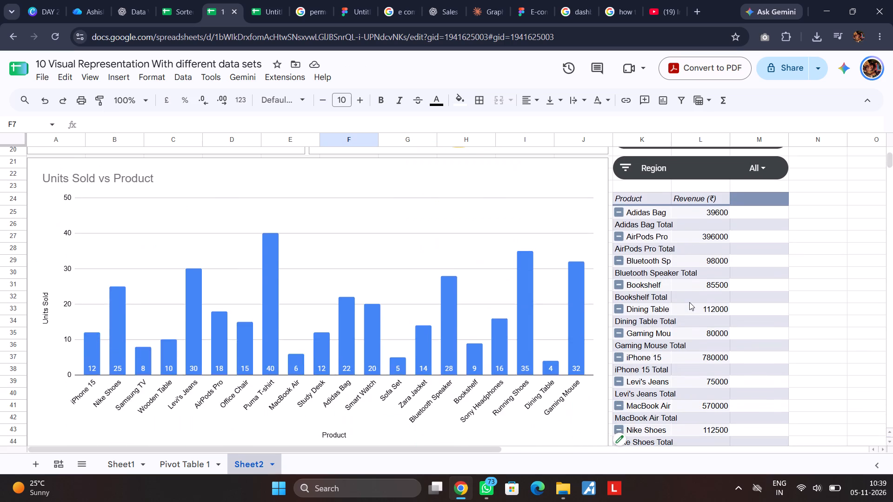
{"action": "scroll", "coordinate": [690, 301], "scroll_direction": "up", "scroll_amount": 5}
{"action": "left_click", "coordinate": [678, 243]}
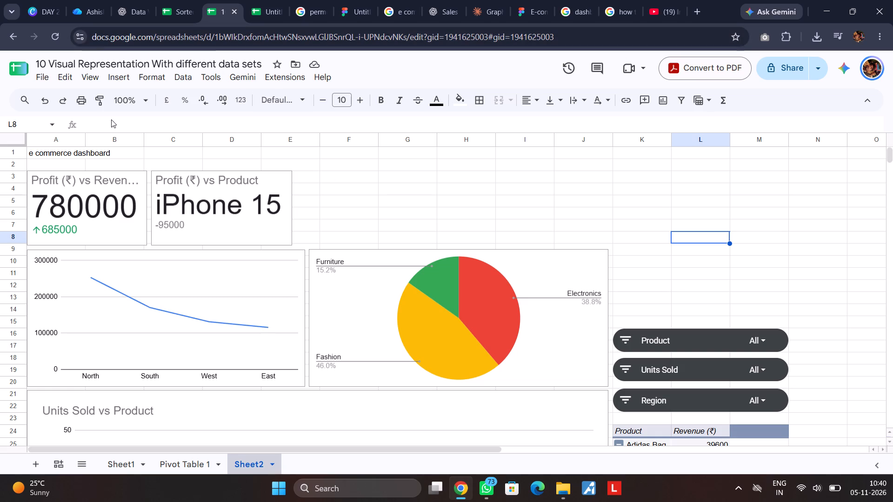
Delete the leftover North and iPhone 15 scorecards covering the data on Sheet1.
{"action": "left_click", "coordinate": [113, 464]}
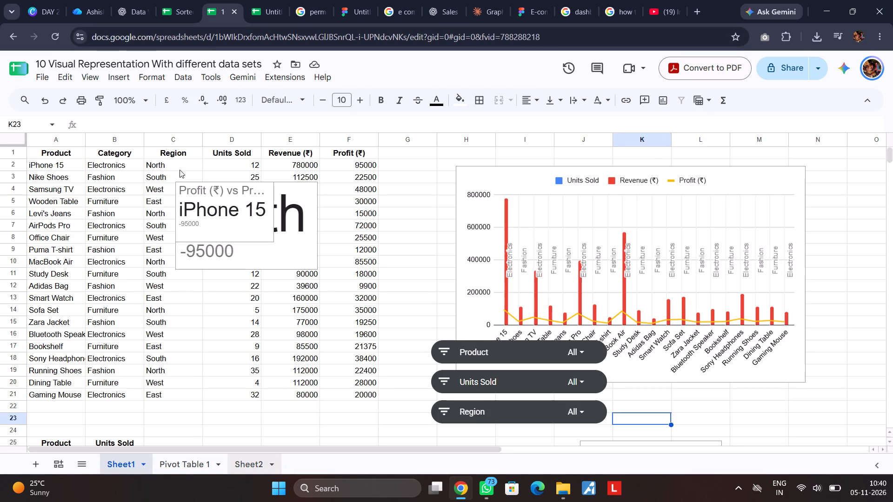
{"action": "left_click", "coordinate": [280, 255]}
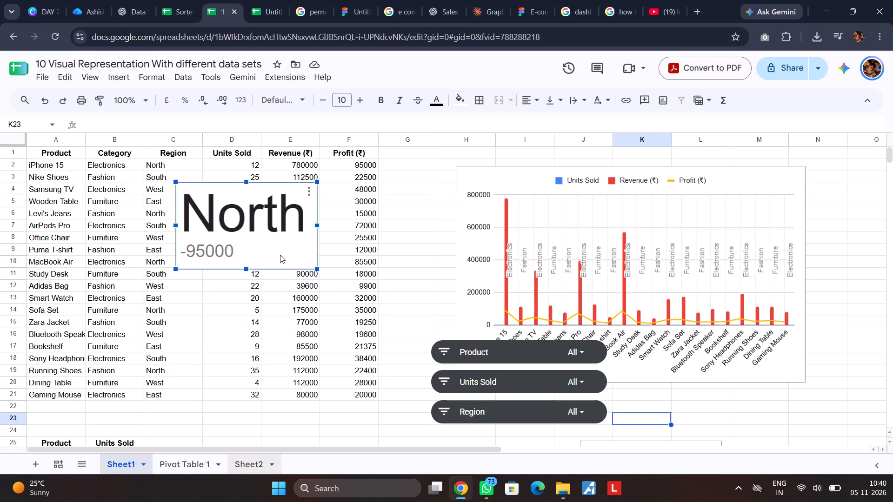
{"action": "key", "text": "Delete"}
{"action": "left_click", "coordinate": [256, 223]}
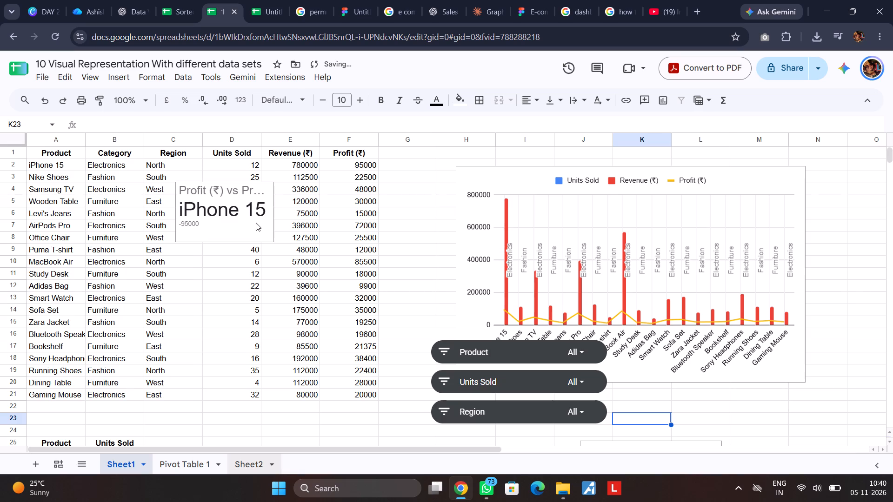
{"action": "key", "text": "Delete"}
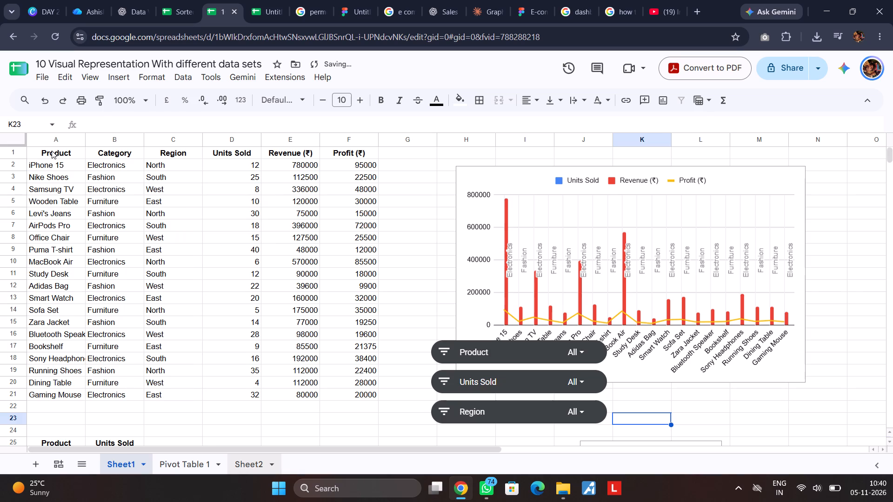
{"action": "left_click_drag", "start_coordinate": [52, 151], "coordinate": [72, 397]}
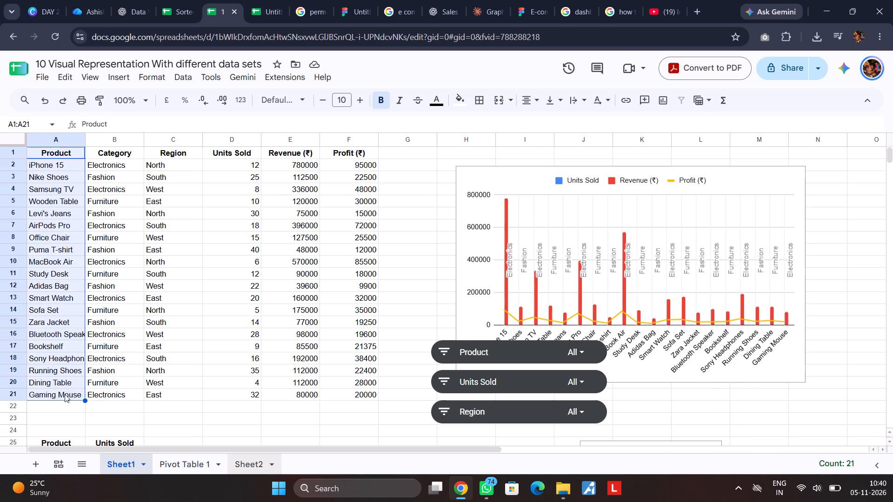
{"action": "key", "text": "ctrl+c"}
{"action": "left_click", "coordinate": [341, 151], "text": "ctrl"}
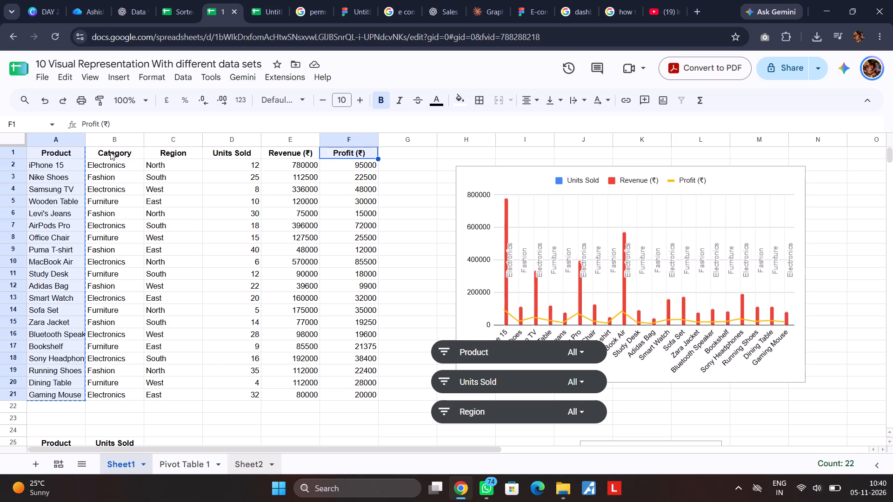
Insert a table chart from Sheet1's Category and Profit (₹) columns (B1:B21, F1:F21), aggregated by category.
{"action": "left_click_drag", "start_coordinate": [110, 152], "coordinate": [114, 394]}
{"action": "left_click_drag", "start_coordinate": [343, 152], "coordinate": [350, 396], "text": "ctrl"}
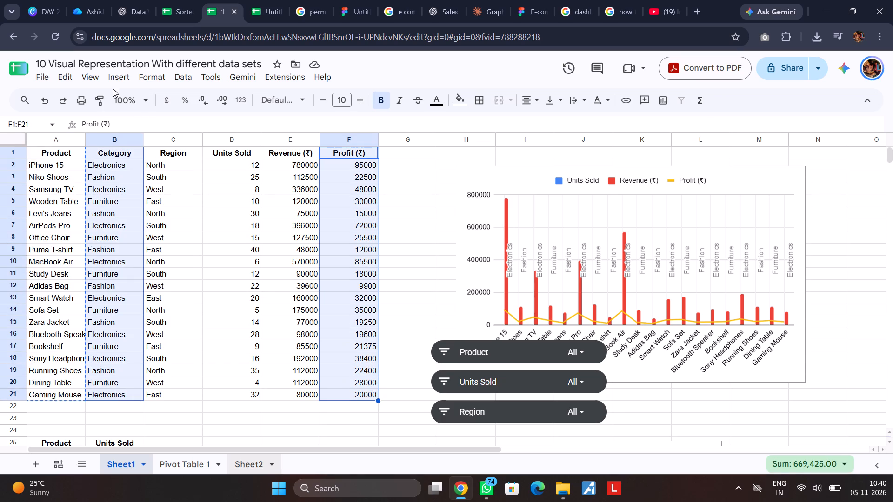
{"action": "left_click", "coordinate": [113, 81]}
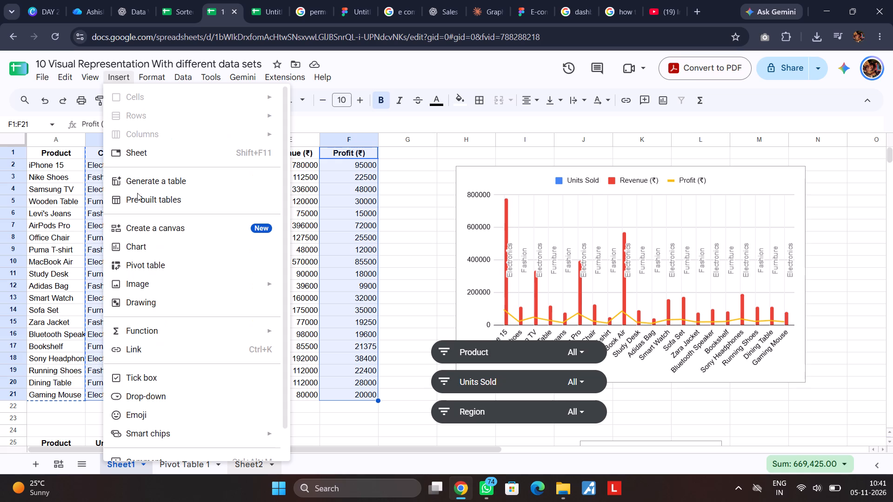
{"action": "left_click", "coordinate": [147, 250]}
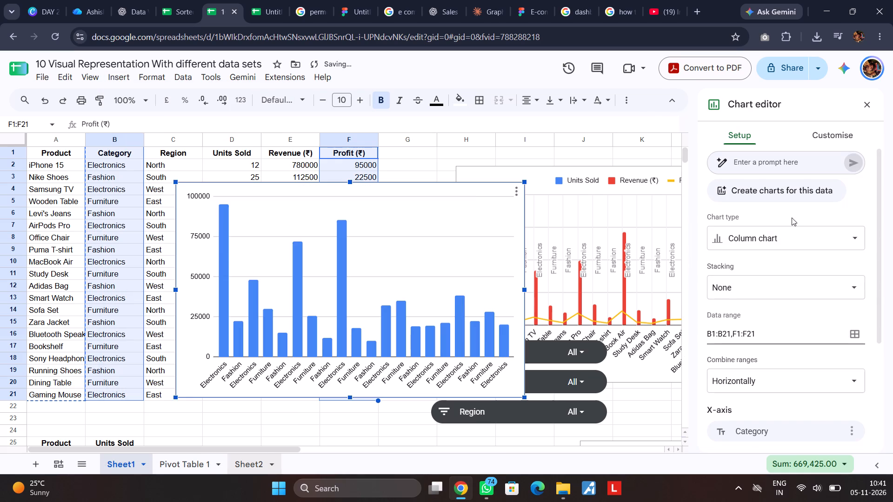
{"action": "left_click", "coordinate": [796, 234]}
{"action": "scroll", "coordinate": [795, 358], "scroll_direction": "down", "scroll_amount": 9}
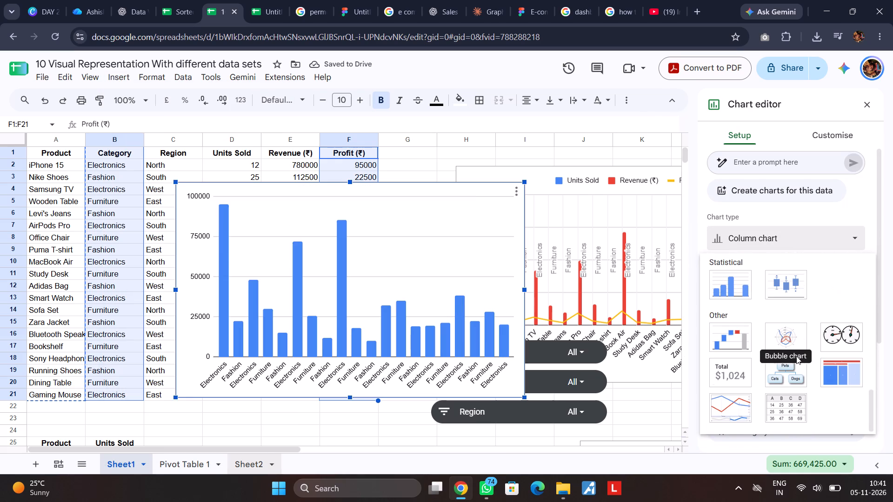
{"action": "scroll", "coordinate": [796, 356], "scroll_direction": "down", "scroll_amount": 3}
{"action": "left_click", "coordinate": [773, 406]}
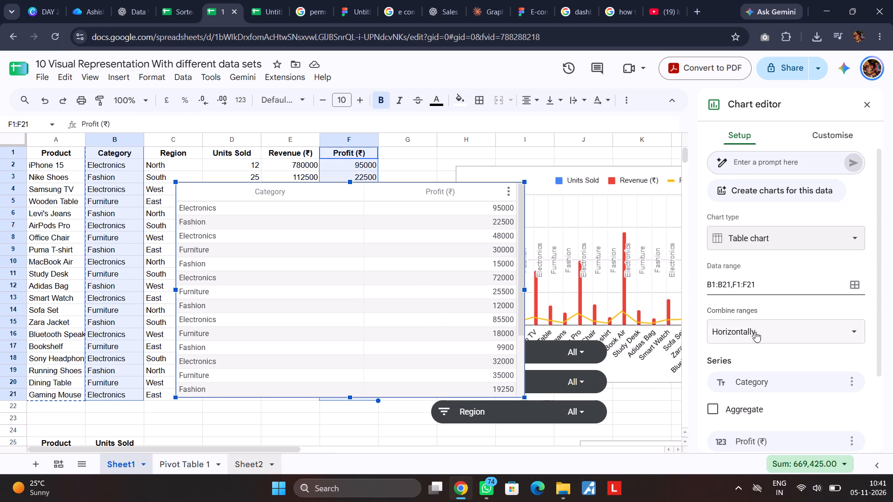
{"action": "left_click", "coordinate": [713, 409]}
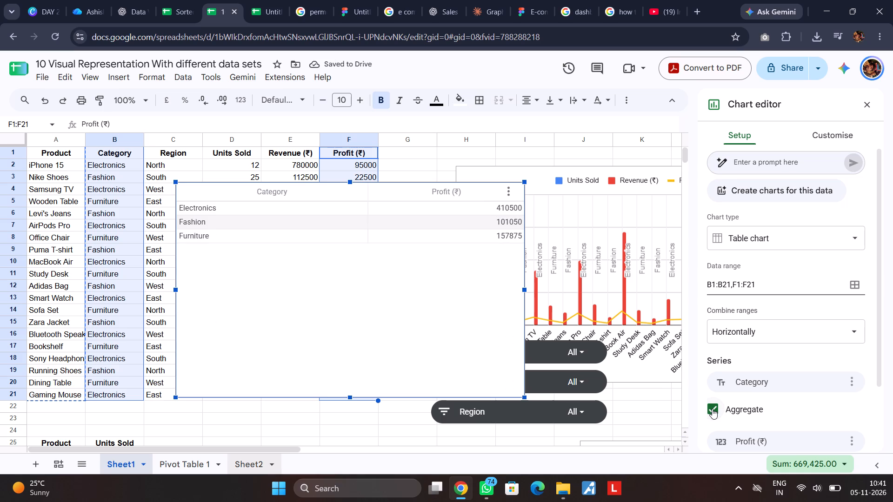
{"action": "scroll", "coordinate": [785, 403], "scroll_direction": "down", "scroll_amount": 4}
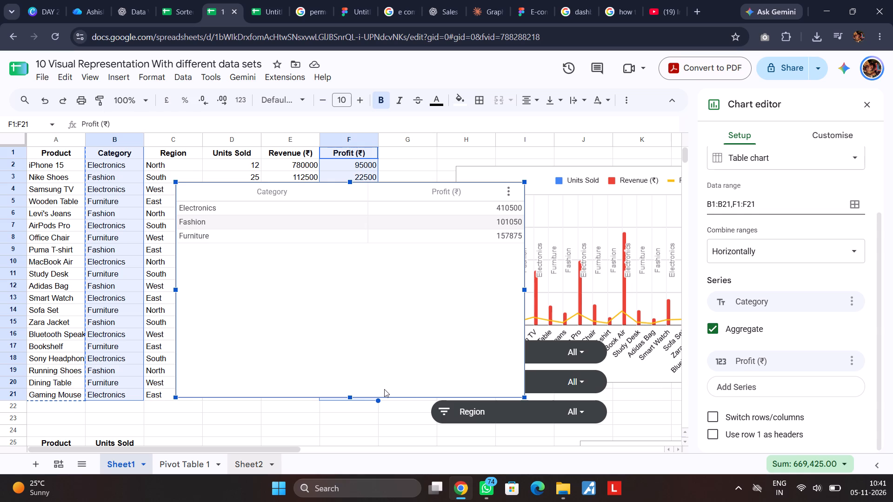
Shorten the category profit table chart so its height just fits the header and three category rows.
{"action": "left_click_drag", "start_coordinate": [351, 396], "coordinate": [327, 257]}
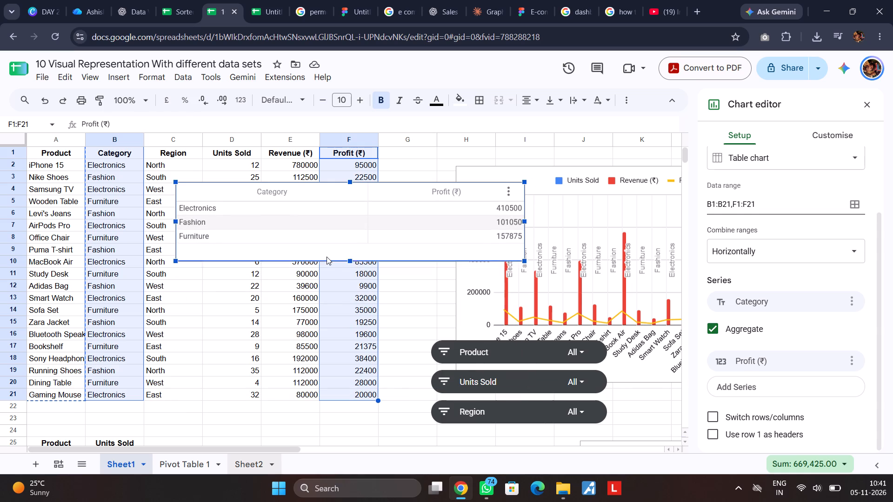
{"action": "left_click_drag", "start_coordinate": [327, 257], "coordinate": [327, 246]}
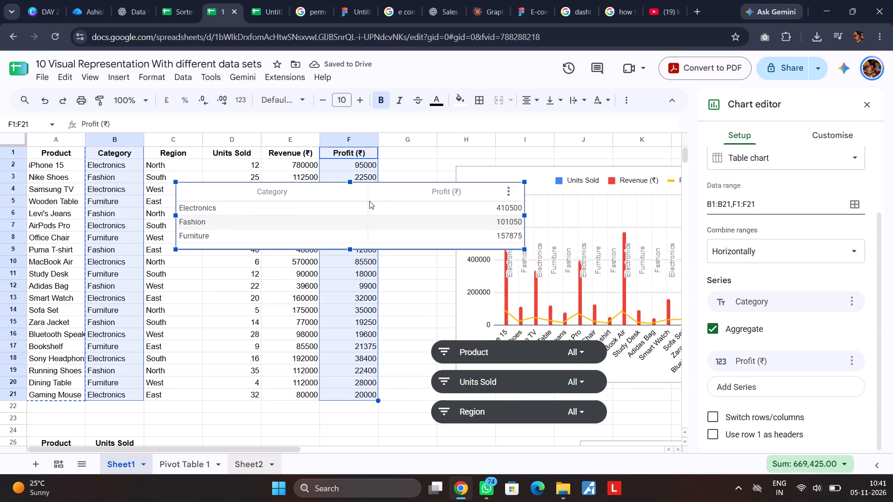
Copy the category profit table to Sheet2 and place it beside the iPhone 15 scorecard, top-aligned at row 3 above the pie chart.
{"action": "key", "text": "ctrl+c"}
{"action": "left_click", "coordinate": [247, 459]}
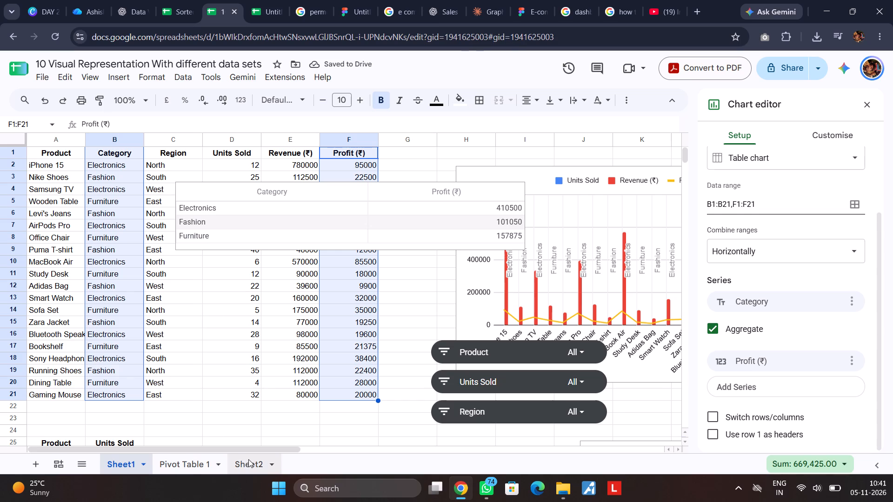
{"action": "left_click", "coordinate": [433, 192]}
{"action": "key", "text": "ctrl+v"}
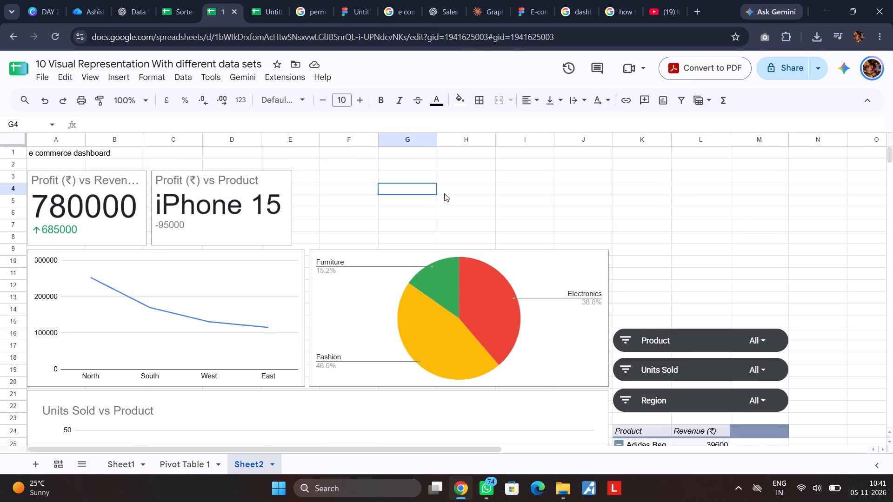
{"action": "left_click_drag", "start_coordinate": [631, 201], "coordinate": [574, 185]}
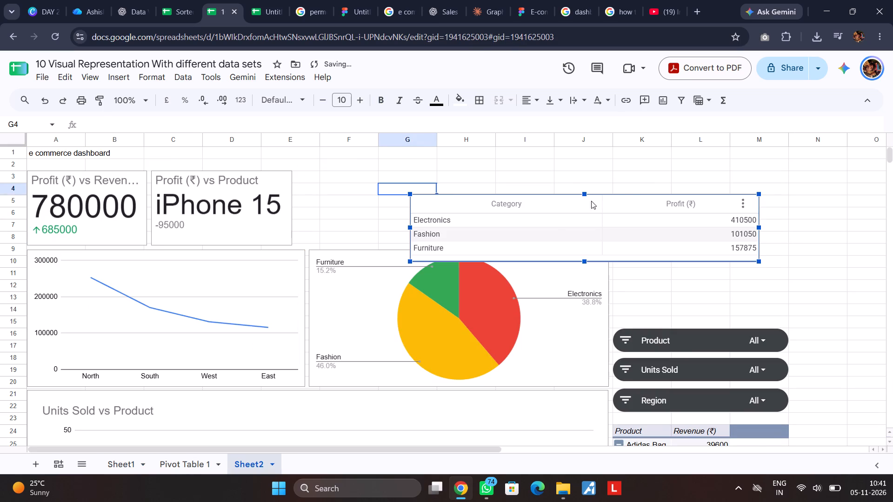
{"action": "left_click", "coordinate": [610, 200]}
{"action": "left_click_drag", "start_coordinate": [626, 202], "coordinate": [522, 176]}
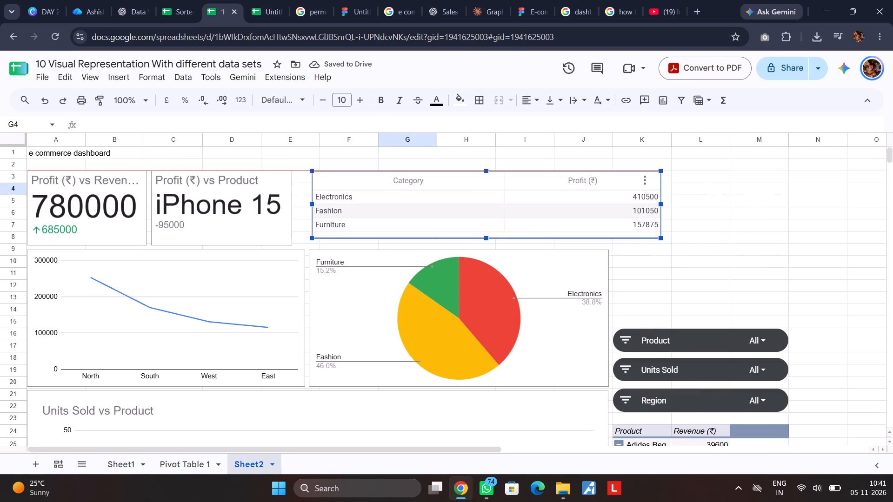
{"action": "left_click_drag", "start_coordinate": [522, 176], "coordinate": [513, 179]}
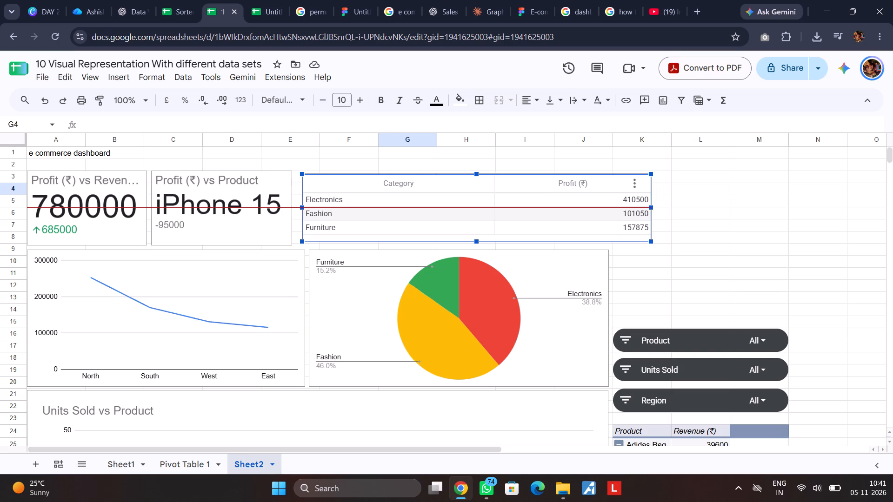
{"action": "left_click_drag", "start_coordinate": [513, 179], "coordinate": [511, 177]}
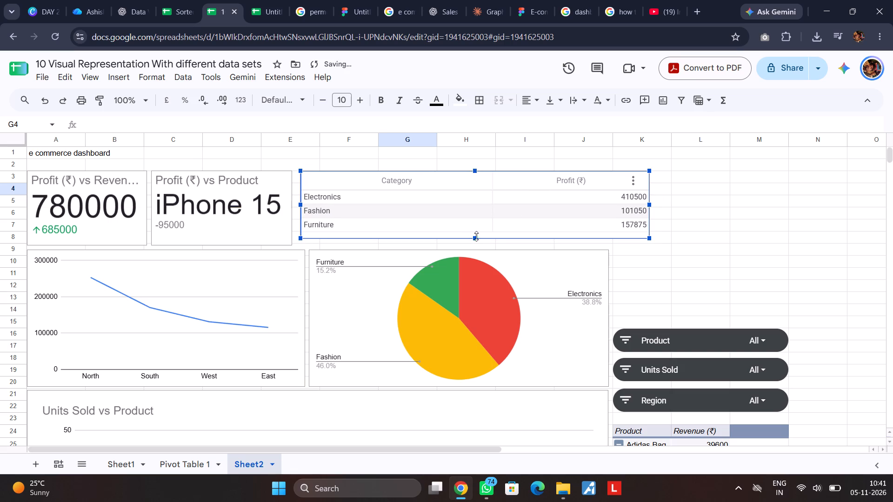
Resize the category profit table to match the scorecards' bottom edge and the pie chart's outer edge.
{"action": "left_click_drag", "start_coordinate": [473, 236], "coordinate": [475, 241]}
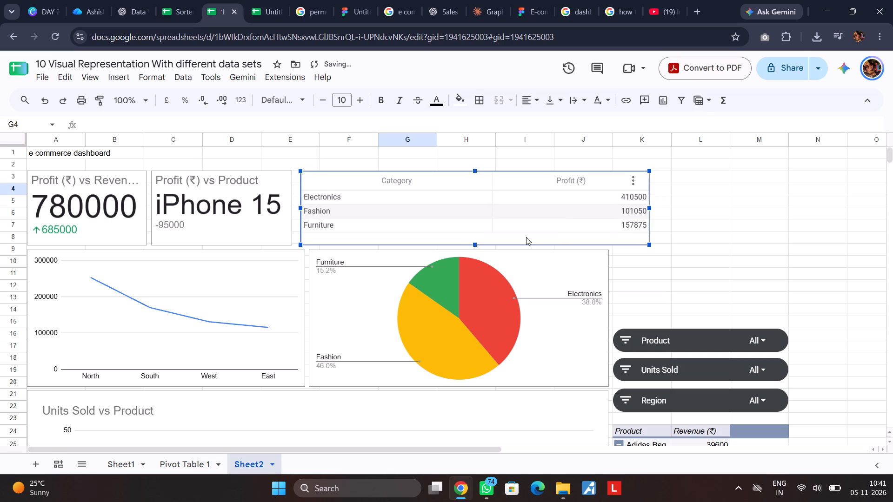
{"action": "left_click_drag", "start_coordinate": [650, 207], "coordinate": [648, 207]}
{"action": "left_click_drag", "start_coordinate": [648, 207], "coordinate": [610, 211]}
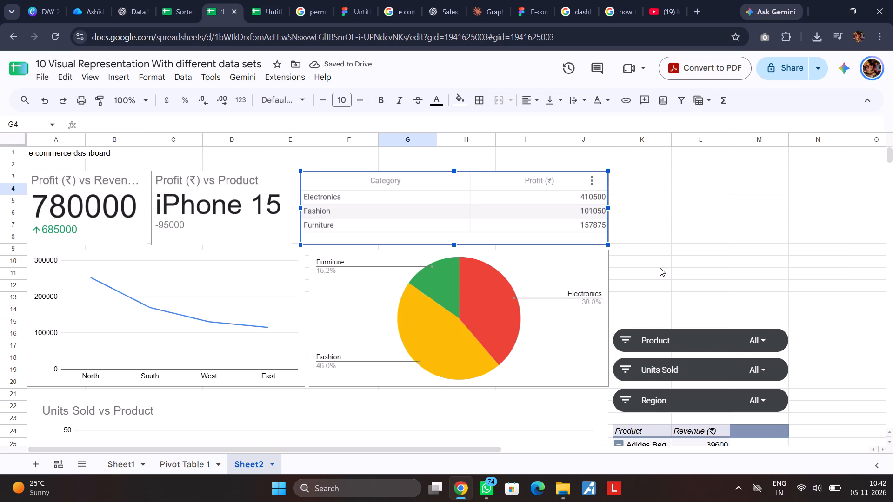
Review the Sheet2 dashboard layout, examining the charts, slicers and product revenue pivot table.
{"action": "scroll", "coordinate": [660, 267], "scroll_direction": "down", "scroll_amount": 1}
{"action": "left_click", "coordinate": [832, 365]}
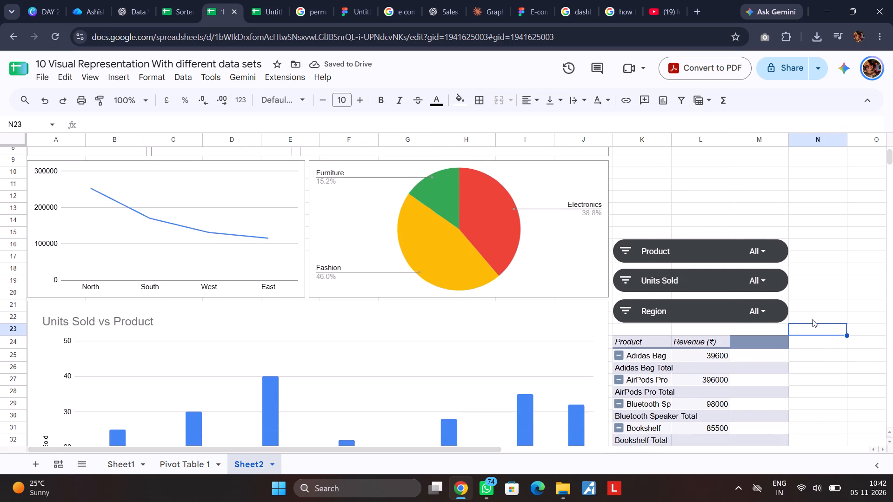
{"action": "scroll", "coordinate": [705, 229], "scroll_direction": "down", "scroll_amount": 4}
{"action": "scroll", "coordinate": [705, 228], "scroll_direction": "up", "scroll_amount": 3}
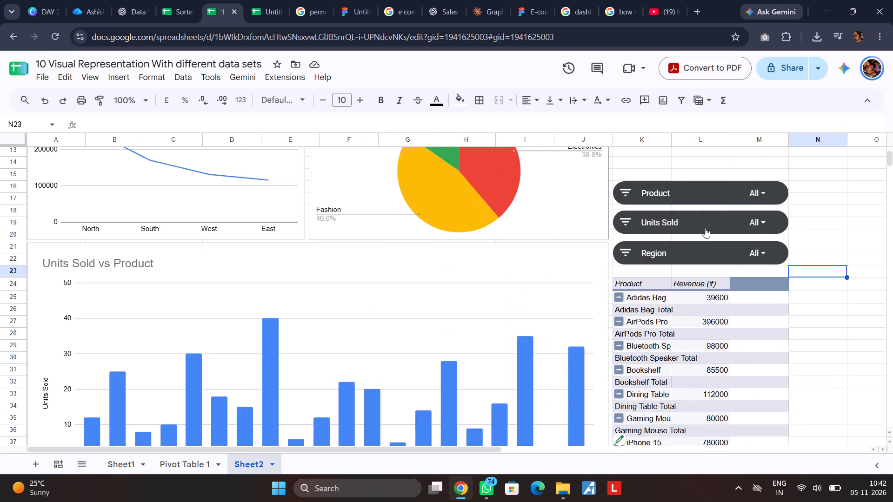
{"action": "scroll", "coordinate": [705, 228], "scroll_direction": "up", "scroll_amount": 3}
{"action": "scroll", "coordinate": [705, 228], "scroll_direction": "down", "scroll_amount": 9}
{"action": "scroll", "coordinate": [705, 228], "scroll_direction": "up", "scroll_amount": 2}
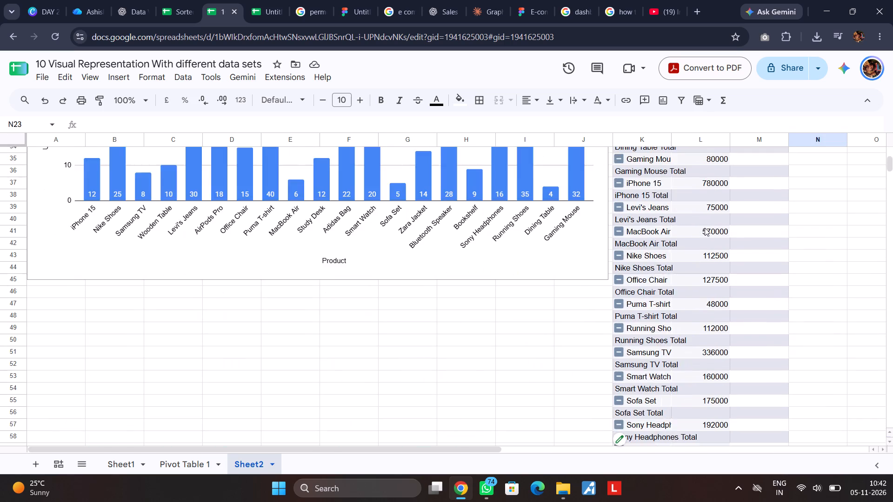
{"action": "scroll", "coordinate": [705, 228], "scroll_direction": "up", "scroll_amount": 4}
Select the whole product revenue pivot table, K24:M65, and check its summary statistics.
{"action": "left_click", "coordinate": [655, 259]}
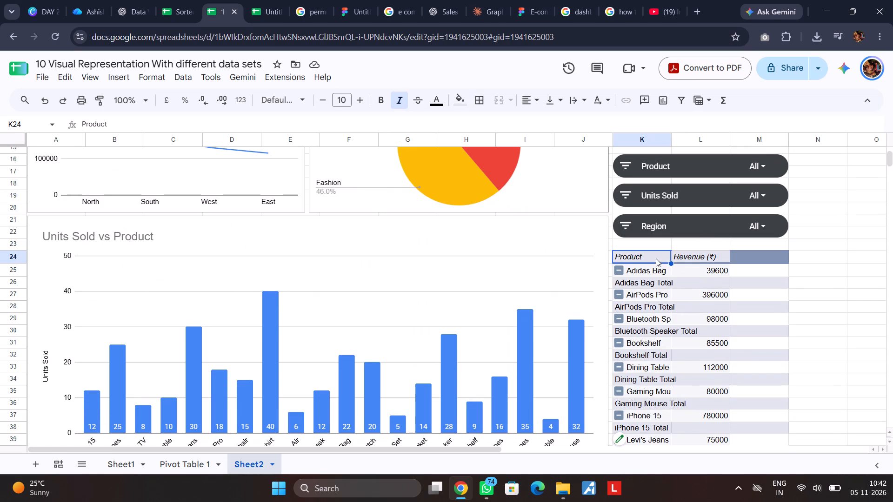
{"action": "left_click_drag", "start_coordinate": [635, 256], "coordinate": [756, 483]}
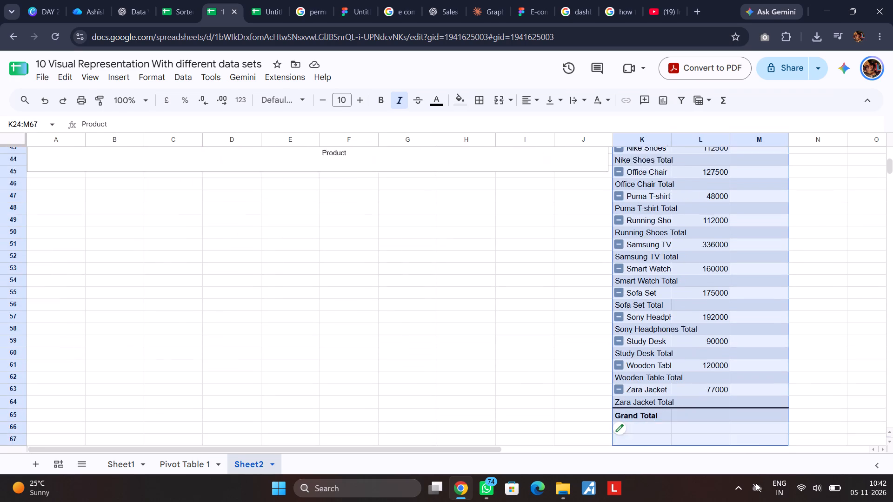
{"action": "left_click_drag", "start_coordinate": [756, 483], "coordinate": [758, 381]}
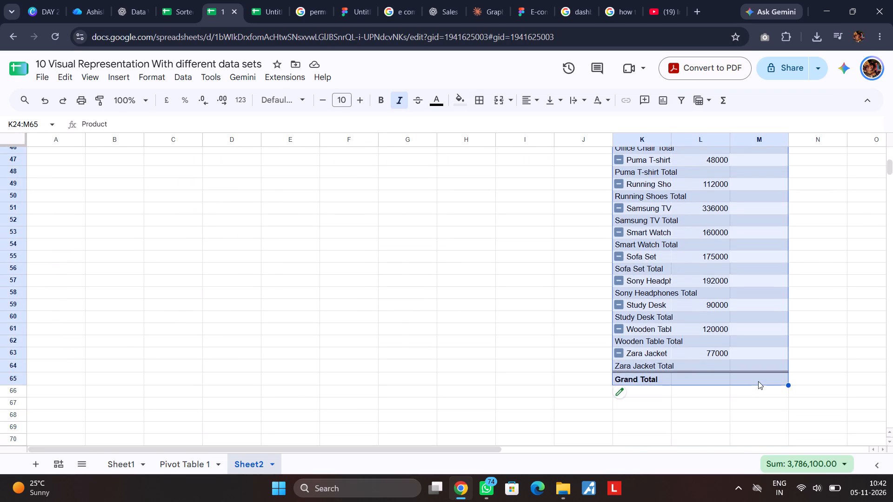
{"action": "left_click", "coordinate": [794, 462]}
{"action": "left_click", "coordinate": [840, 317]}
Select only the pivot table's revenue values, L25:L63, and view their summary statistics.
{"action": "scroll", "coordinate": [840, 316], "scroll_direction": "up", "scroll_amount": 5}
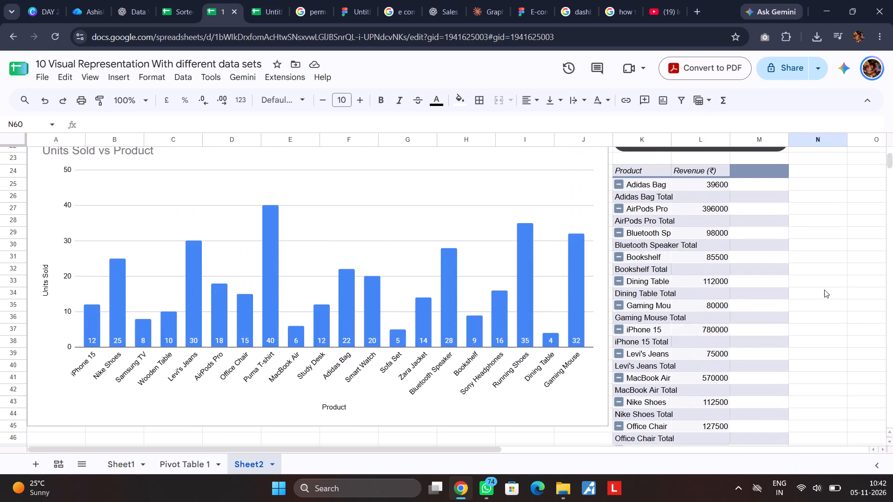
{"action": "left_click_drag", "start_coordinate": [716, 183], "coordinate": [724, 373]}
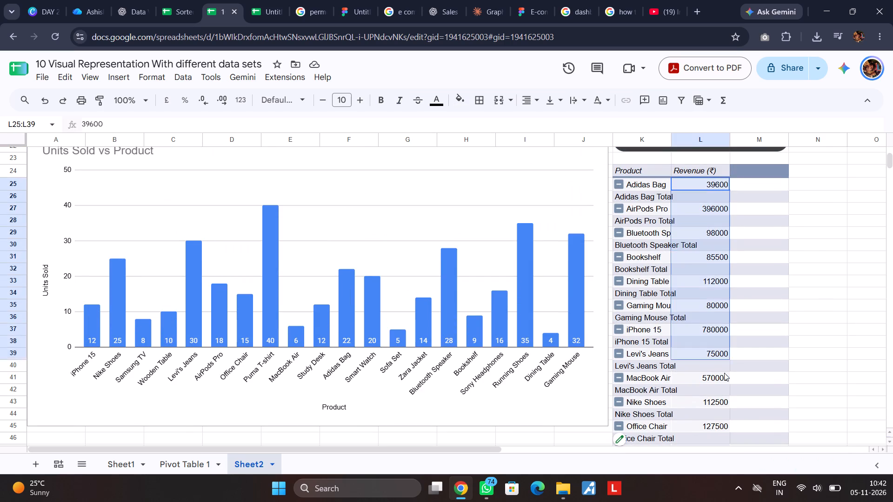
{"action": "left_click_drag", "start_coordinate": [724, 373], "coordinate": [726, 358]}
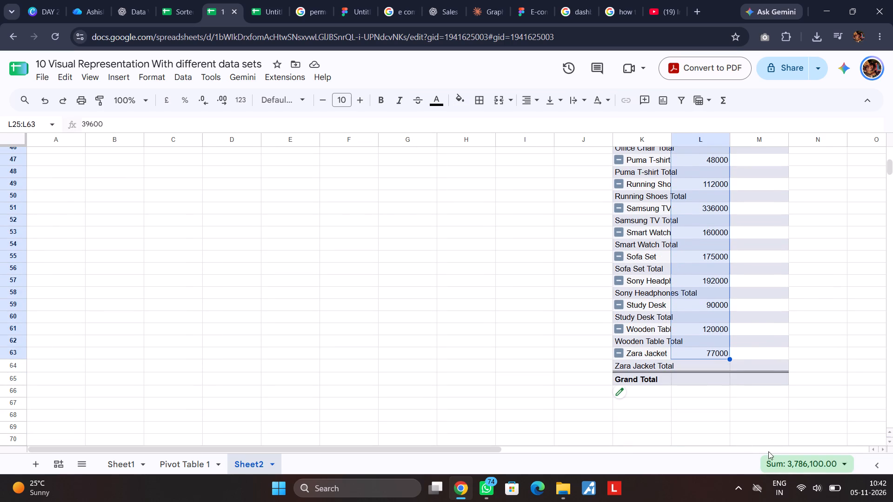
{"action": "left_click", "coordinate": [793, 462]}
{"action": "left_click", "coordinate": [814, 370]}
{"action": "left_click", "coordinate": [801, 462]}
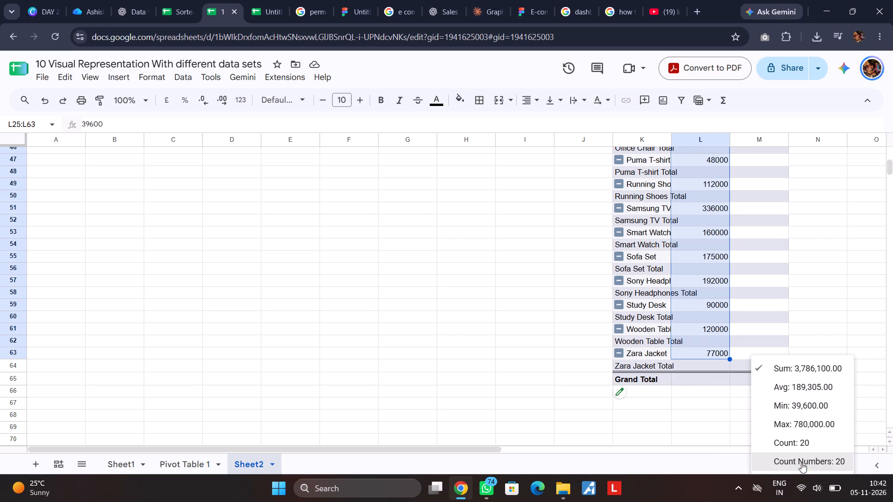
Choose Sum as the summary statistic shown for the selected revenue values.
{"action": "left_click", "coordinate": [796, 367]}
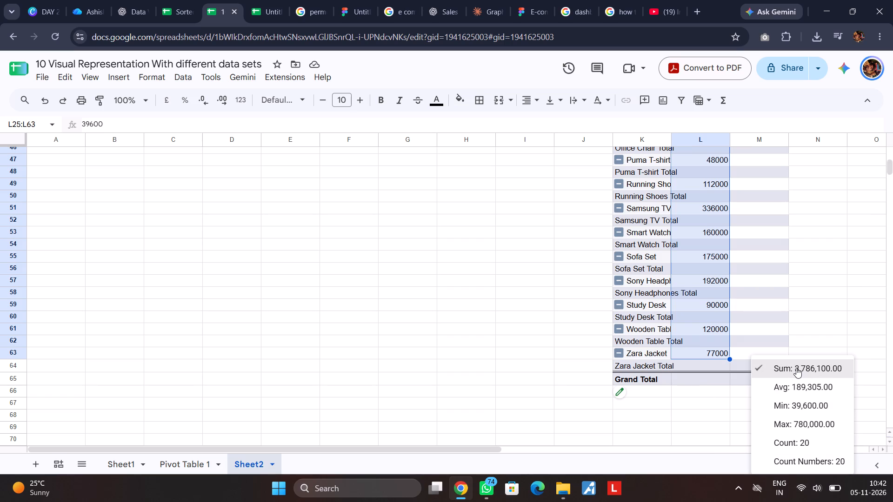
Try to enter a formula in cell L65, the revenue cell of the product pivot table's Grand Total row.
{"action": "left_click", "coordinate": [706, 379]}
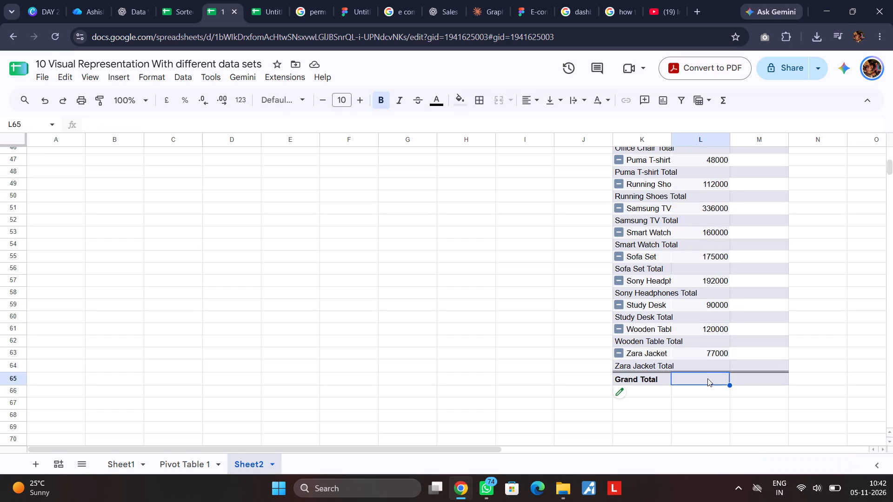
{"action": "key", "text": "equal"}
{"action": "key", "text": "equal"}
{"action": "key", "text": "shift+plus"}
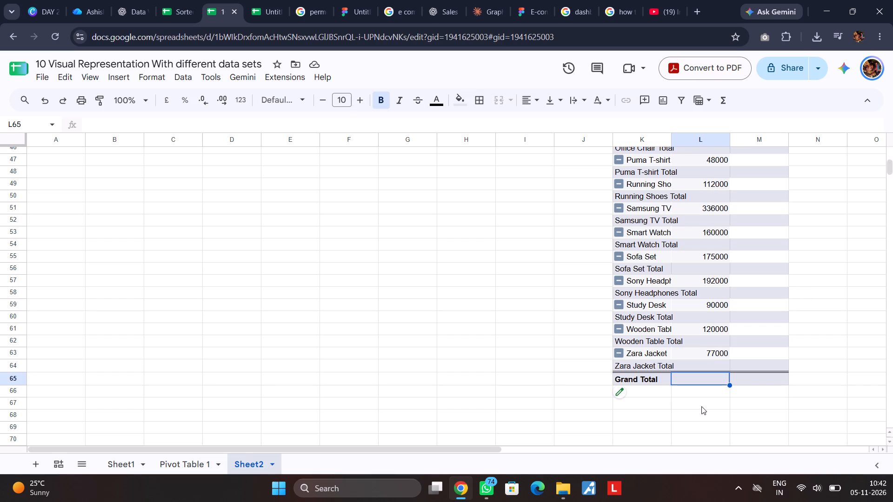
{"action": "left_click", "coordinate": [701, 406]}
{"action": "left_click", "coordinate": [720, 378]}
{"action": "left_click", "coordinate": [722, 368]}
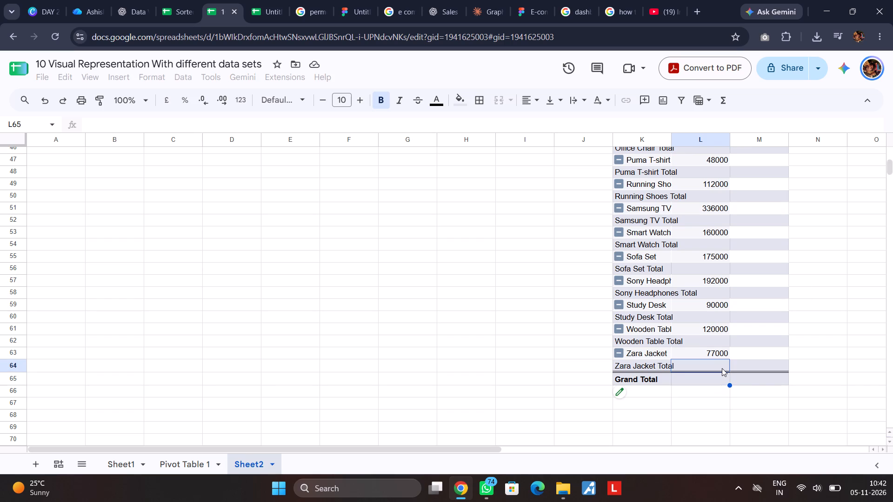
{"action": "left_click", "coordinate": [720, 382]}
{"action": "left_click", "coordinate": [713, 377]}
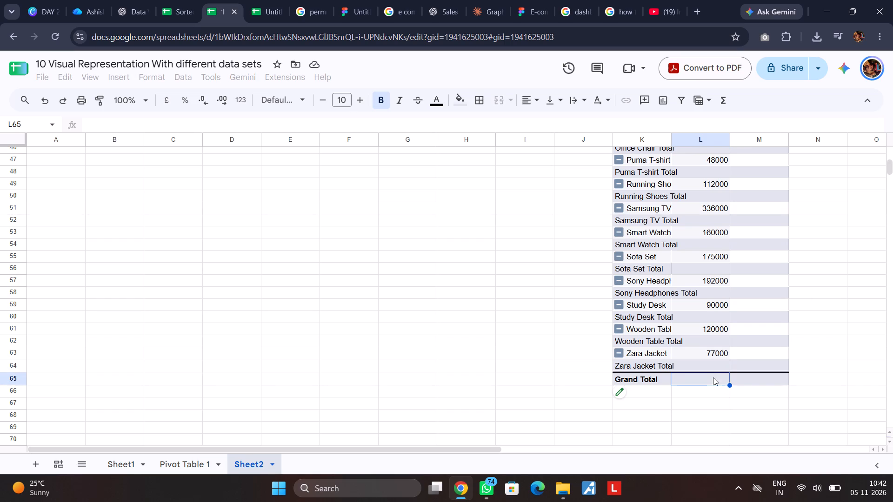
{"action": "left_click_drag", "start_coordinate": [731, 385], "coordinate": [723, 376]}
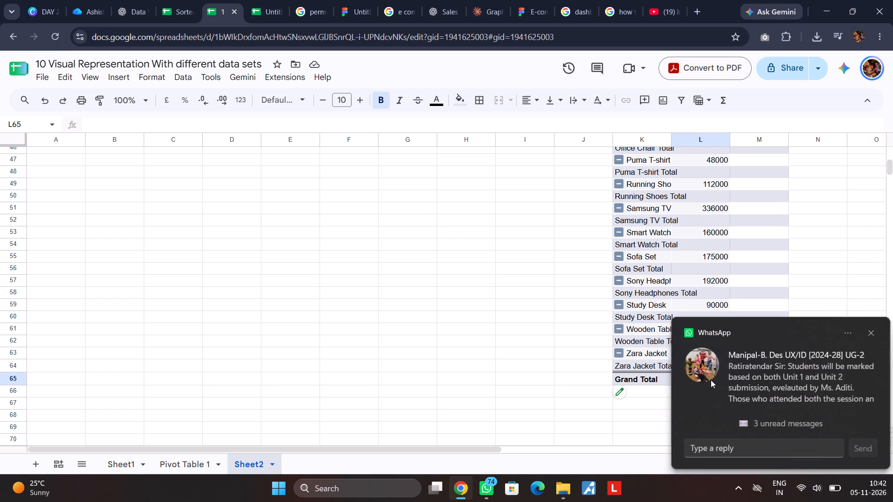
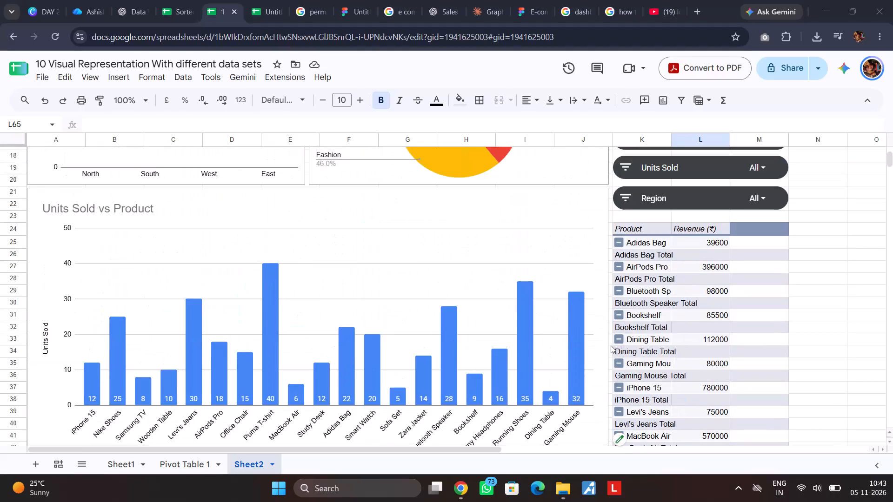
Try to select the Product, Units Sold and Region slicers as a group, starting with the Product slicer.
{"action": "scroll", "coordinate": [611, 345], "scroll_direction": "up", "scroll_amount": 1}
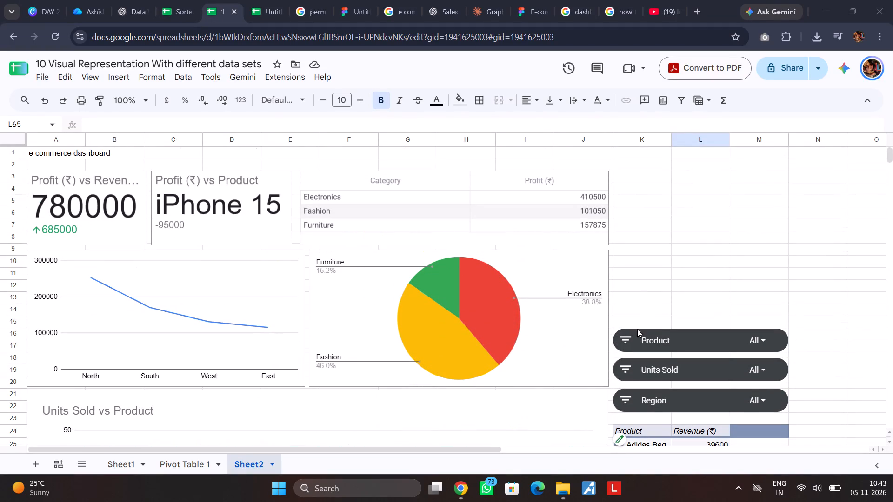
{"action": "left_click_drag", "start_coordinate": [634, 324], "coordinate": [791, 410]}
{"action": "left_click", "coordinate": [738, 306]}
{"action": "left_click", "coordinate": [698, 341]}
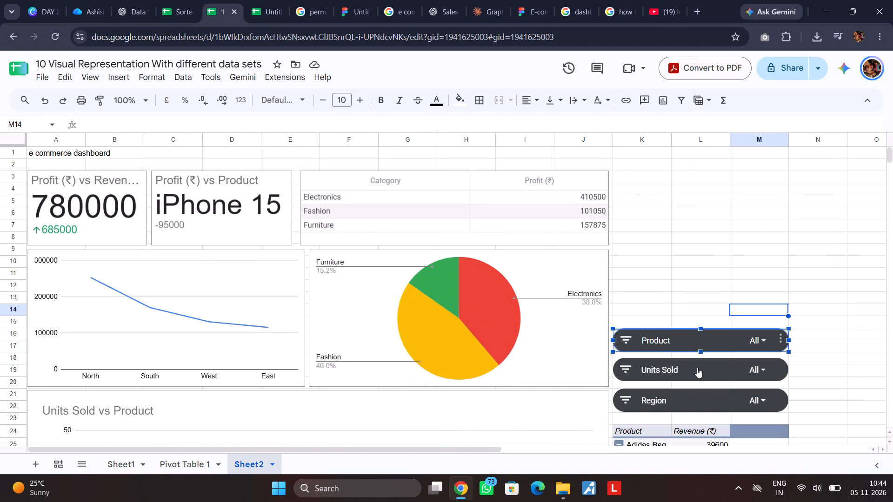
Move the Product, Units Sold and Region slicers together up beside the Category profit table, starting around row 3 in columns K to M.
{"action": "left_click", "coordinate": [697, 369]}
{"action": "left_click", "coordinate": [690, 338]}
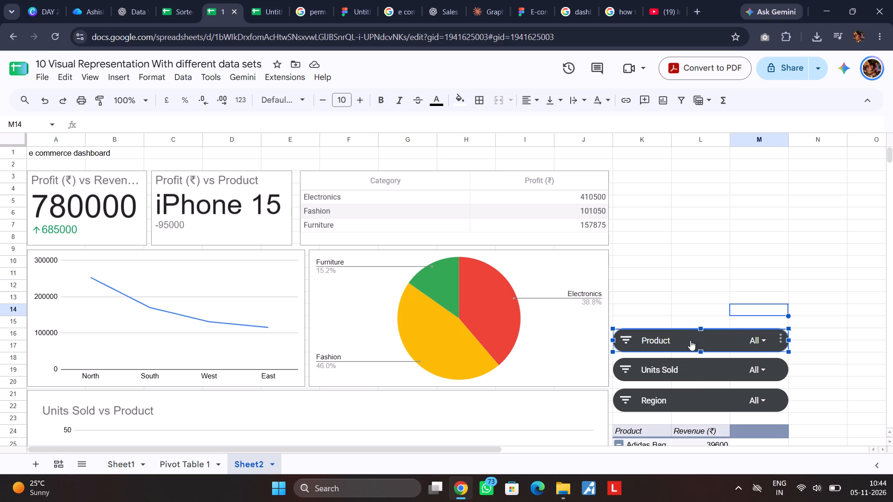
{"action": "left_click", "coordinate": [699, 370], "text": "ctrl"}
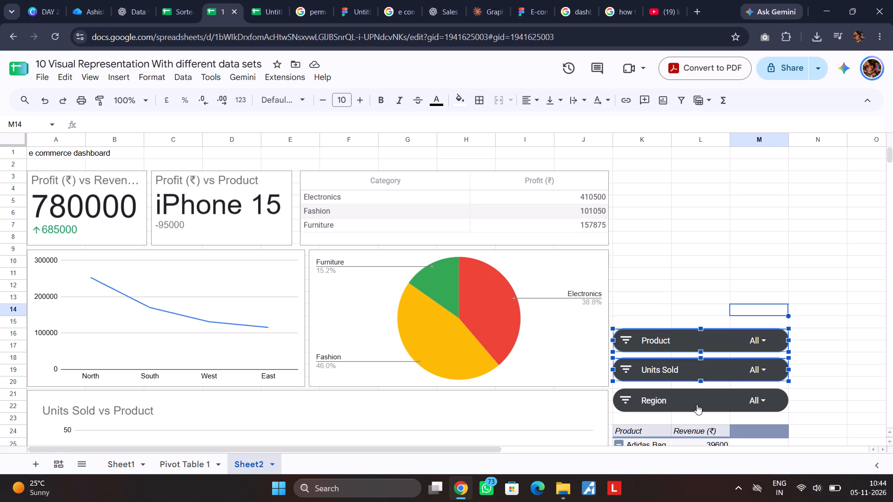
{"action": "left_click", "coordinate": [697, 404], "text": "ctrl"}
{"action": "left_click_drag", "start_coordinate": [721, 372], "coordinate": [723, 207]}
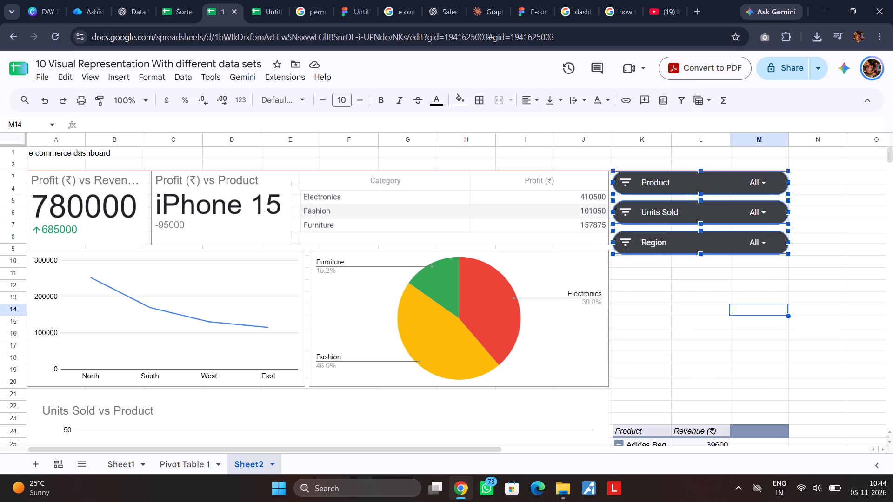
{"action": "left_click_drag", "start_coordinate": [723, 207], "coordinate": [724, 207]}
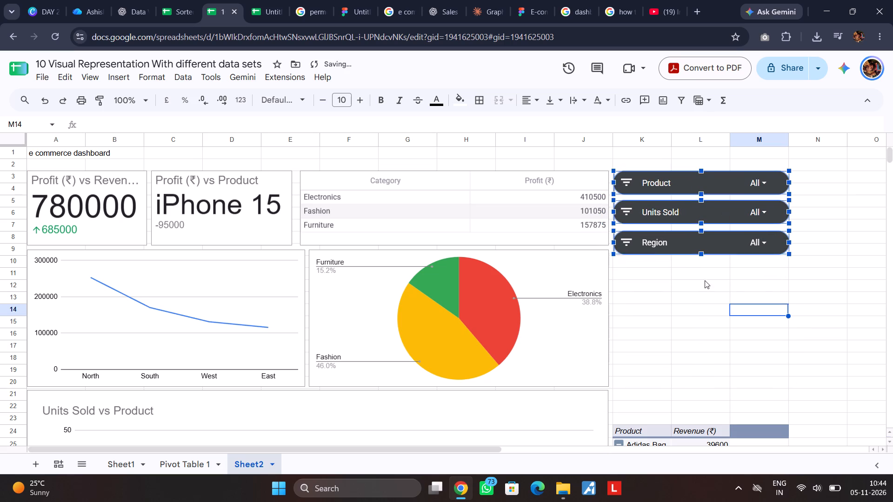
{"action": "left_click", "coordinate": [673, 347]}
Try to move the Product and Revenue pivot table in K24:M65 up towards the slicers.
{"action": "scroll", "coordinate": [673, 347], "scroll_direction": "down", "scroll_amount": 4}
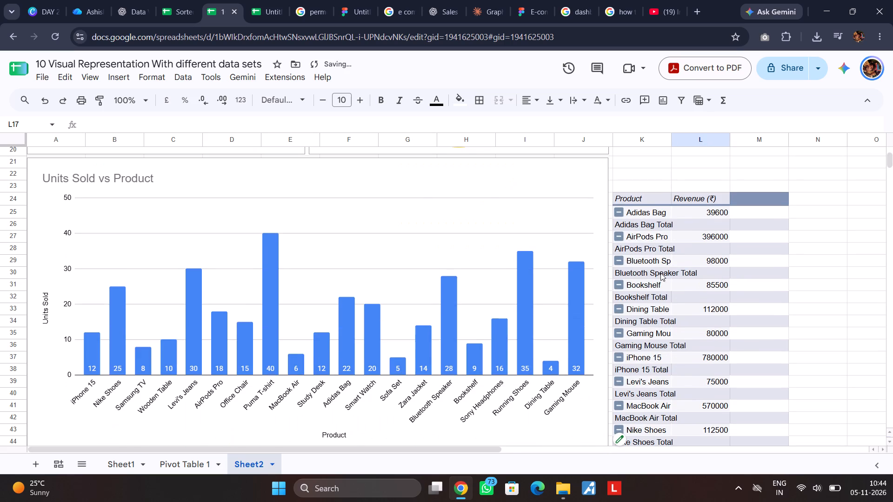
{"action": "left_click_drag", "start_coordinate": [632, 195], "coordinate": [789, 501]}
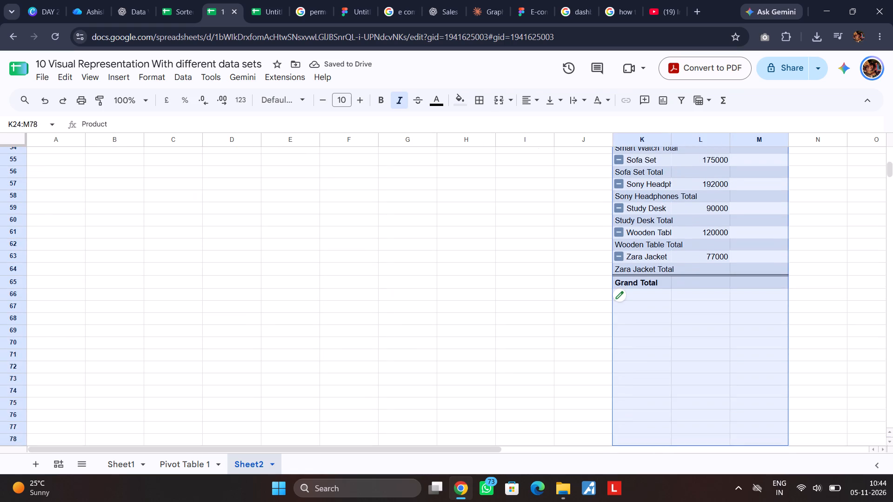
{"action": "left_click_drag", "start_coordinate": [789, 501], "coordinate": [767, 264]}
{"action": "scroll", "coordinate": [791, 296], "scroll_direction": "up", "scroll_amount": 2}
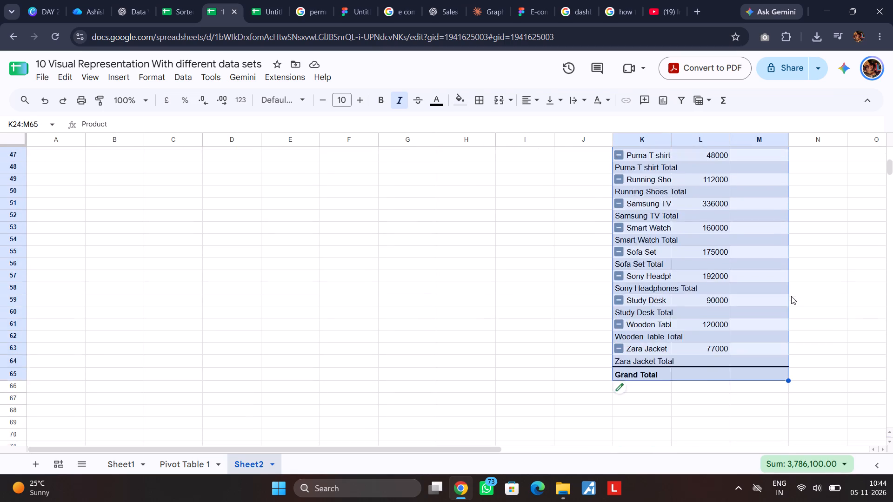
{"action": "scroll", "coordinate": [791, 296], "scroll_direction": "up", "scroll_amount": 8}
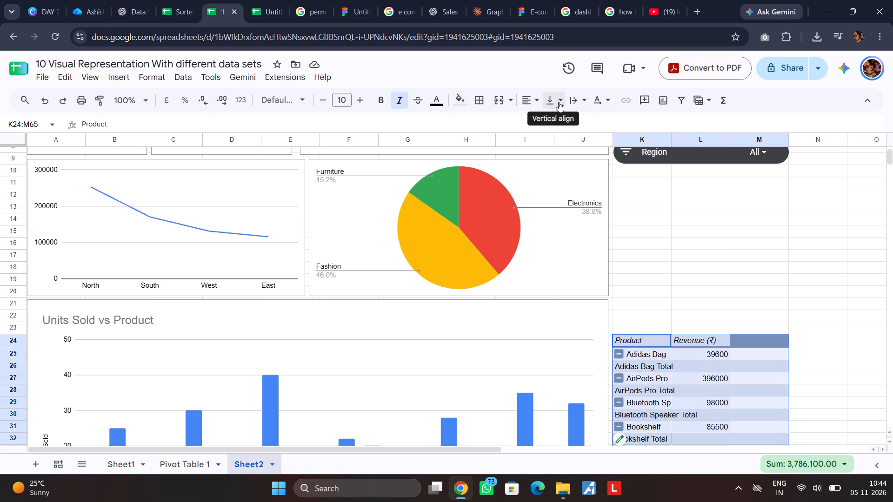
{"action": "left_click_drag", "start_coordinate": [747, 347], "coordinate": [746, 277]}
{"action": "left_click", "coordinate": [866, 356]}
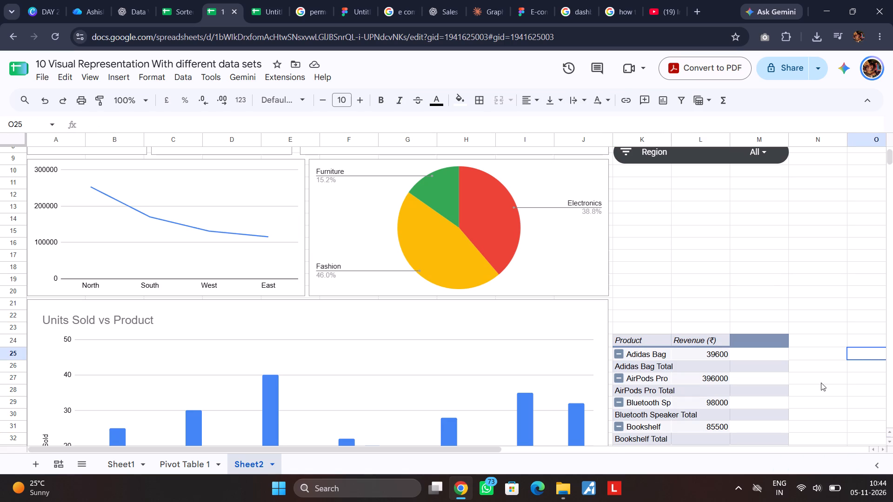
Examine the Product and Revenue pivot table on Sheet2 from its header down to the Grand Total row.
{"action": "left_click", "coordinate": [820, 385]}
{"action": "scroll", "coordinate": [820, 385], "scroll_direction": "down", "scroll_amount": 9}
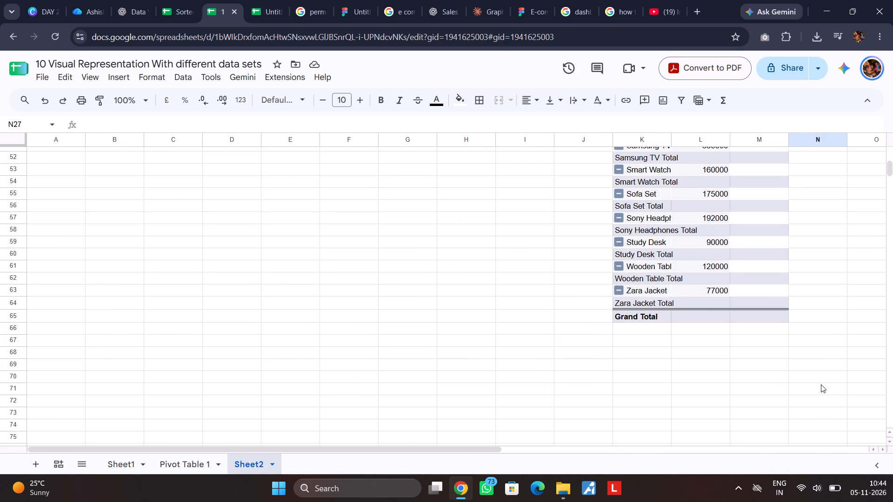
{"action": "scroll", "coordinate": [821, 383], "scroll_direction": "up", "scroll_amount": 8}
{"action": "left_click", "coordinate": [694, 253]}
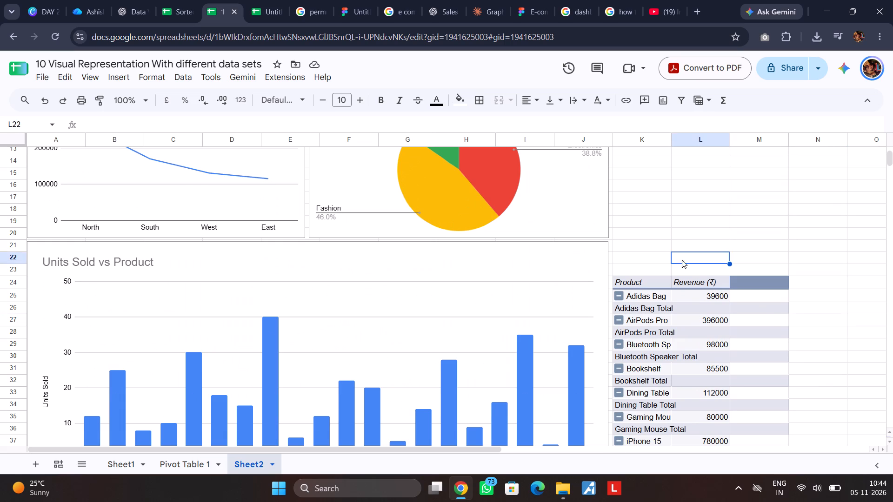
{"action": "left_click", "coordinate": [678, 272]}
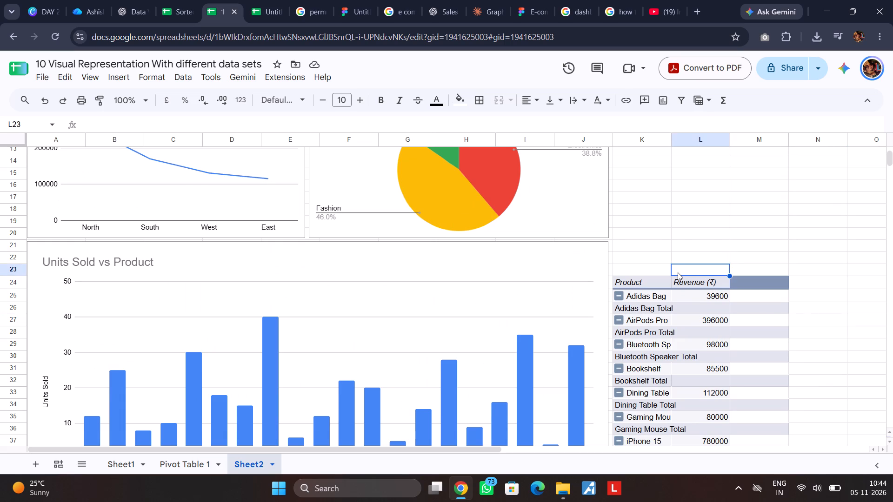
{"action": "left_click", "coordinate": [122, 77]}
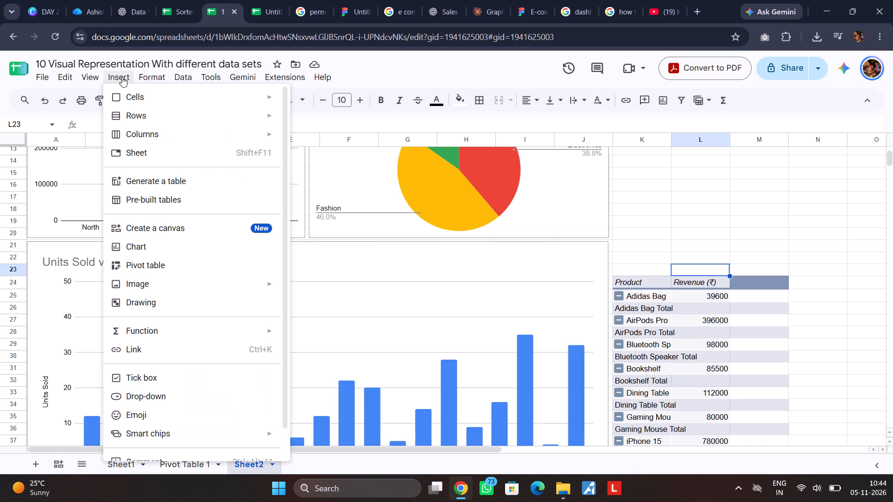
{"action": "left_click", "coordinate": [718, 196]}
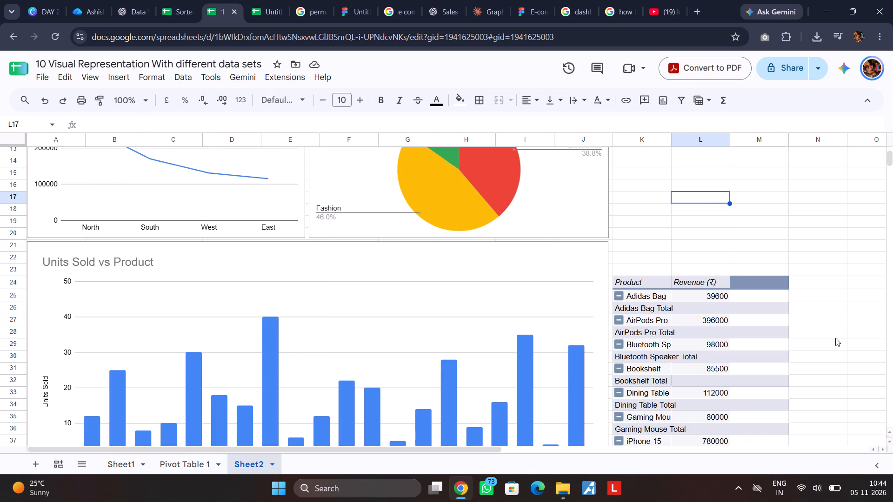
{"action": "scroll", "coordinate": [835, 337], "scroll_direction": "down", "scroll_amount": 9}
{"action": "scroll", "coordinate": [835, 333], "scroll_direction": "up", "scroll_amount": 2}
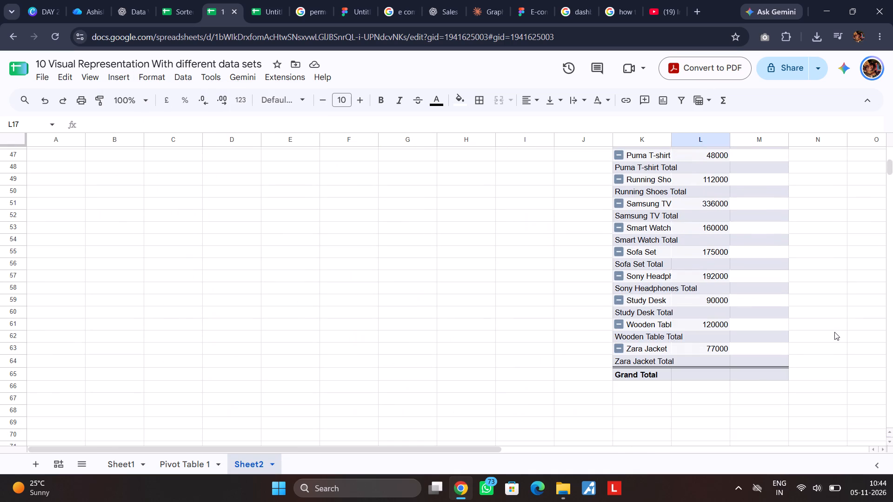
{"action": "left_click", "coordinate": [712, 372]}
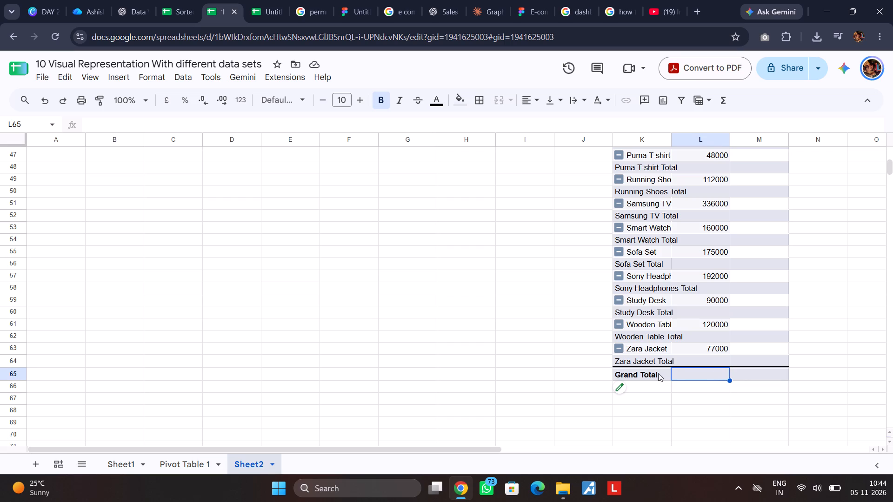
{"action": "left_click", "coordinate": [653, 376]}
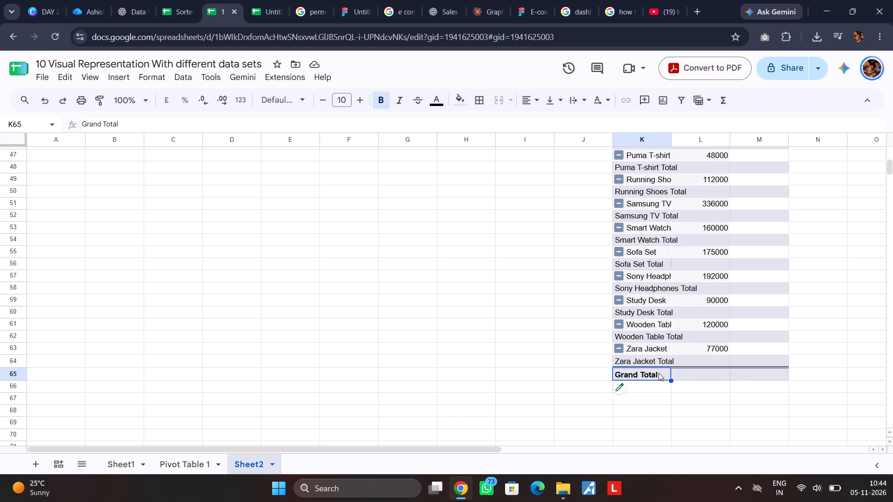
{"action": "left_click_drag", "start_coordinate": [659, 373], "coordinate": [708, 373], "text": "shift"}
{"action": "left_click", "coordinate": [799, 385]}
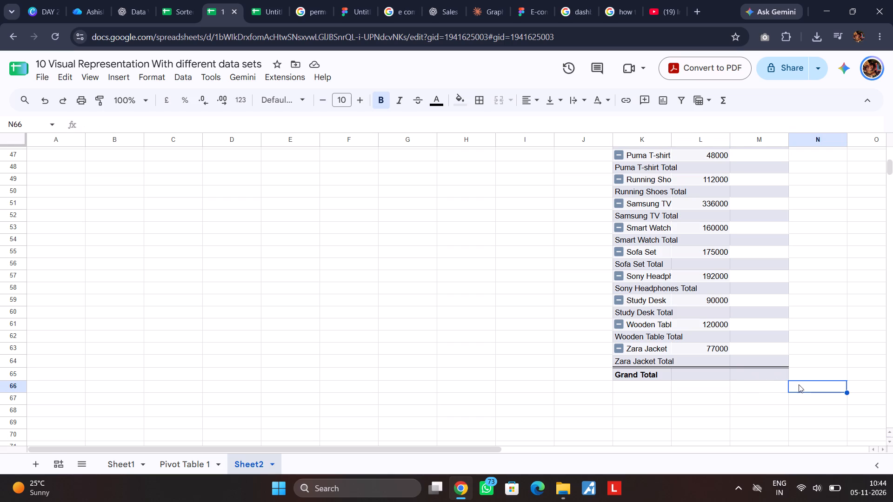
Delete the Product and Revenue pivot table in K24:M65 on Sheet2.
{"action": "scroll", "coordinate": [823, 346], "scroll_direction": "up", "scroll_amount": 10}
{"action": "scroll", "coordinate": [824, 346], "scroll_direction": "down", "scroll_amount": 4}
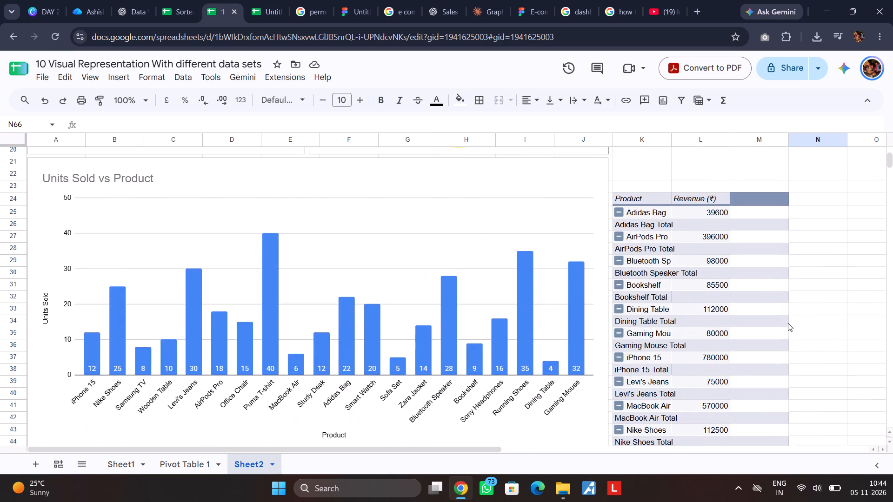
{"action": "left_click_drag", "start_coordinate": [634, 196], "coordinate": [764, 340]}
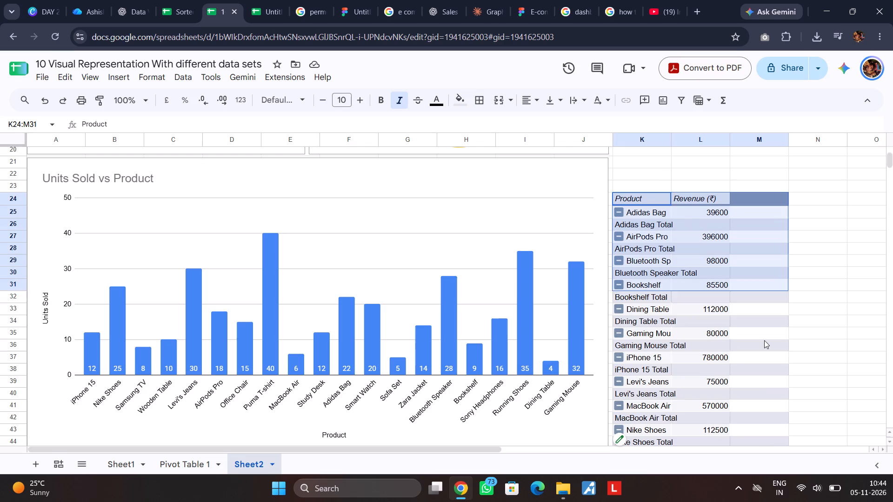
{"action": "left_click_drag", "start_coordinate": [764, 340], "coordinate": [771, 383]}
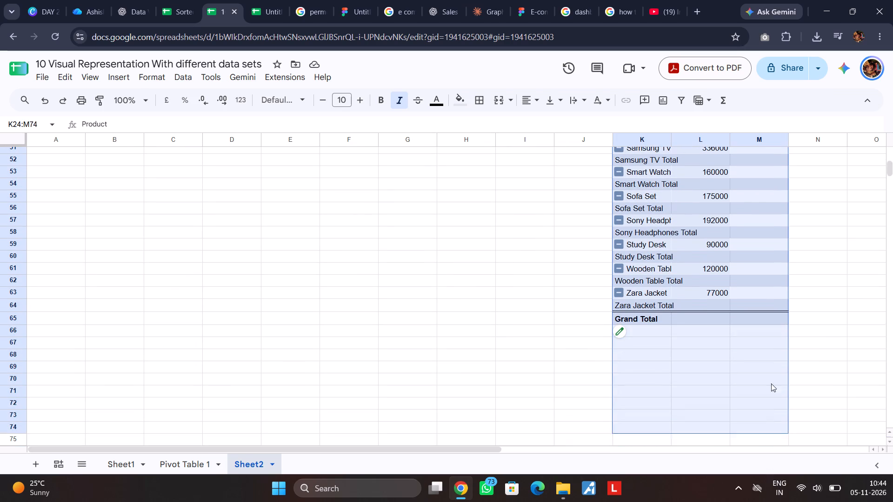
{"action": "left_click_drag", "start_coordinate": [771, 383], "coordinate": [771, 324]}
{"action": "key", "text": "Delete"}
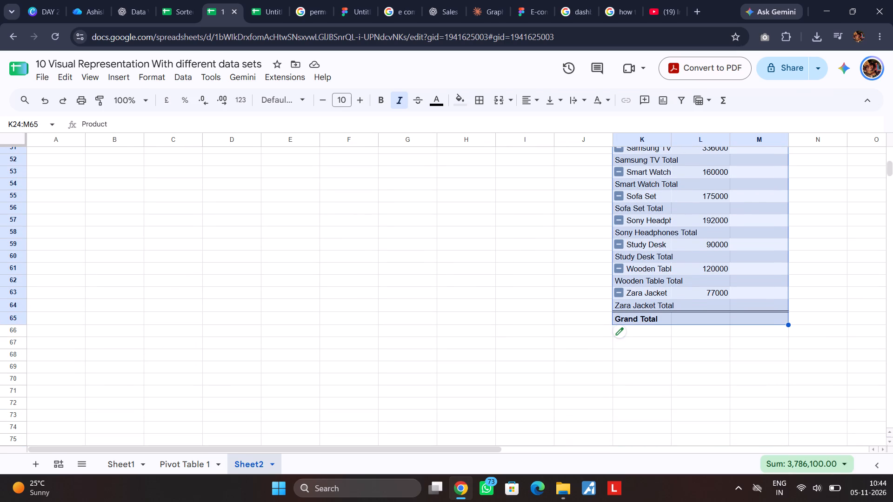
{"action": "left_click", "coordinate": [769, 366]}
{"action": "scroll", "coordinate": [765, 361], "scroll_direction": "up", "scroll_amount": 11}
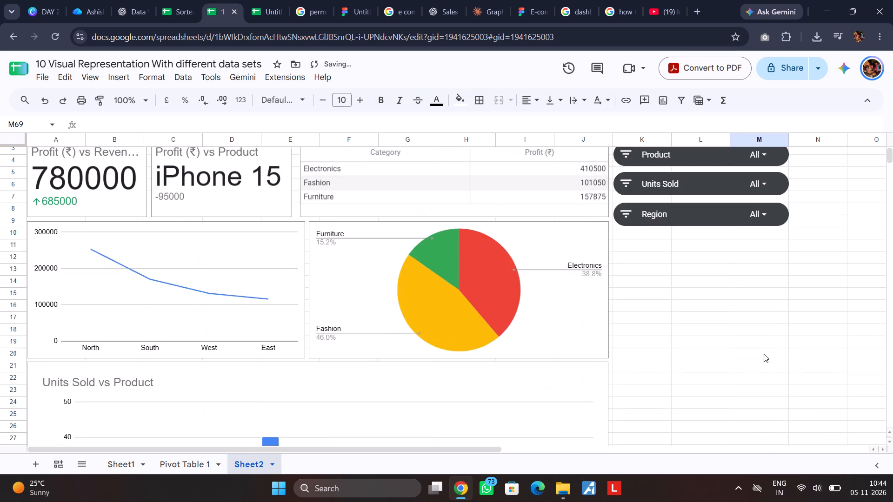
{"action": "scroll", "coordinate": [764, 354], "scroll_direction": "up", "scroll_amount": 2}
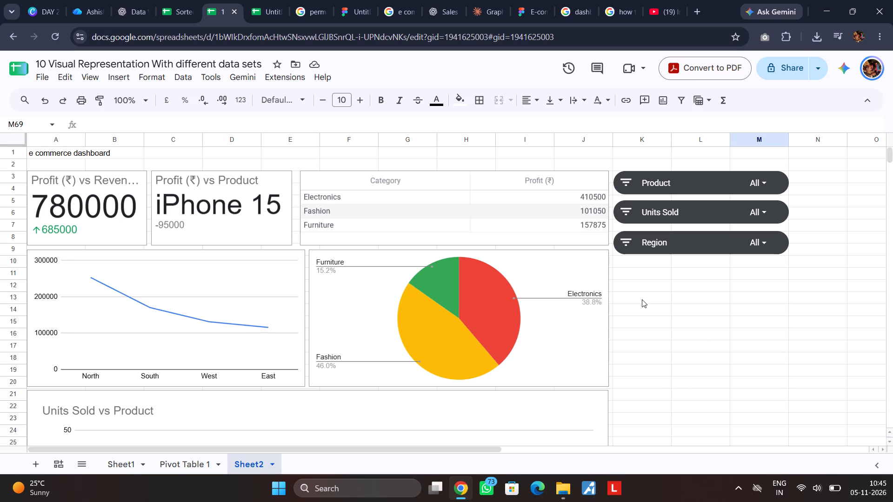
Copy the pivot table A1:C42 from the Pivot Table 1 sheet and paste it at K11 on Sheet2, below the Region slicer.
{"action": "scroll", "coordinate": [642, 301], "scroll_direction": "down", "scroll_amount": 7}
{"action": "scroll", "coordinate": [642, 302], "scroll_direction": "up", "scroll_amount": 8}
{"action": "left_click", "coordinate": [640, 271]}
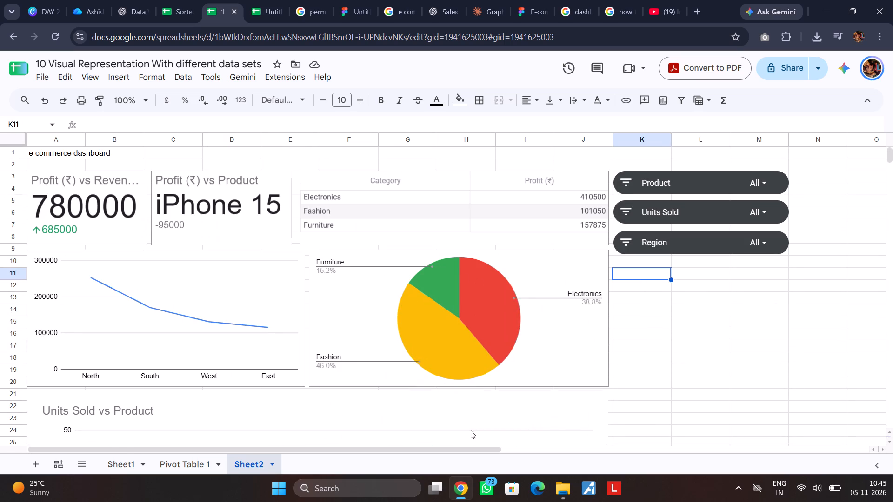
{"action": "left_click", "coordinate": [203, 460]}
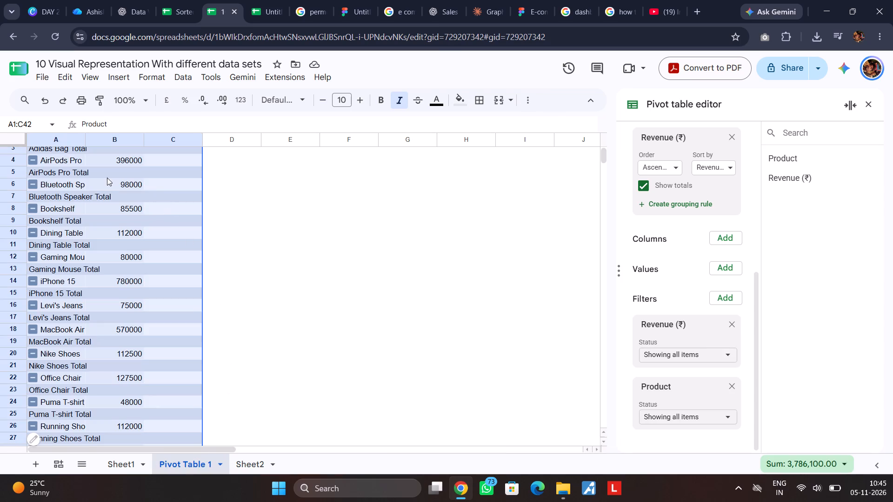
{"action": "key", "text": "ctrl+c"}
{"action": "left_click", "coordinate": [256, 463]}
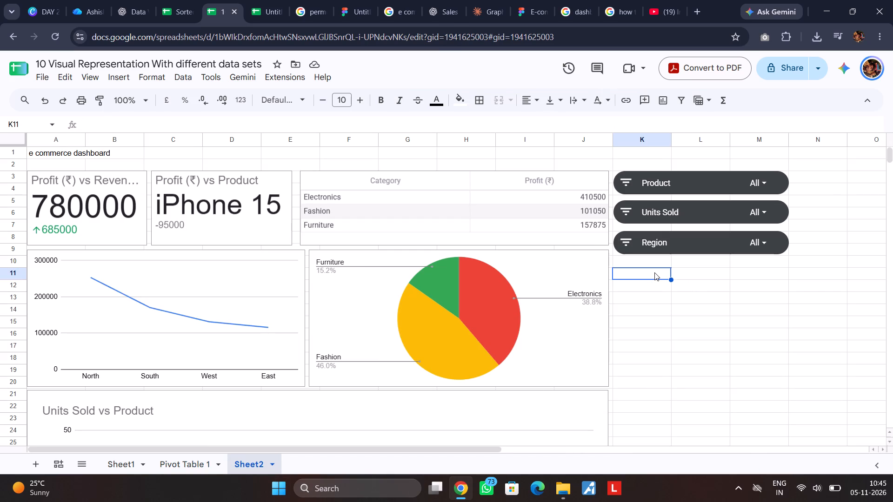
{"action": "key", "text": "ctrl+v"}
{"action": "scroll", "coordinate": [837, 330], "scroll_direction": "down", "scroll_amount": 8}
{"action": "scroll", "coordinate": [838, 330], "scroll_direction": "up", "scroll_amount": 8}
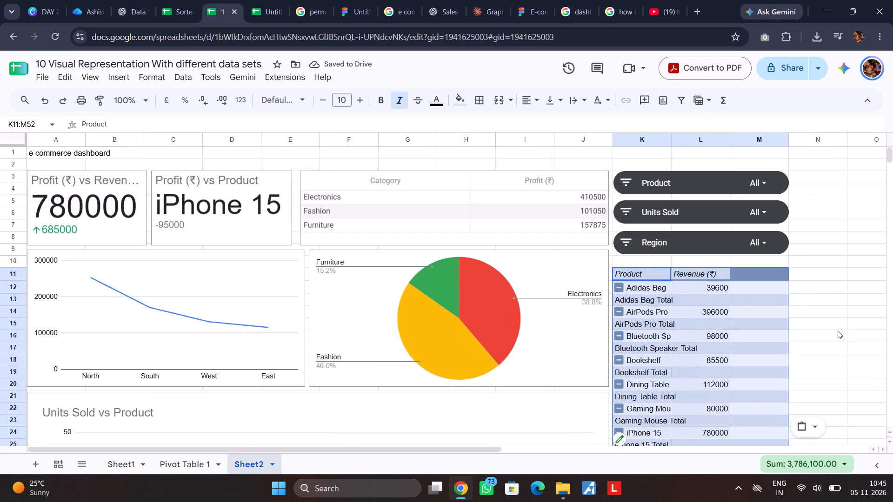
{"action": "scroll", "coordinate": [838, 330], "scroll_direction": "up", "scroll_amount": 1}
{"action": "left_click", "coordinate": [839, 322]}
{"action": "scroll", "coordinate": [851, 373], "scroll_direction": "down", "scroll_amount": 7}
{"action": "scroll", "coordinate": [851, 373], "scroll_direction": "up", "scroll_amount": 7}
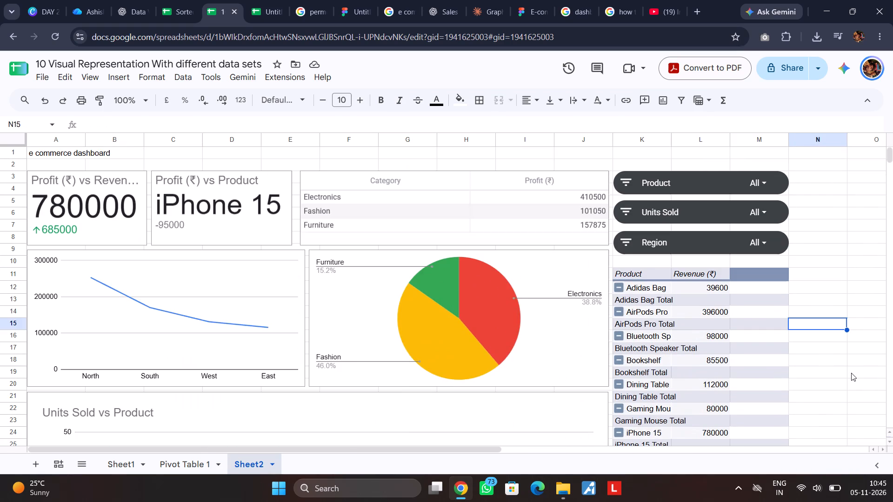
{"action": "scroll", "coordinate": [851, 373], "scroll_direction": "up", "scroll_amount": 2}
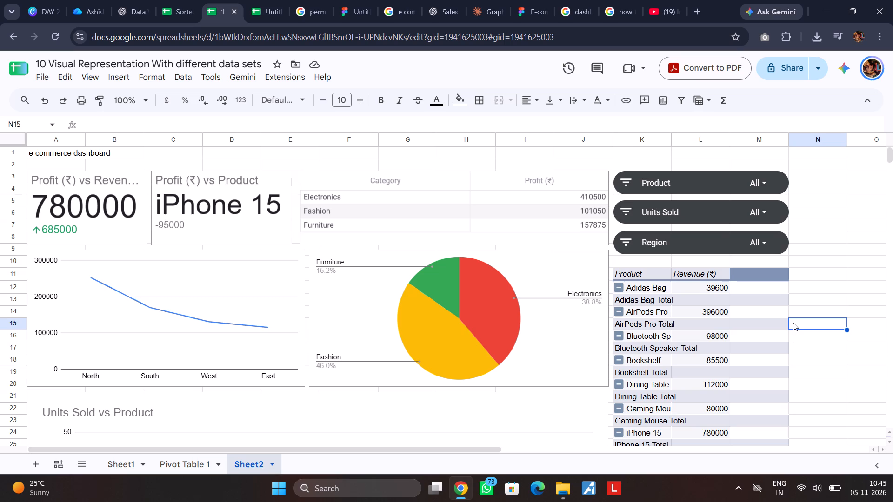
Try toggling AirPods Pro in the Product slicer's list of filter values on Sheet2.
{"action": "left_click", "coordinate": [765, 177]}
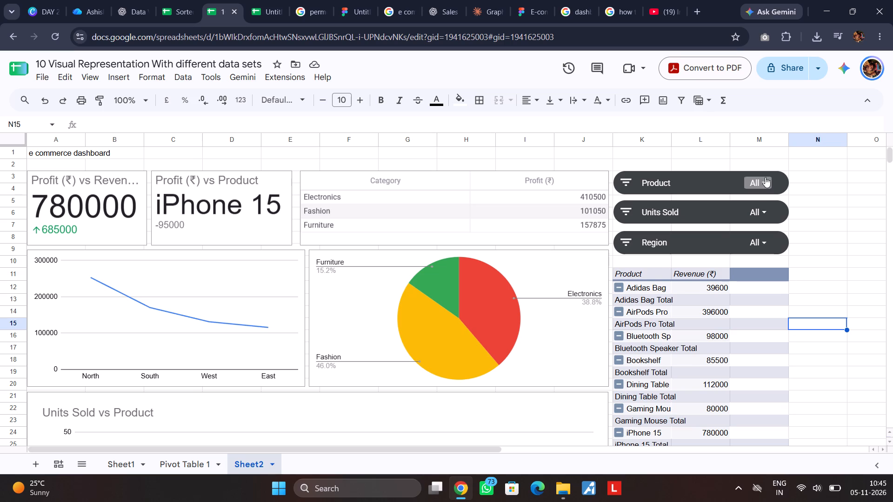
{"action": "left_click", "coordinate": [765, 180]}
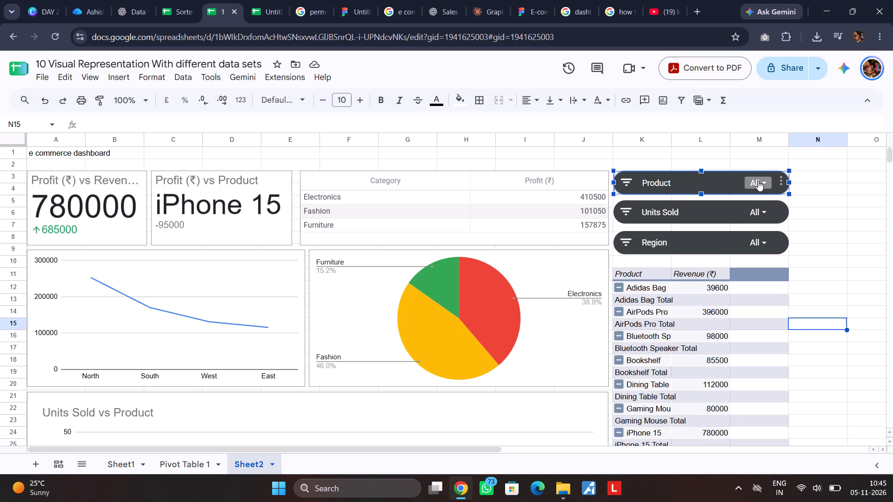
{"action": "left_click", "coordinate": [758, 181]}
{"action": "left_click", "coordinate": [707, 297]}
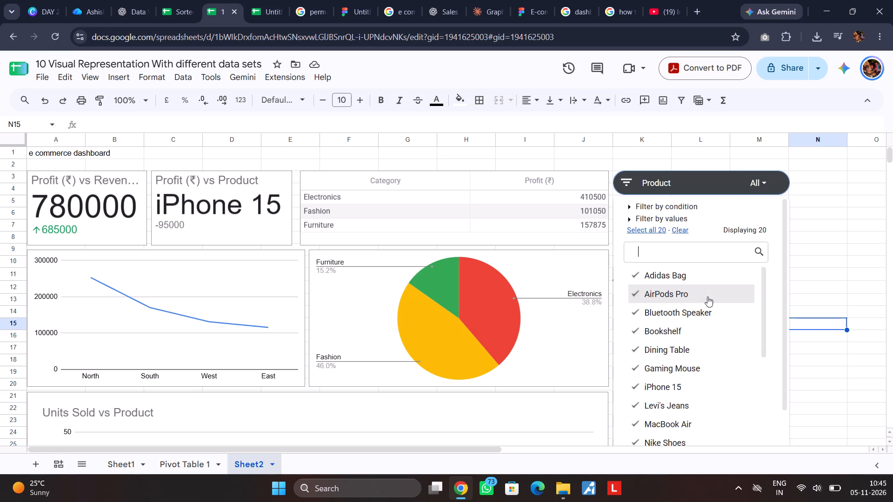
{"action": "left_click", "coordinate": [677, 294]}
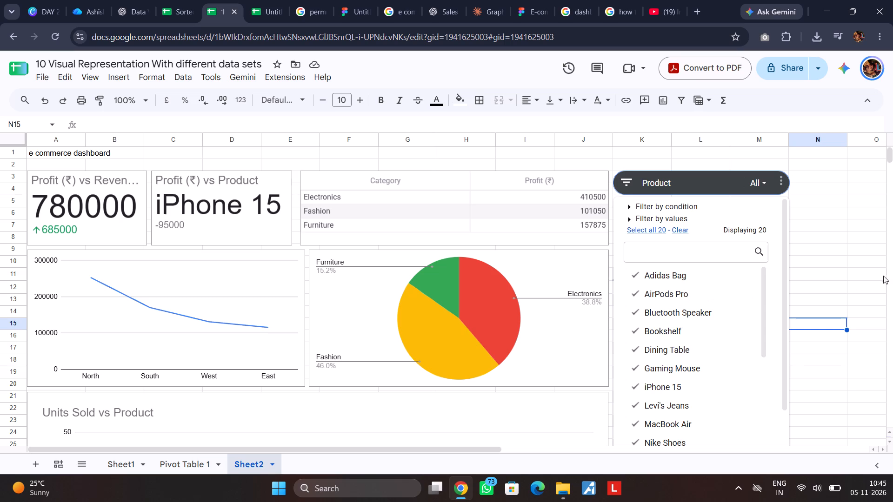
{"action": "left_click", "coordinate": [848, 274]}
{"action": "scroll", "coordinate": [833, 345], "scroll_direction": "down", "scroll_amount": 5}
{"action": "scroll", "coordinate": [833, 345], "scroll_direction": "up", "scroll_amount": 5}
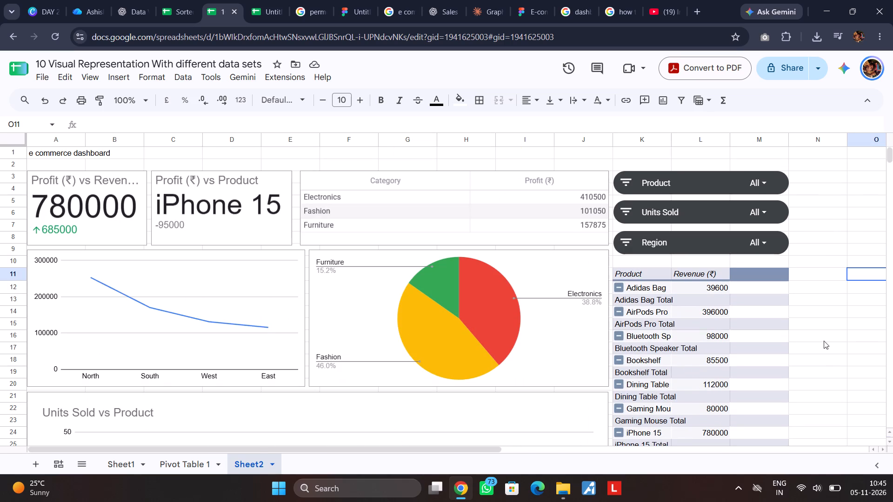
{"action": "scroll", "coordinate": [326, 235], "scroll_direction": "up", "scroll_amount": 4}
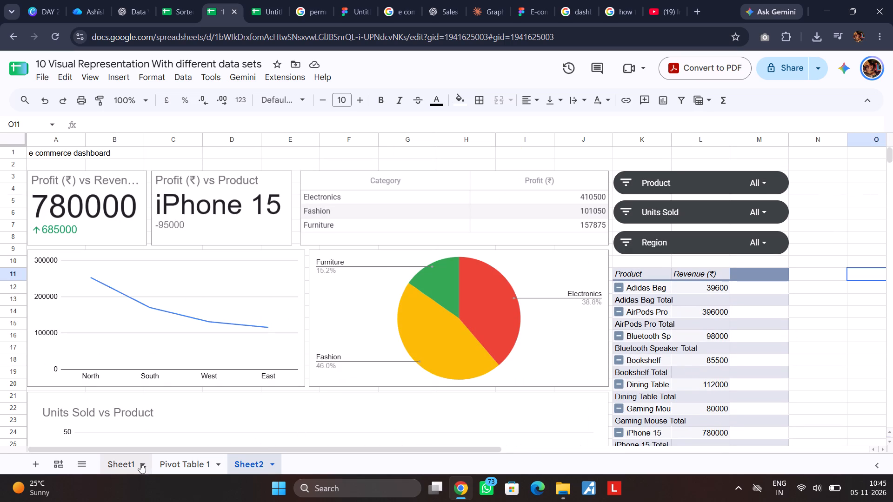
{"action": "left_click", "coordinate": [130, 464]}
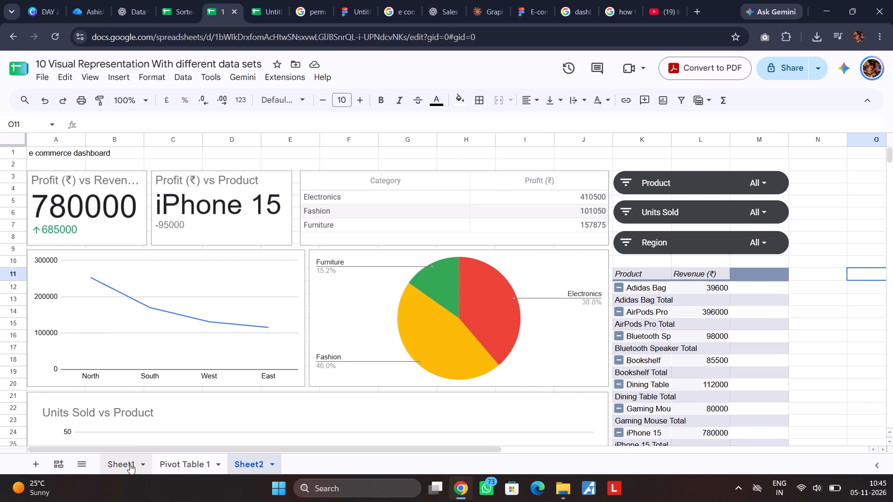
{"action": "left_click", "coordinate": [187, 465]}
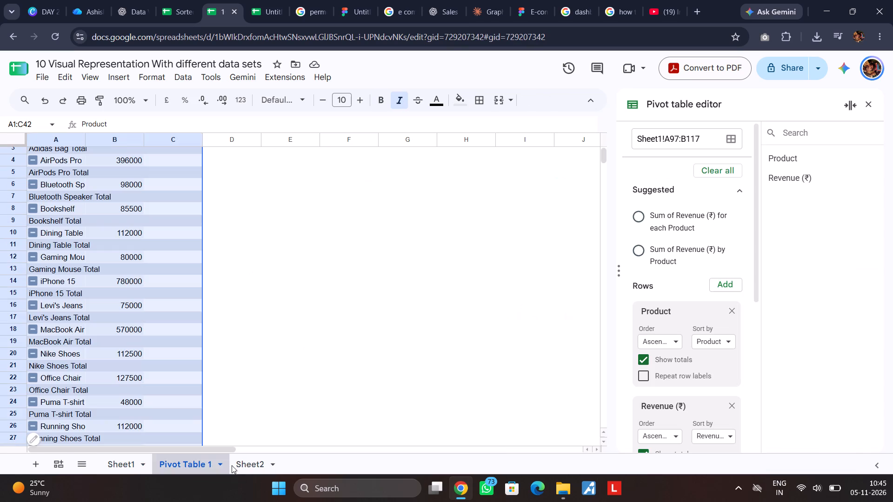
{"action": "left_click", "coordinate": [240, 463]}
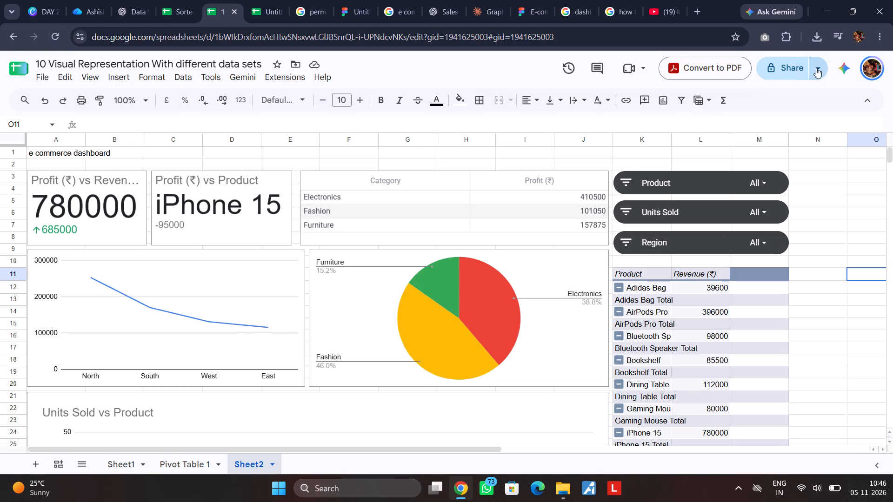
Copy the sharing link of the 10 Visual Representation With different data sets spreadsheet.
{"action": "left_click", "coordinate": [794, 72]}
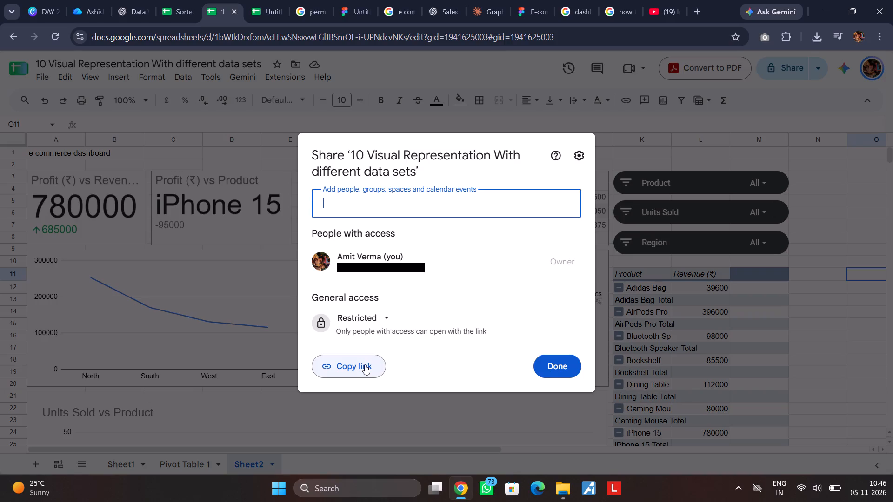
{"action": "left_click", "coordinate": [365, 364]}
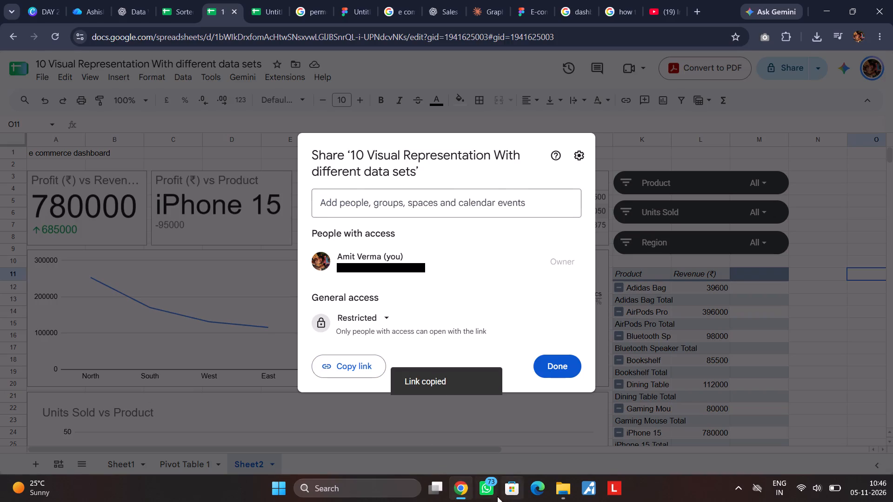
{"action": "left_click", "coordinate": [401, 492]}
{"action": "type", "text": "ms"}
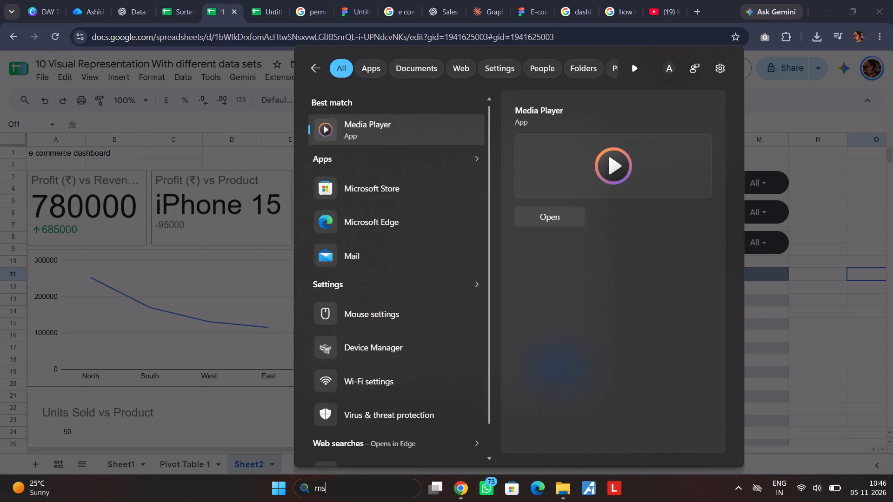
{"action": "left_click", "coordinate": [327, 129]}
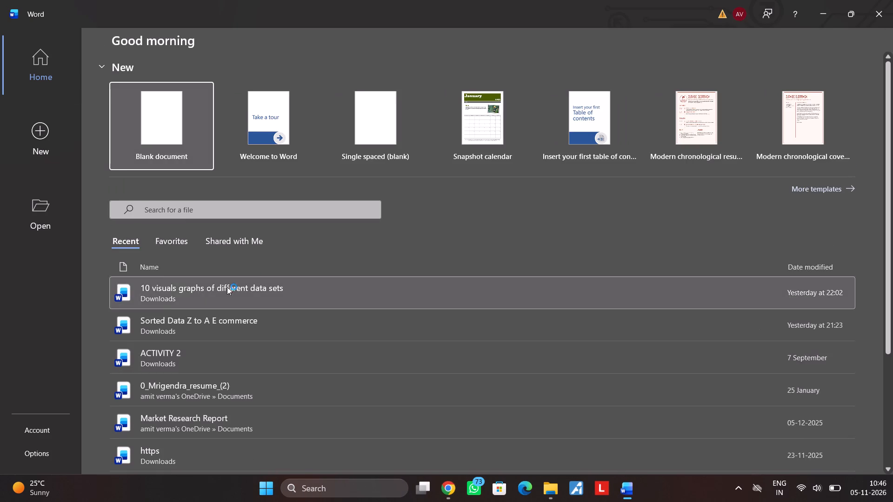
{"action": "left_click", "coordinate": [145, 141]}
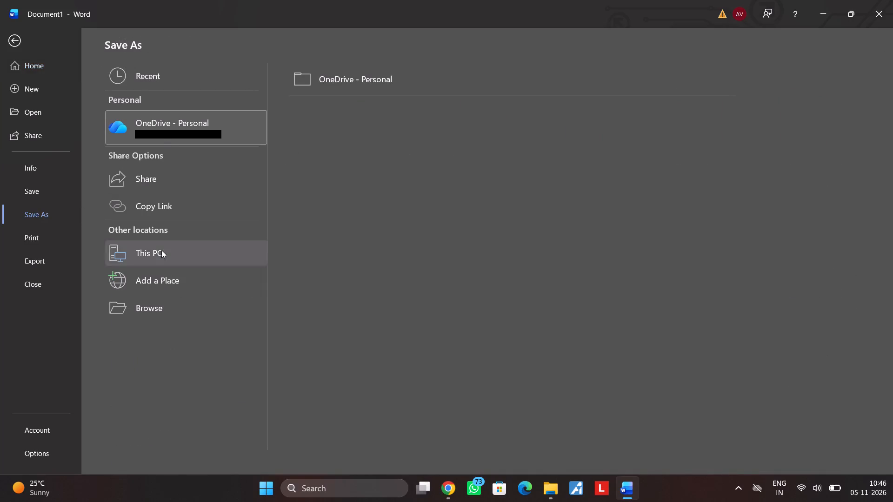
{"action": "left_click", "coordinate": [345, 129]}
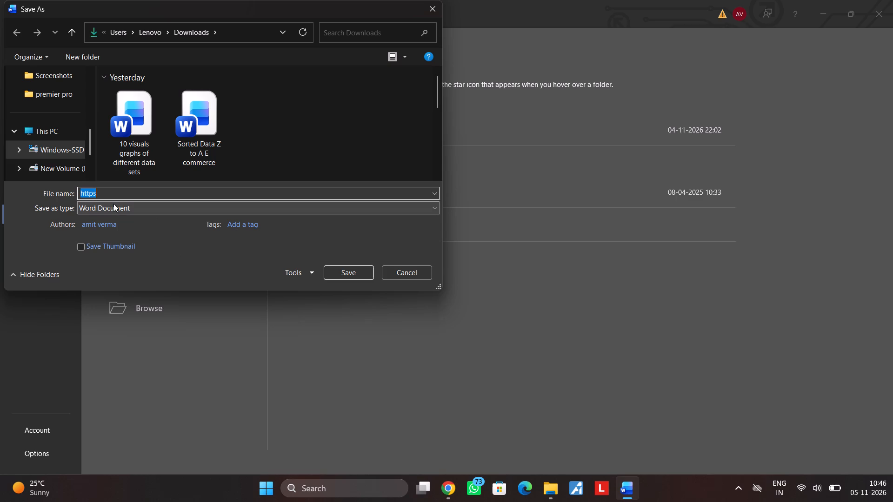
{"action": "type", "text": "dashboard"}
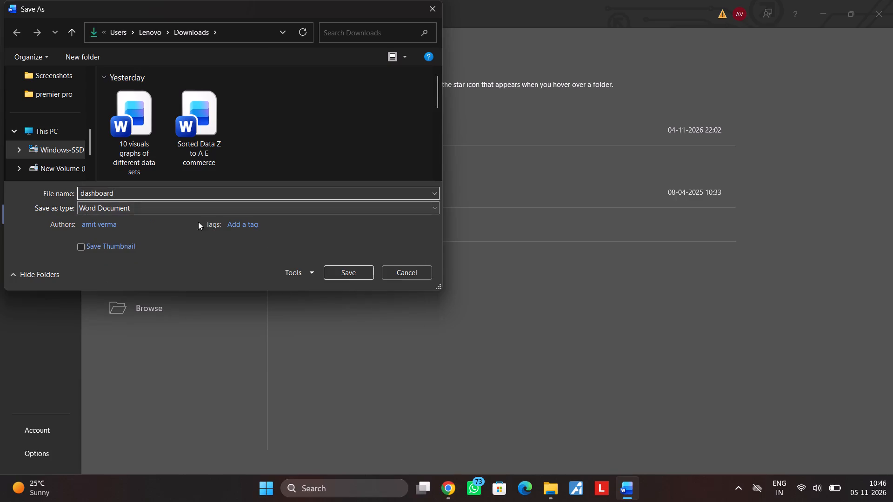
{"action": "left_click", "coordinate": [340, 267]}
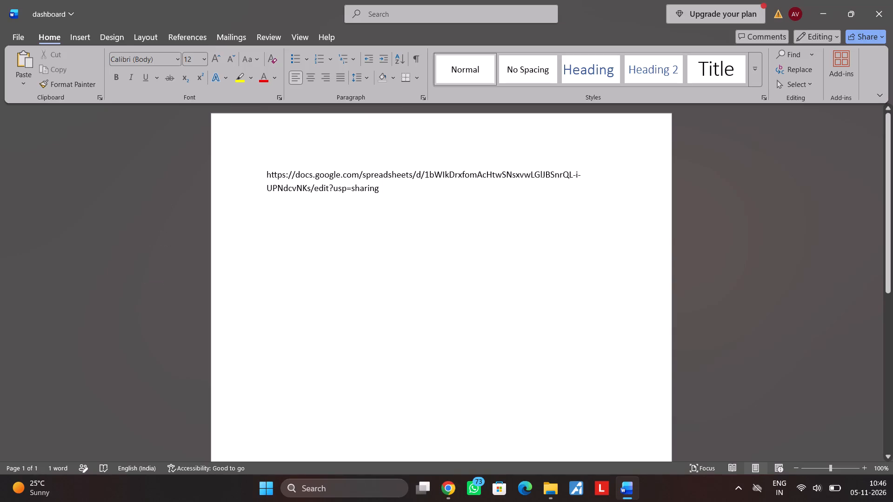
Return to the spreadsheet in Chrome and close its sharing dialog.
{"action": "left_click", "coordinate": [831, 6]}
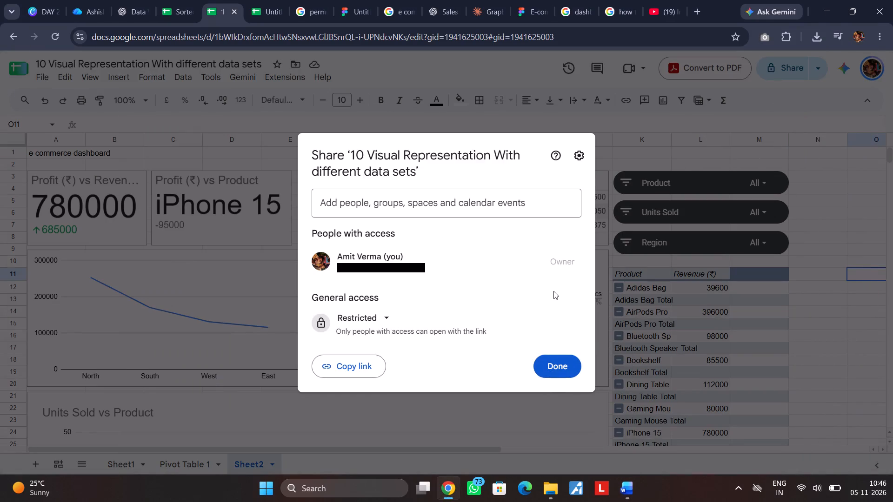
{"action": "left_click", "coordinate": [561, 366]}
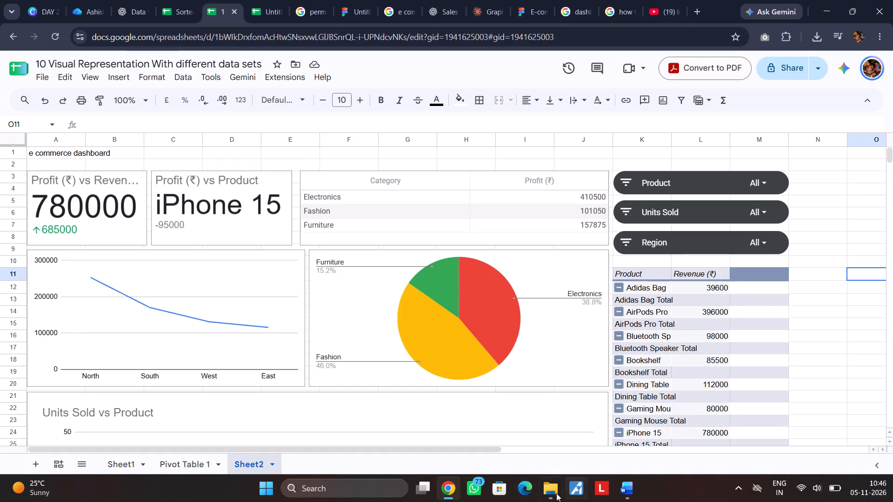
Switch to WhatsApp.
{"action": "left_click", "coordinate": [475, 491]}
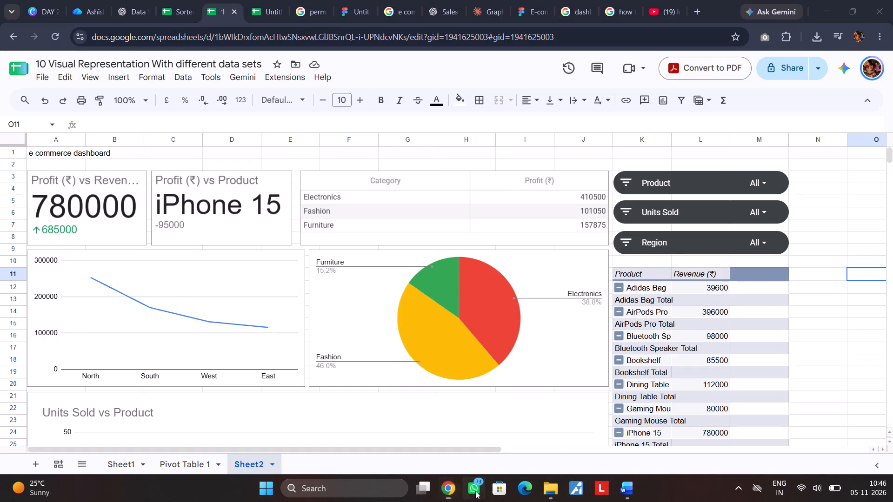
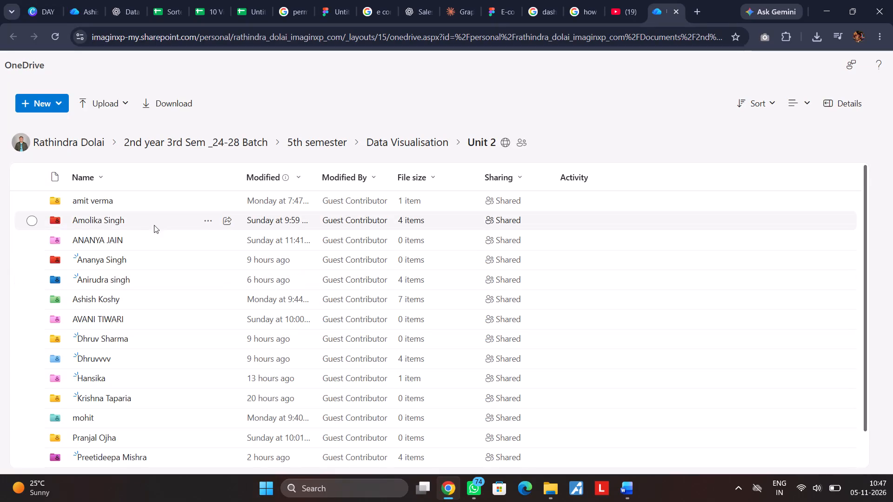
Upload the dashboard Word document from Downloads to the Day 1 folder inside the student's own folder in Unit 2 on OneDrive.
{"action": "scroll", "coordinate": [198, 307], "scroll_direction": "down", "scroll_amount": 5}
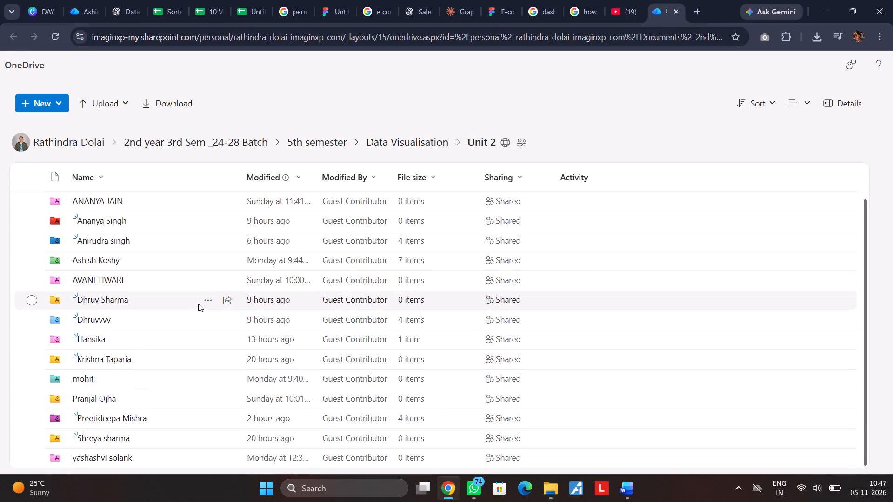
{"action": "scroll", "coordinate": [198, 304], "scroll_direction": "up", "scroll_amount": 4}
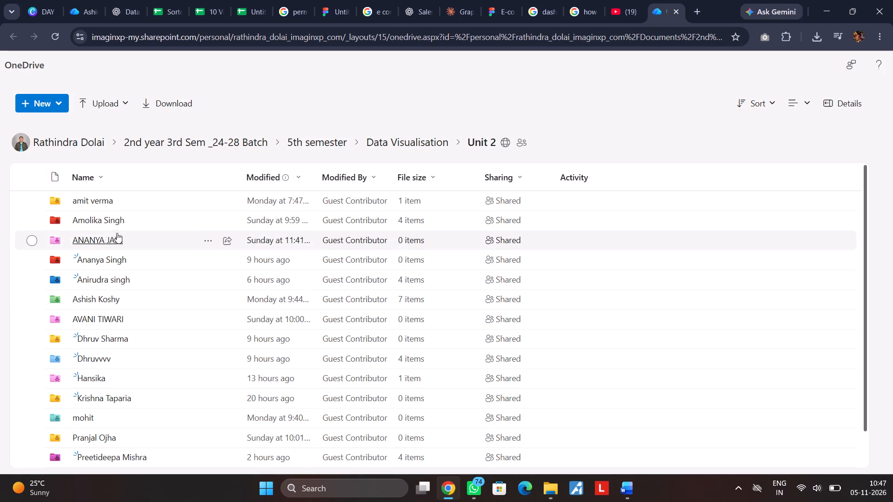
{"action": "double_click", "coordinate": [85, 199]}
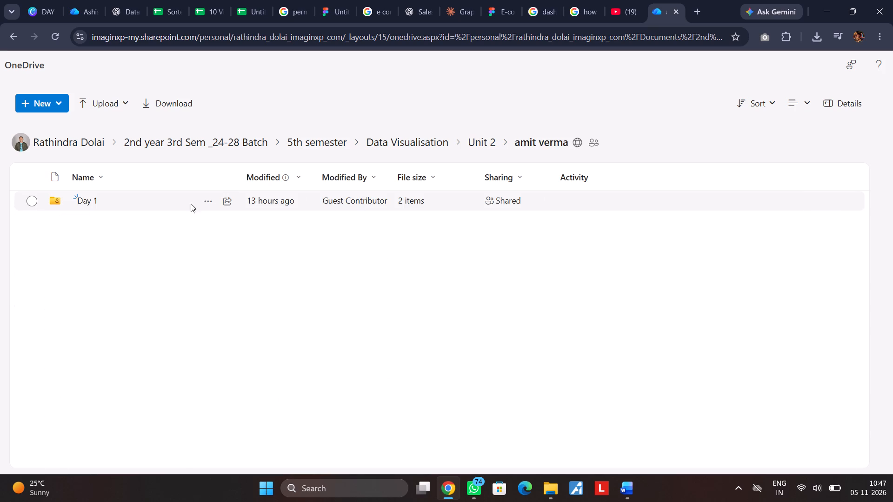
{"action": "double_click", "coordinate": [91, 202]}
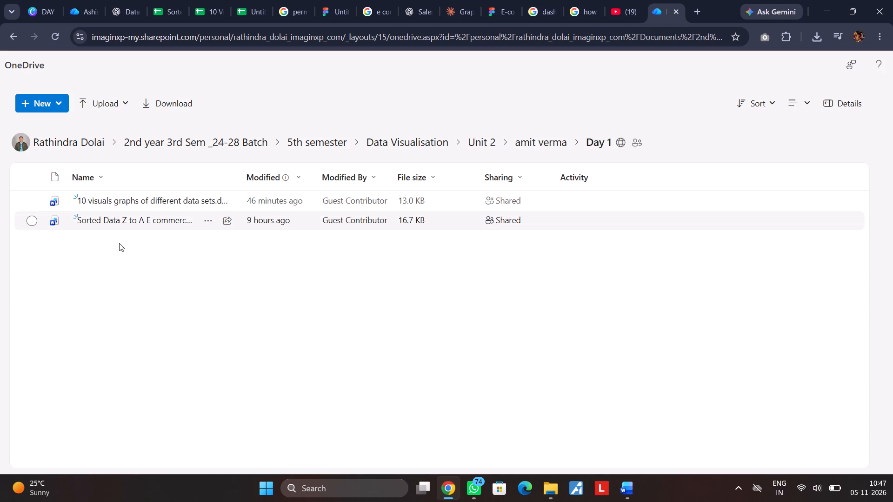
{"action": "left_click", "coordinate": [95, 106]}
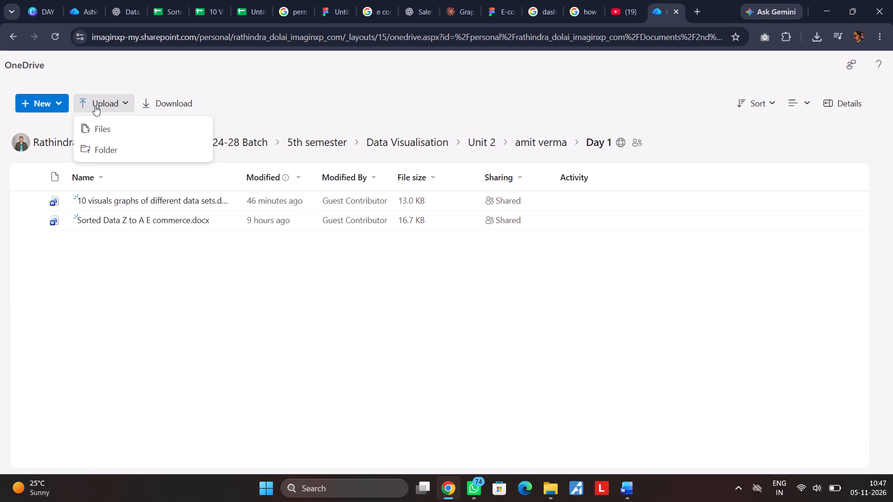
{"action": "left_click", "coordinate": [98, 130]}
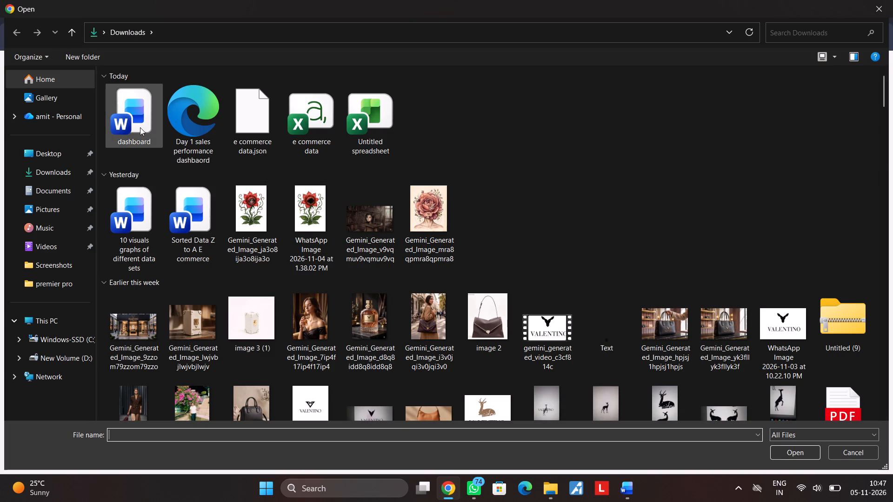
{"action": "left_click", "coordinate": [140, 127]}
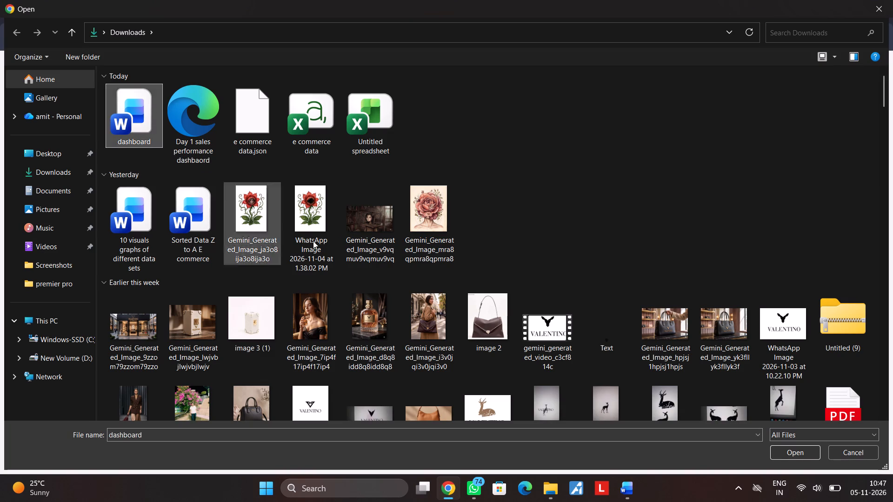
{"action": "left_click", "coordinate": [804, 452]}
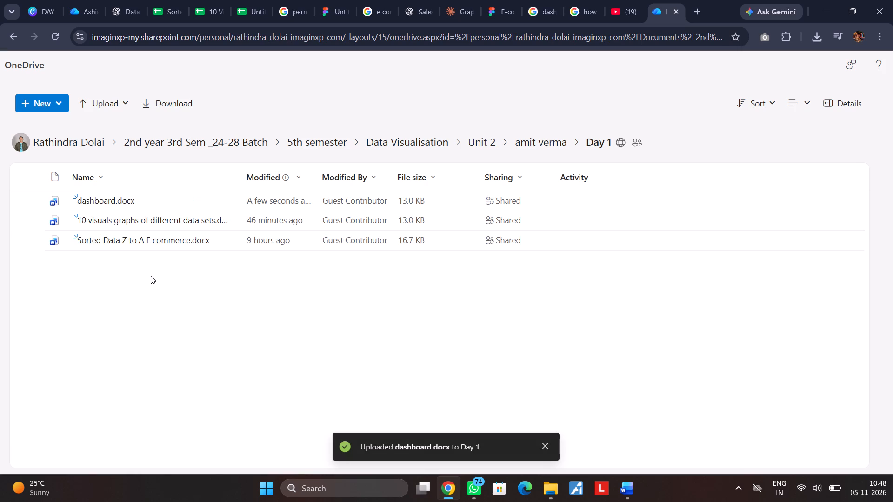
Upload the "Day 1 sales performance dashbaord" HTML file from Downloads to the same Day 1 folder.
{"action": "left_click", "coordinate": [101, 107]}
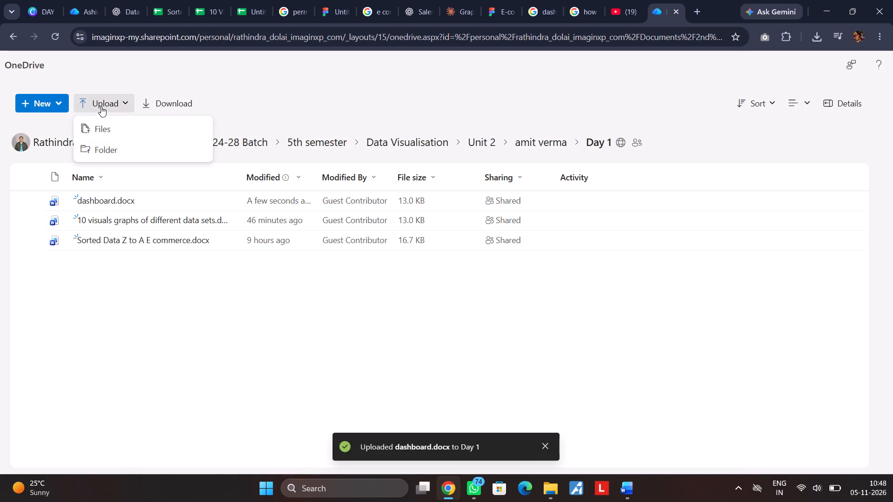
{"action": "left_click", "coordinate": [99, 123]}
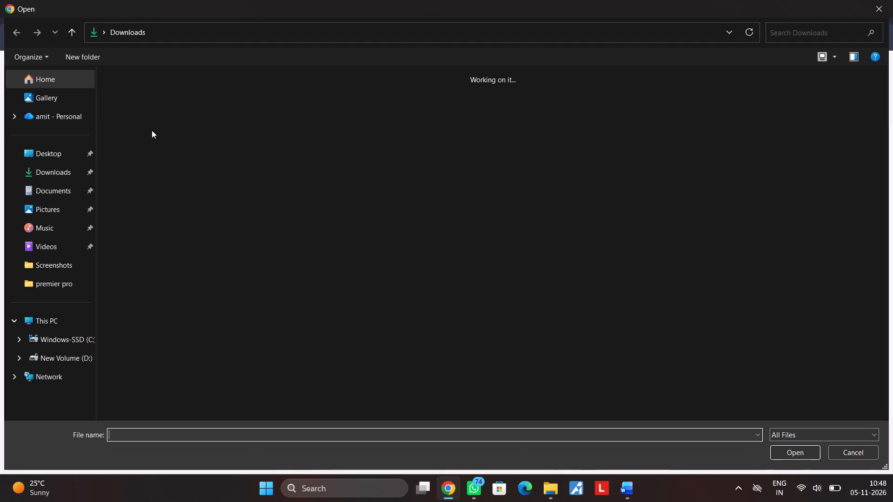
{"action": "left_click", "coordinate": [191, 119]}
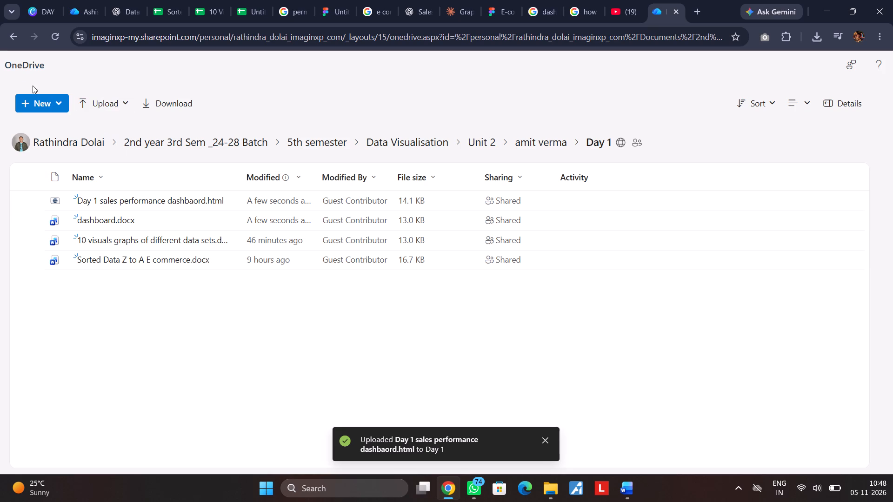
Go back to the student's own folder in Unit 2 and create a folder there named Day 2.
{"action": "left_click", "coordinate": [11, 37]}
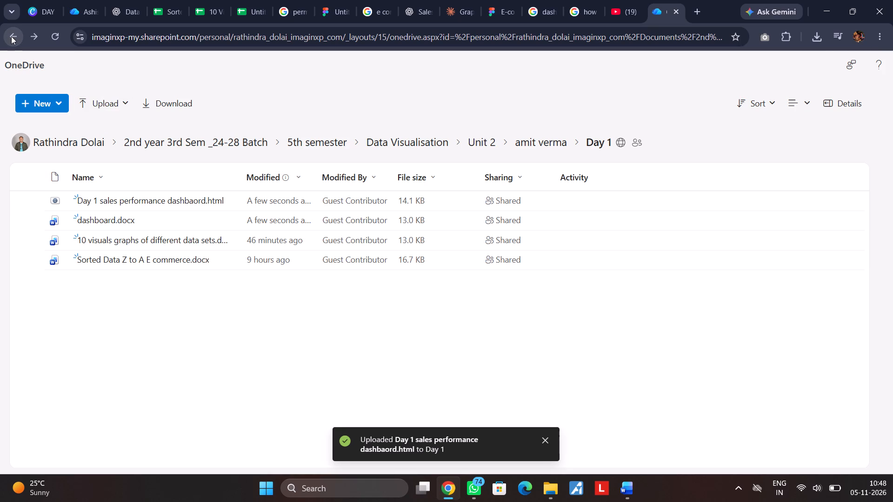
{"action": "left_click", "coordinate": [11, 36]}
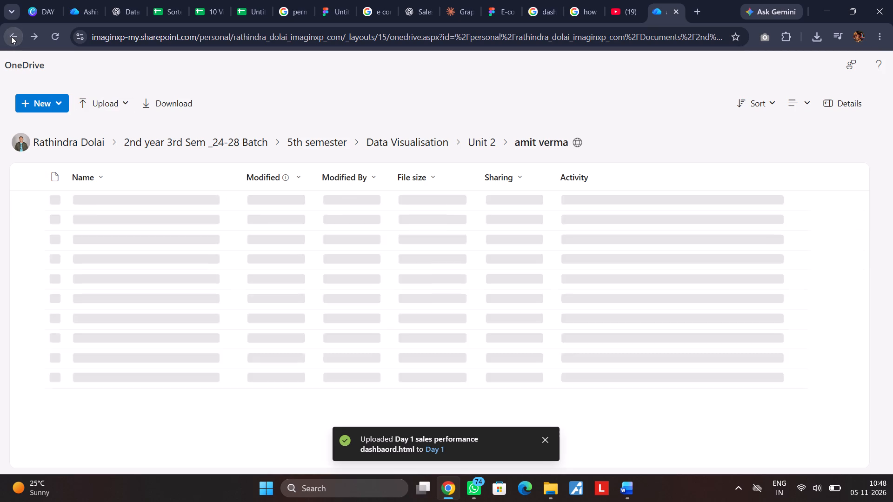
{"action": "left_click", "coordinate": [51, 99]}
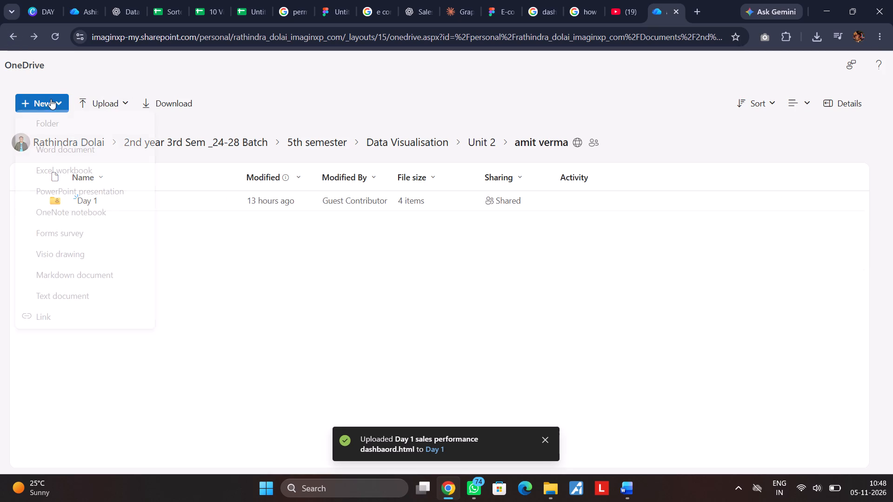
{"action": "left_click", "coordinate": [61, 128]}
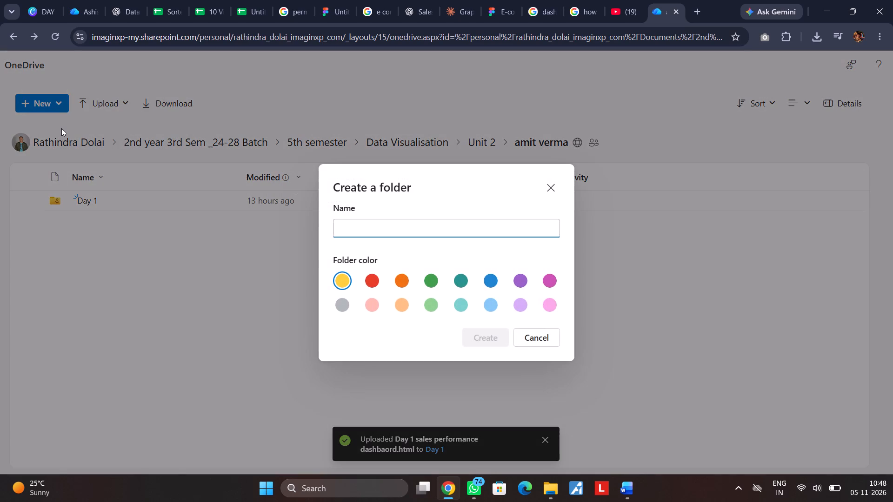
{"action": "type", "text": "day"}
{"action": "key", "text": "space"}
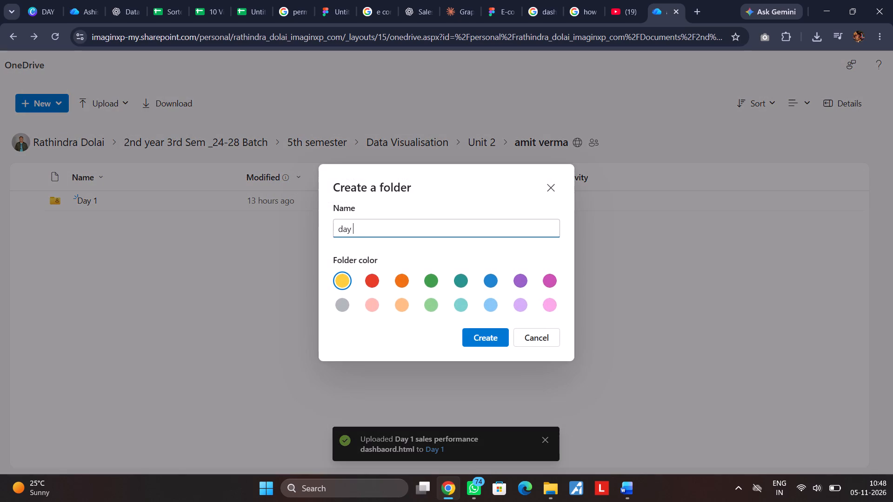
{"action": "key", "text": "2"}
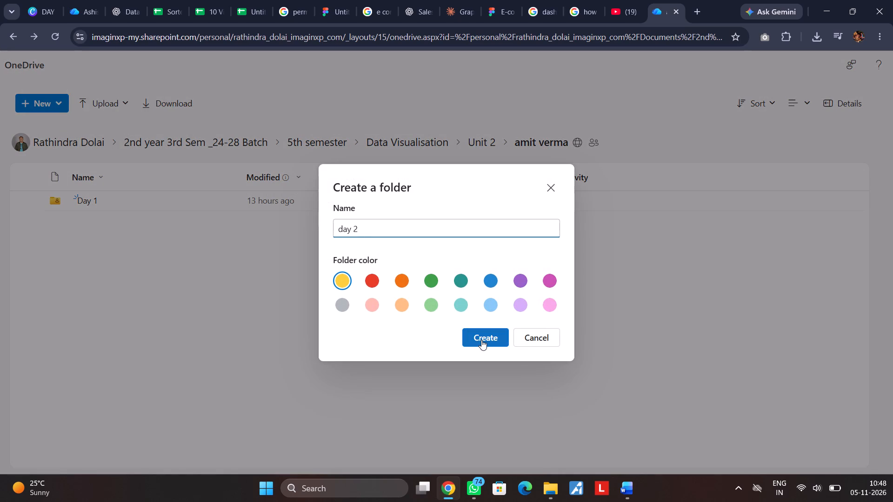
{"action": "left_click", "coordinate": [343, 228]}
{"action": "key", "text": "BackSpace"}
{"action": "key", "text": "d"}
{"action": "left_click", "coordinate": [486, 336]}
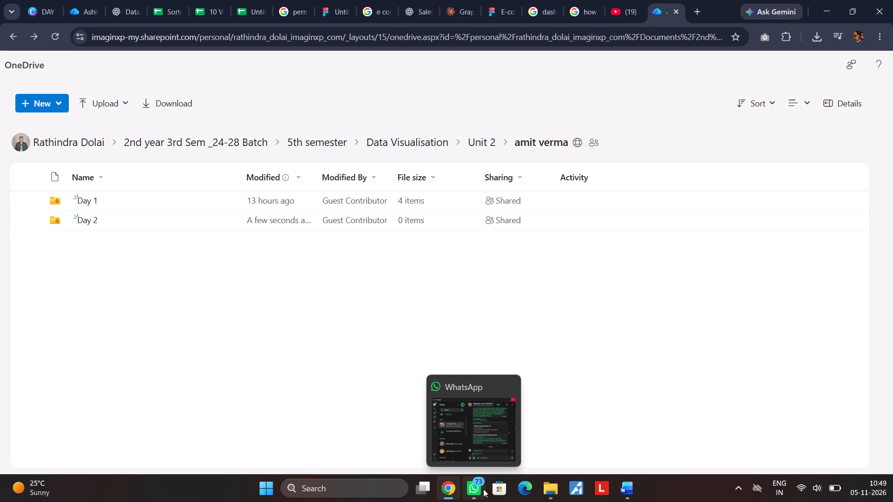
Switch to the untitled product sales spreadsheet and delete the line chart and the Units Sold histogram below the data.
{"action": "left_click", "coordinate": [242, 0]}
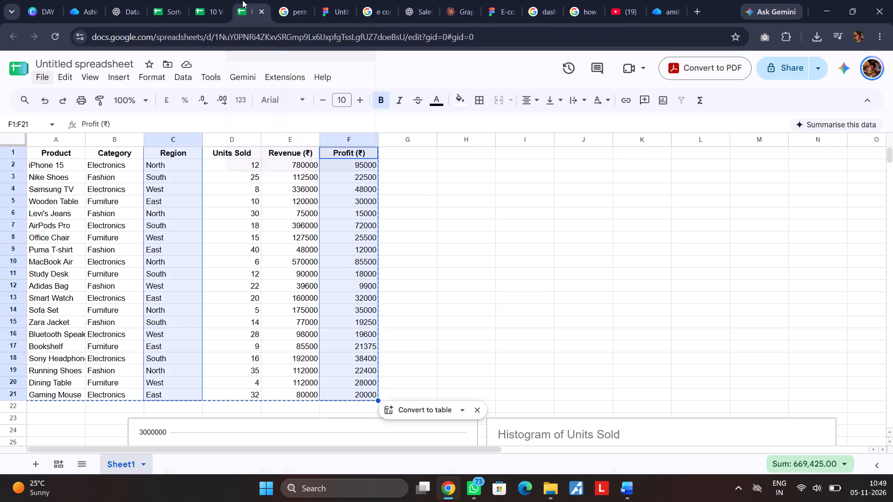
{"action": "left_click", "coordinate": [293, 119]}
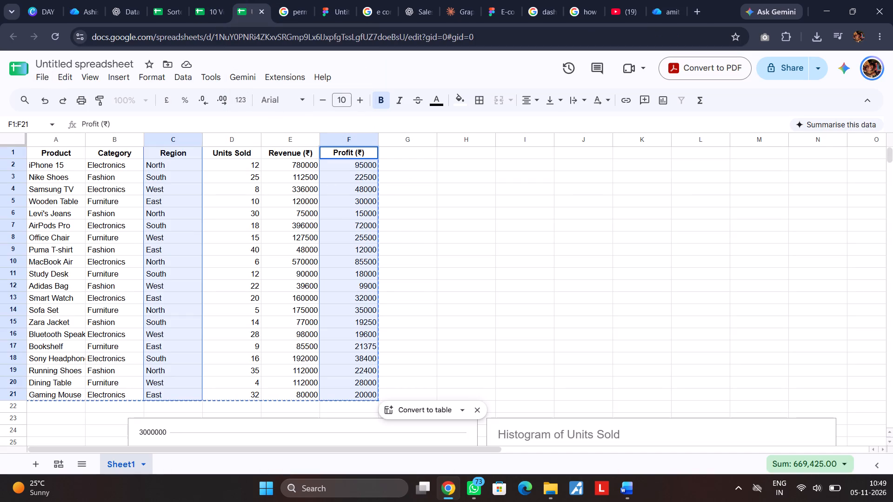
{"action": "scroll", "coordinate": [479, 307], "scroll_direction": "down", "scroll_amount": 11}
{"action": "scroll", "coordinate": [480, 305], "scroll_direction": "up", "scroll_amount": 12}
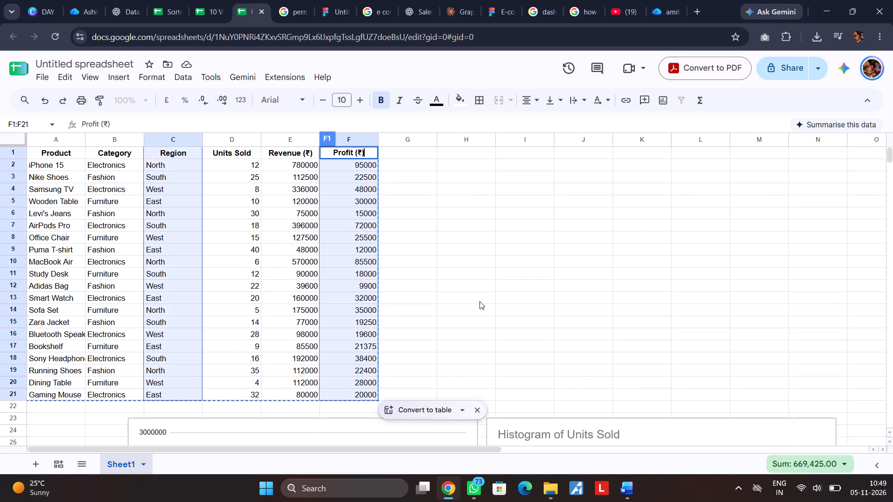
{"action": "scroll", "coordinate": [478, 300], "scroll_direction": "down", "scroll_amount": 5}
{"action": "left_click", "coordinate": [387, 214]}
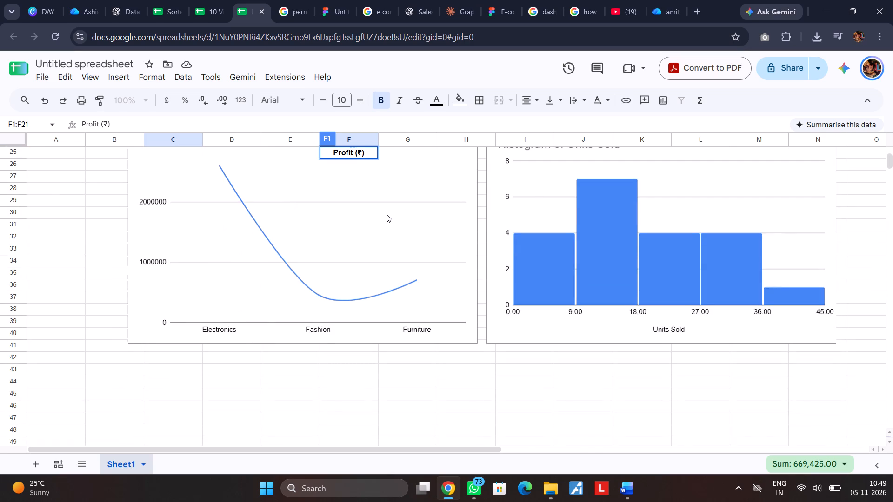
{"action": "double_click", "coordinate": [498, 426]}
{"action": "left_click", "coordinate": [393, 243]}
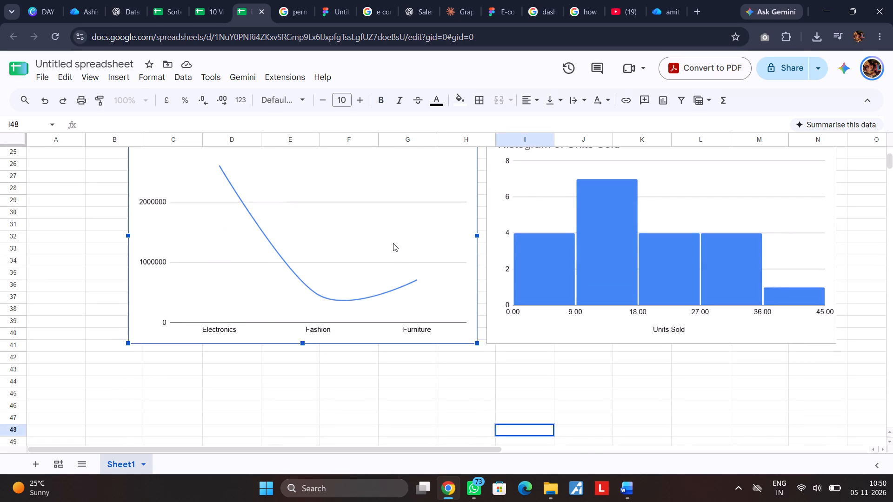
{"action": "key", "text": "Delete"}
{"action": "left_click", "coordinate": [757, 178]}
{"action": "key", "text": "Delete"}
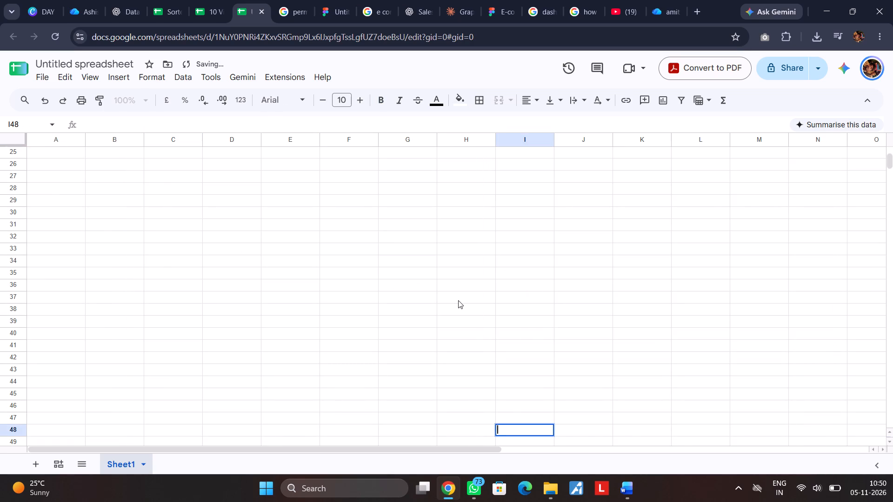
{"action": "scroll", "coordinate": [458, 300], "scroll_direction": "up", "scroll_amount": 7}
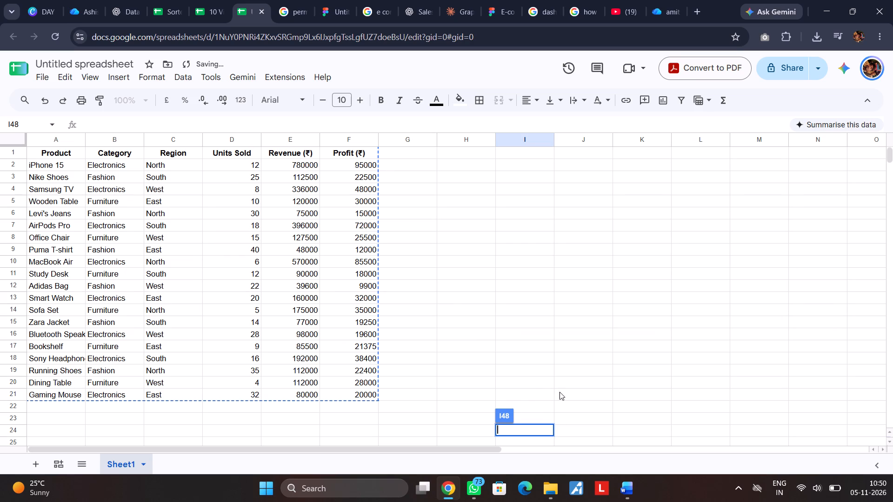
{"action": "left_click", "coordinate": [560, 392]}
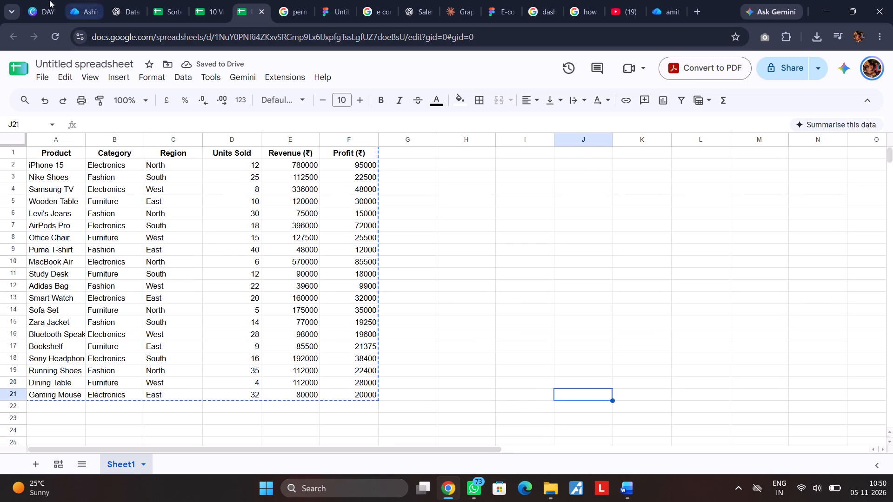
Open the DAY 2 course document in Canva and look through its first page on introducing data visualization.
{"action": "left_click", "coordinate": [32, 0]}
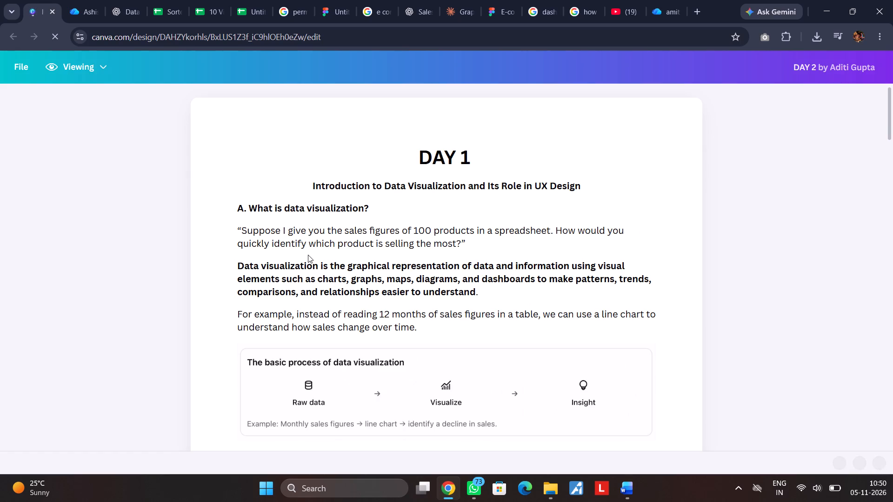
{"action": "scroll", "coordinate": [316, 253], "scroll_direction": "down", "scroll_amount": 18}
{"action": "scroll", "coordinate": [316, 253], "scroll_direction": "down", "scroll_amount": 16}
{"action": "scroll", "coordinate": [316, 253], "scroll_direction": "down", "scroll_amount": 5}
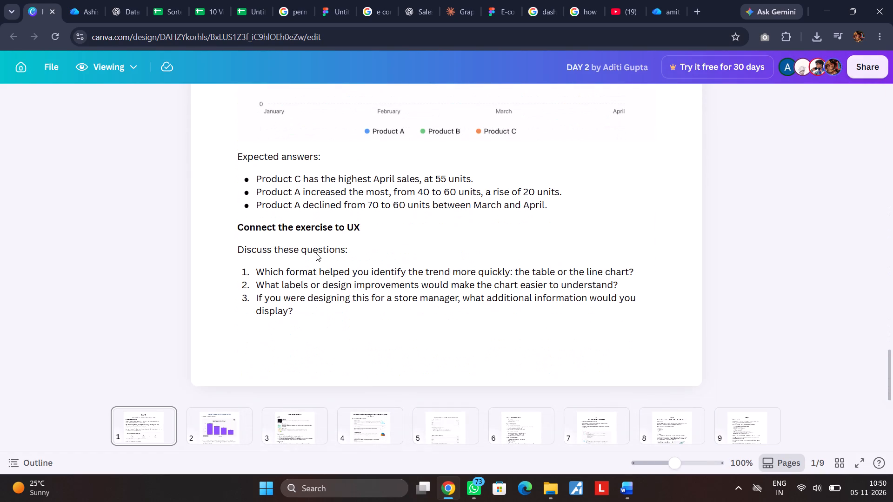
Go to page 4 of the course document and examine its visualization guidelines, hands-on student activity and assessment quiz.
{"action": "left_click", "coordinate": [370, 430]}
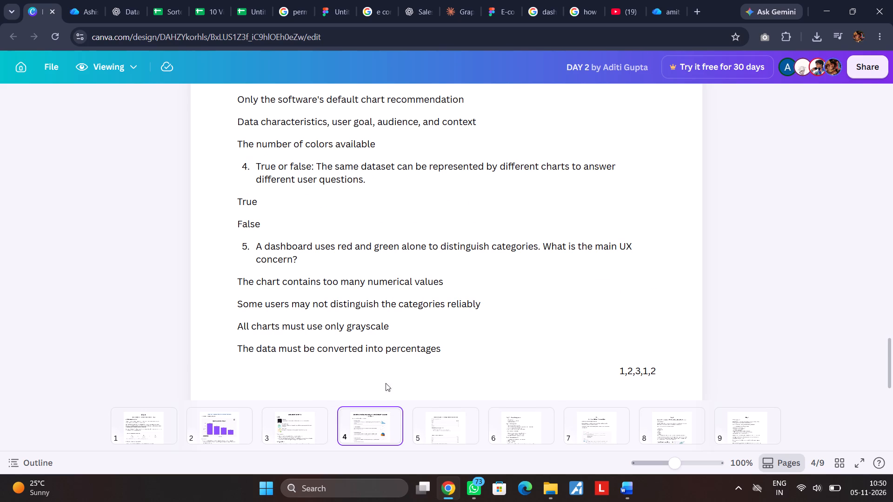
{"action": "scroll", "coordinate": [389, 293], "scroll_direction": "up", "scroll_amount": 13}
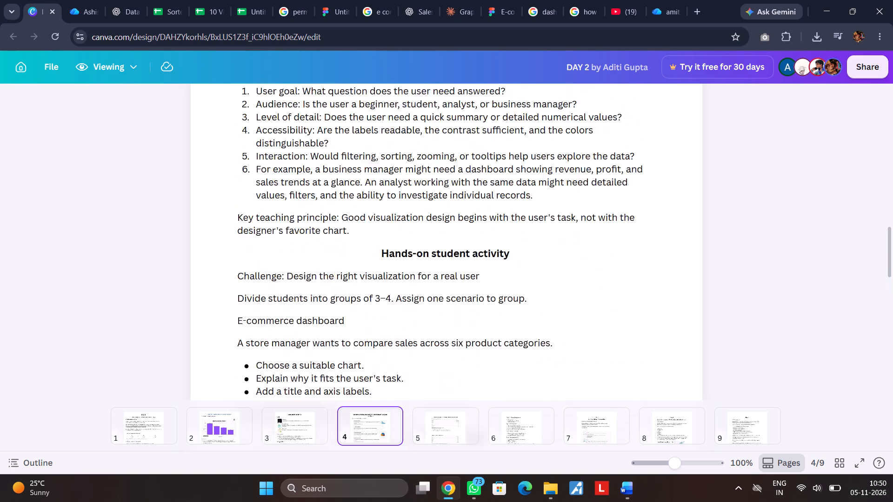
{"action": "scroll", "coordinate": [388, 291], "scroll_direction": "up", "scroll_amount": 19}
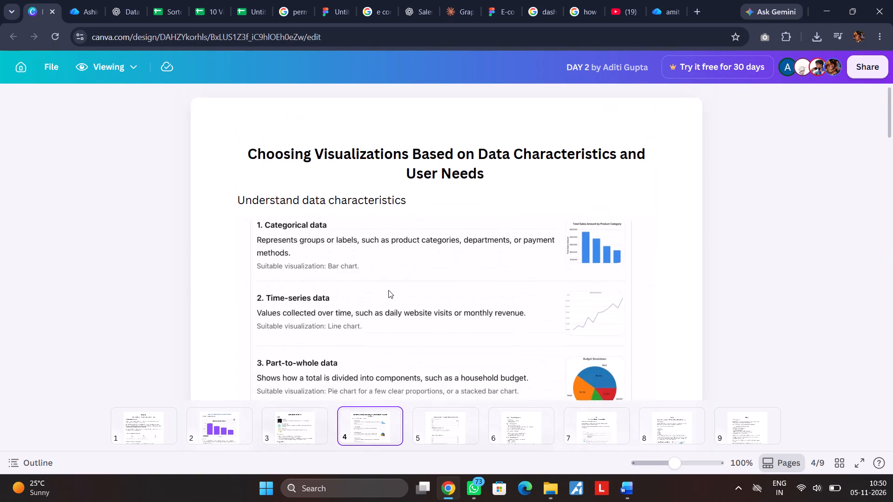
{"action": "scroll", "coordinate": [388, 290], "scroll_direction": "down", "scroll_amount": 20}
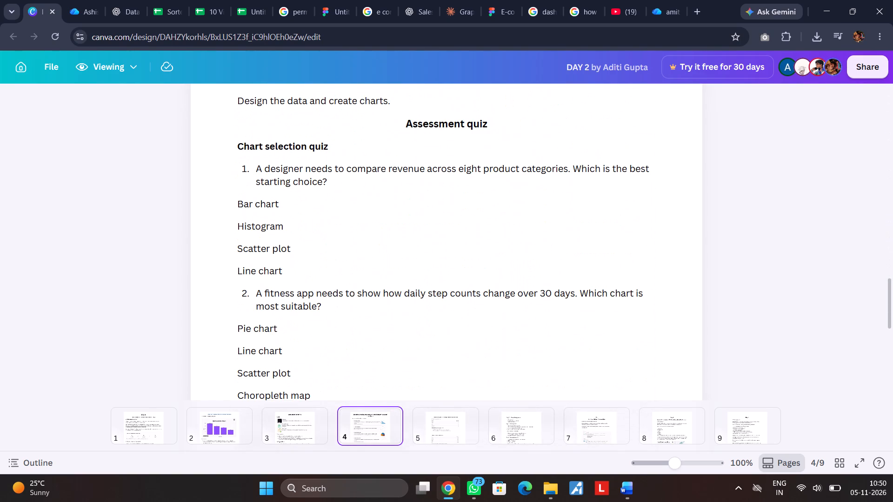
{"action": "scroll", "coordinate": [384, 289], "scroll_direction": "down", "scroll_amount": 6}
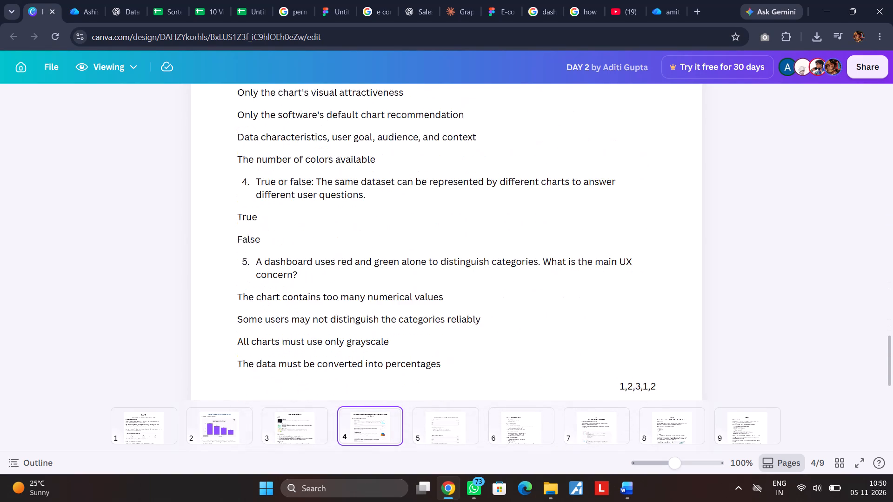
Examine page 5's practical activity on choosing charts for sample datasets and the home assignments on page 6 of the course document.
{"action": "scroll", "coordinate": [384, 289], "scroll_direction": "down", "scroll_amount": 9}
{"action": "left_click", "coordinate": [436, 433]}
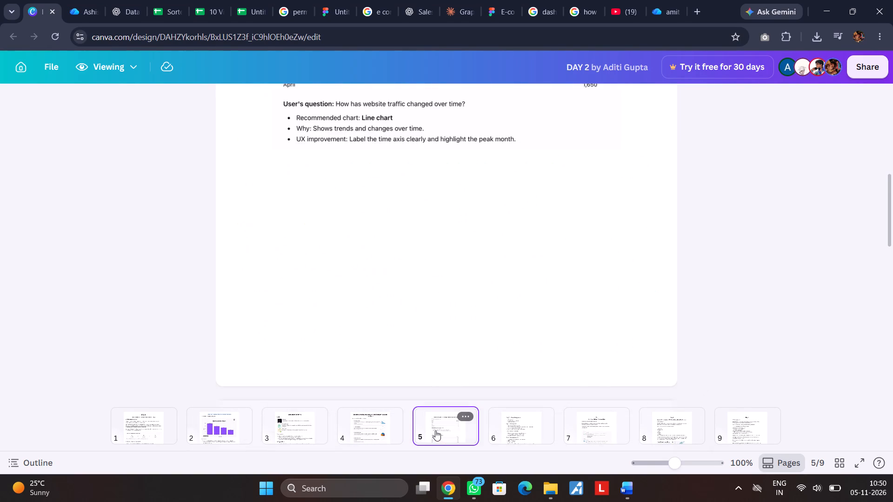
{"action": "scroll", "coordinate": [427, 332], "scroll_direction": "down", "scroll_amount": 4}
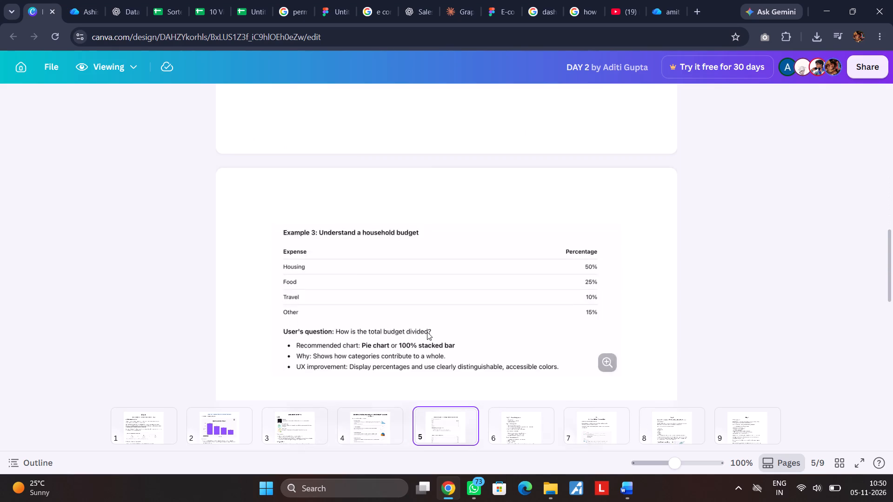
{"action": "scroll", "coordinate": [427, 332], "scroll_direction": "down", "scroll_amount": 13}
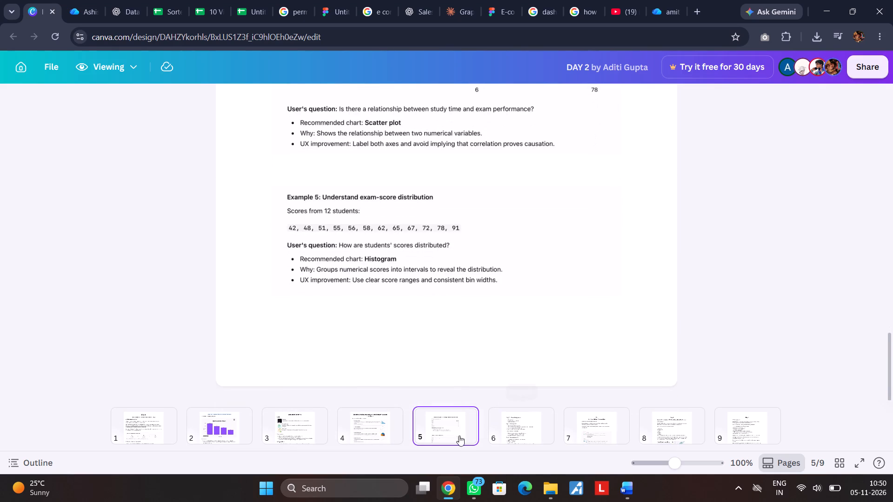
{"action": "scroll", "coordinate": [418, 338], "scroll_direction": "up", "scroll_amount": 20}
{"action": "scroll", "coordinate": [418, 338], "scroll_direction": "up", "scroll_amount": 1}
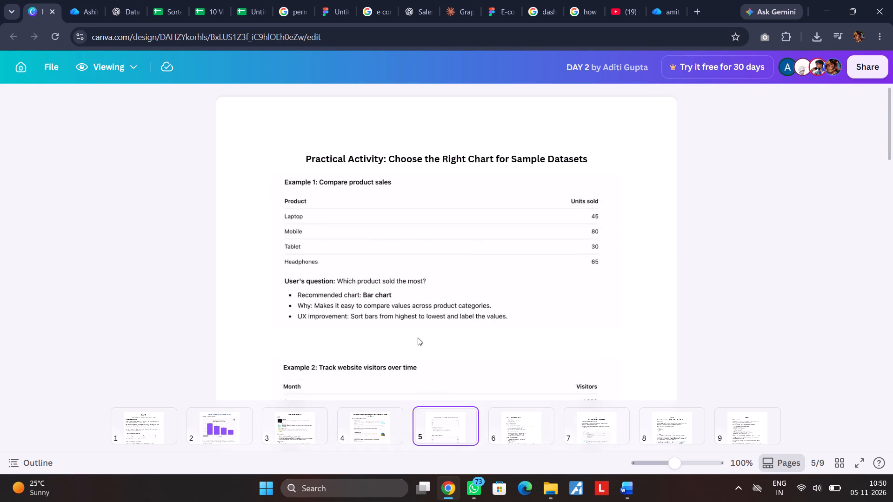
{"action": "scroll", "coordinate": [418, 337], "scroll_direction": "up", "scroll_amount": 2}
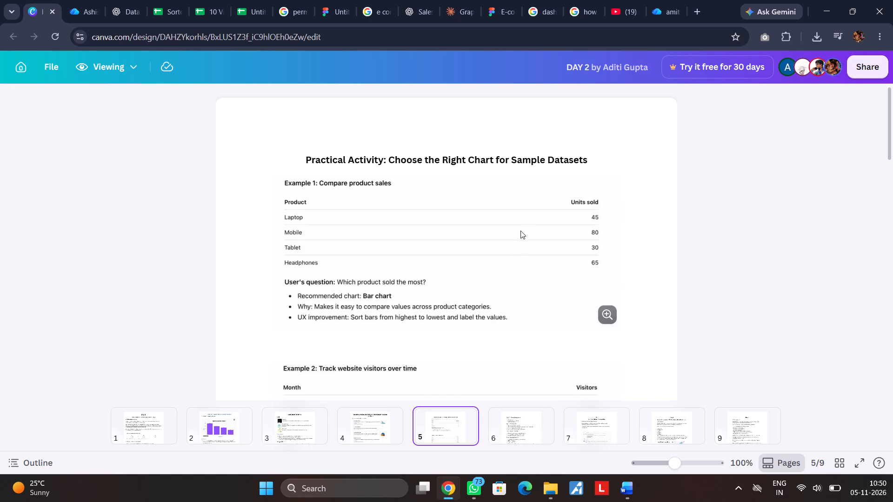
{"action": "left_click", "coordinate": [512, 425]}
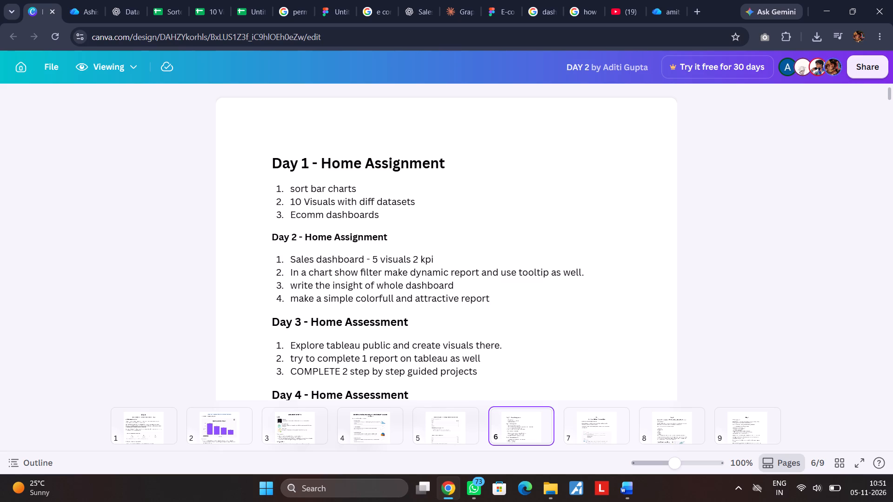
In a new tab, search Google for "what is kpi and how to apply it in google sheet" and play the You Exec KPI dashboard video.
{"action": "left_click", "coordinate": [696, 12]}
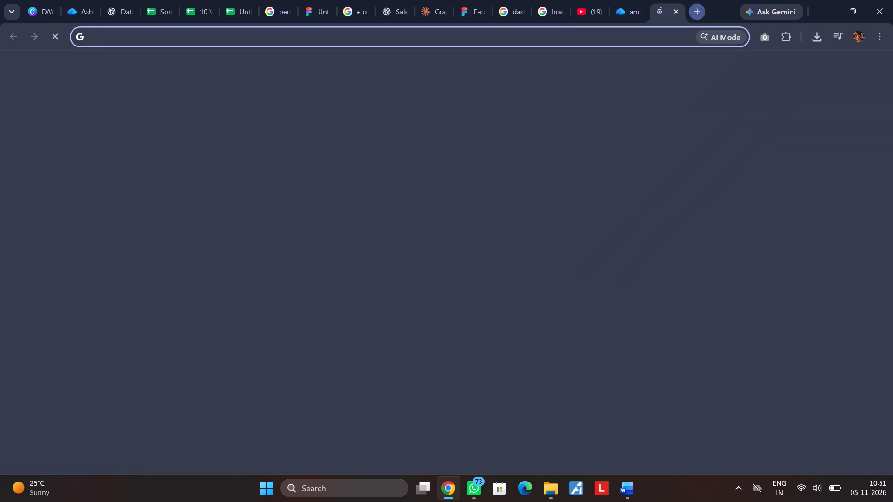
{"action": "left_click", "coordinate": [487, 36]}
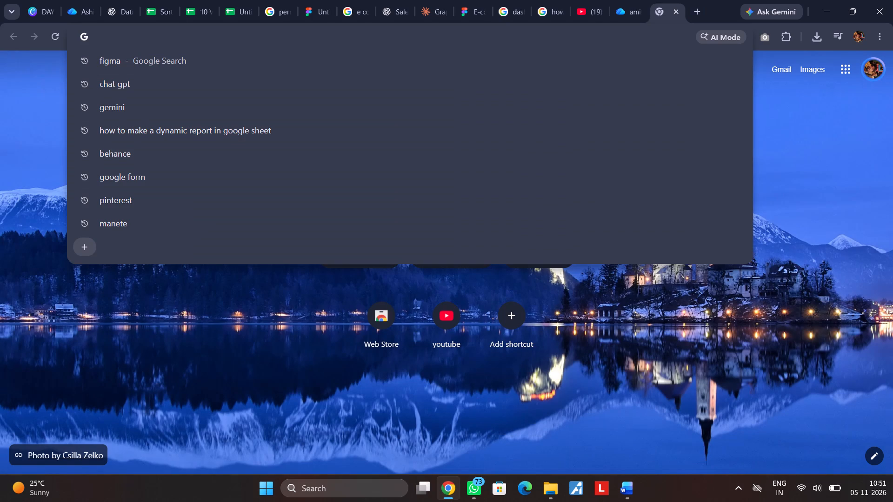
{"action": "type", "text": "what is"}
{"action": "key", "text": "space"}
{"action": "type", "text": "kpi"}
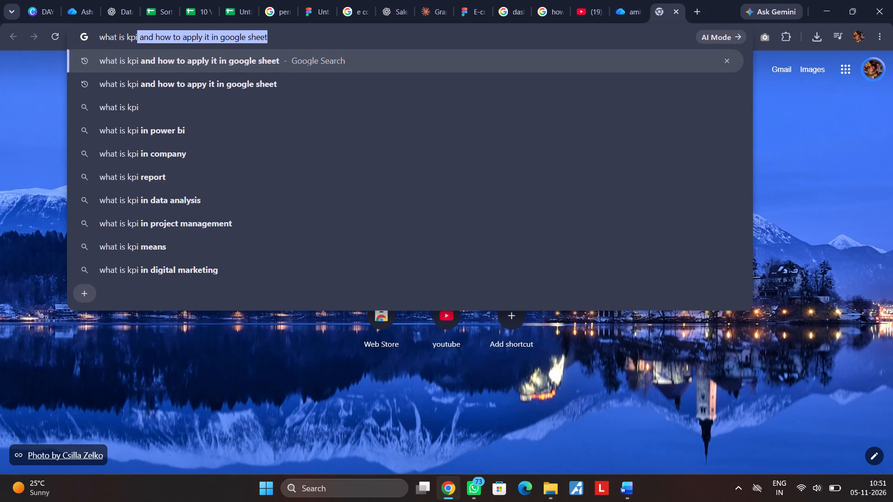
{"action": "key", "text": "Return"}
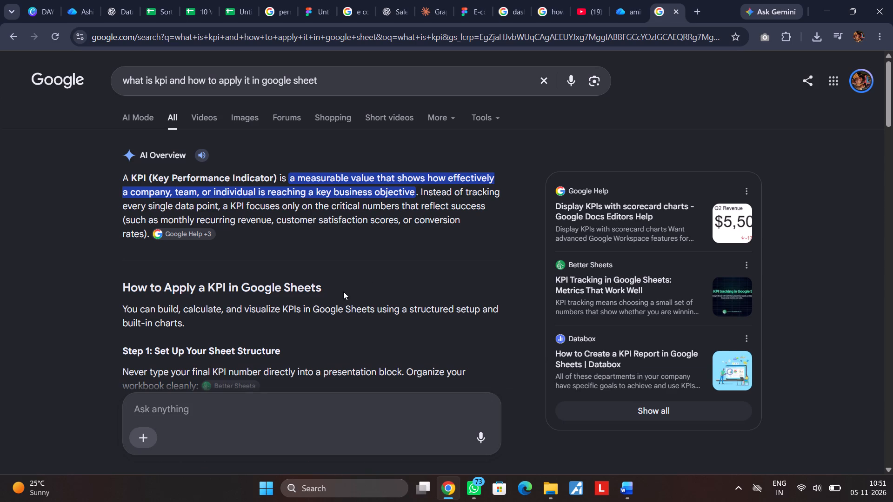
{"action": "left_click", "coordinate": [243, 117]}
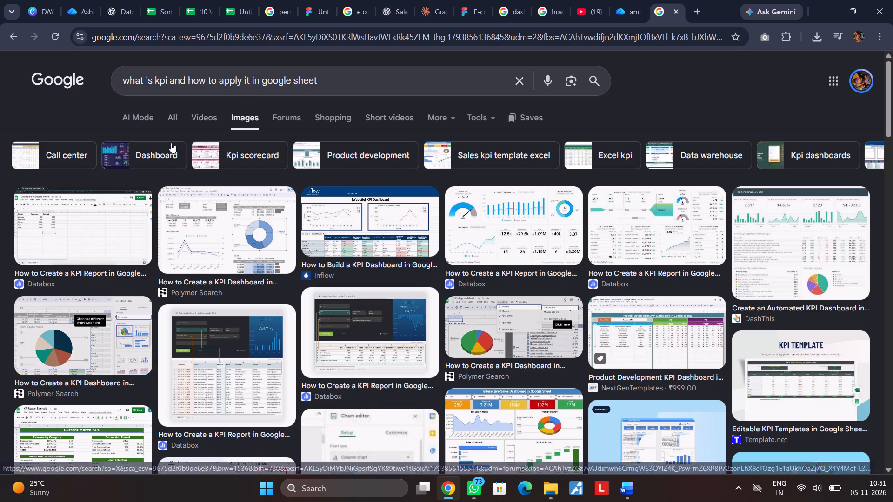
Switch the KPI search from images to all results and play You Exec's video "Create a KPI Dashboard in Microsoft Excel and Google Sheets".
{"action": "left_click", "coordinate": [165, 116]}
{"action": "scroll", "coordinate": [292, 347], "scroll_direction": "down", "scroll_amount": 2}
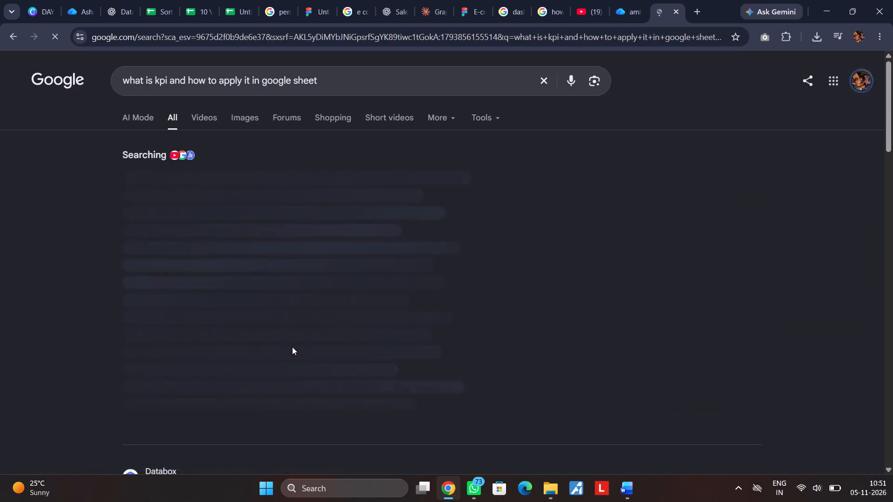
{"action": "scroll", "coordinate": [292, 347], "scroll_direction": "down", "scroll_amount": 2}
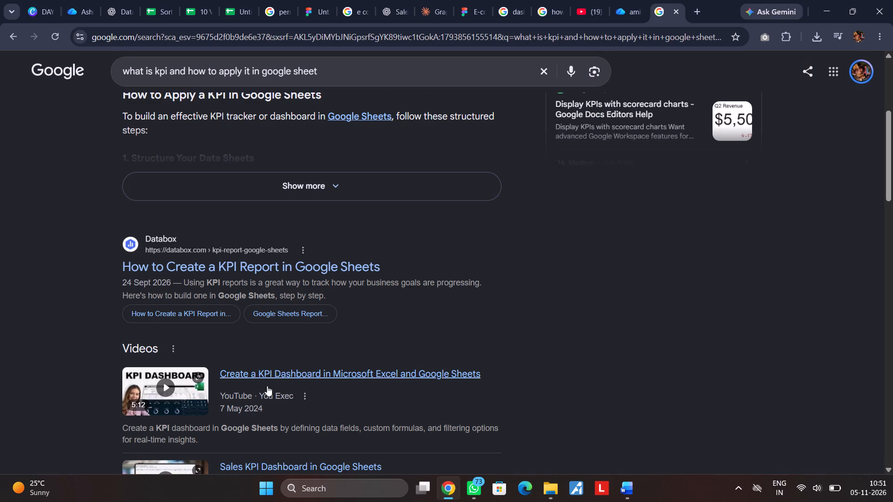
{"action": "left_click", "coordinate": [164, 384]}
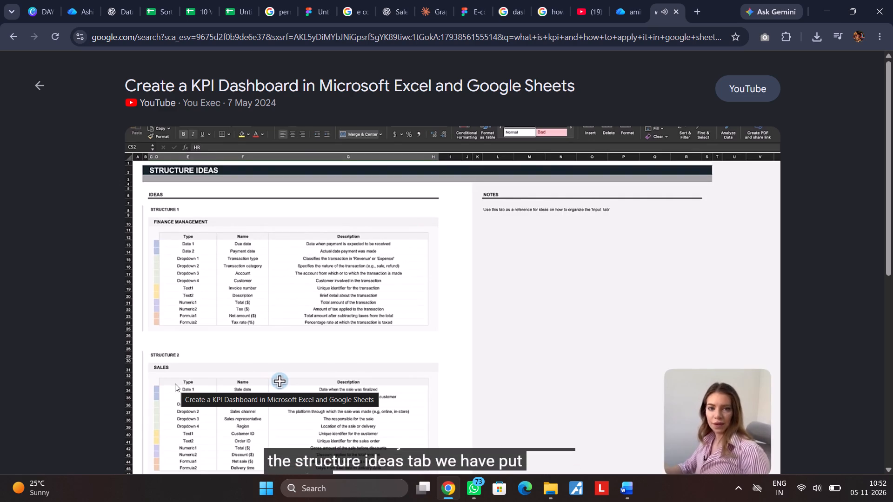
Review the untitled product sales spreadsheet and the e commerce dashboard on Sheet2 of the 10 Visual Representation spreadsheet.
{"action": "left_click", "coordinate": [225, 8]}
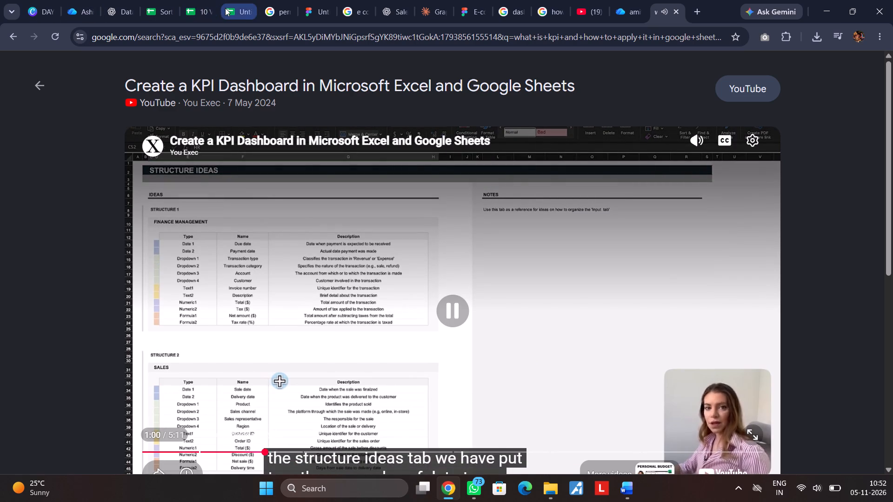
{"action": "scroll", "coordinate": [302, 256], "scroll_direction": "up", "scroll_amount": 1}
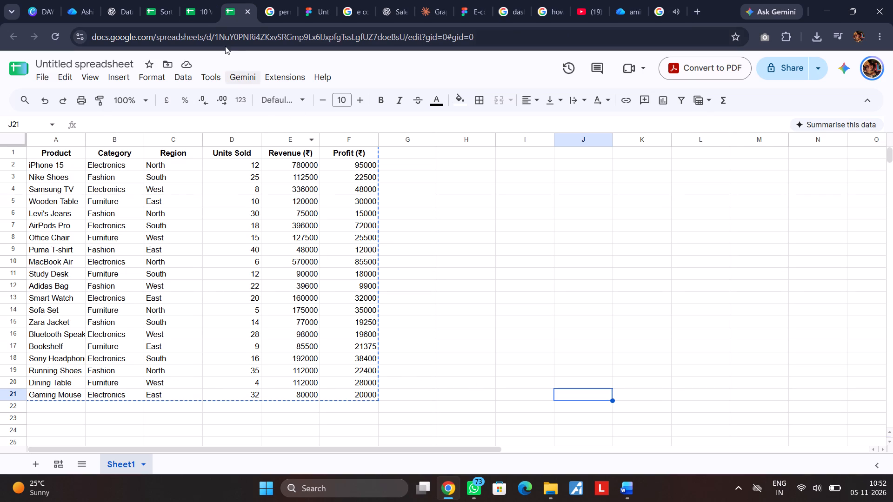
{"action": "left_click", "coordinate": [191, 0]}
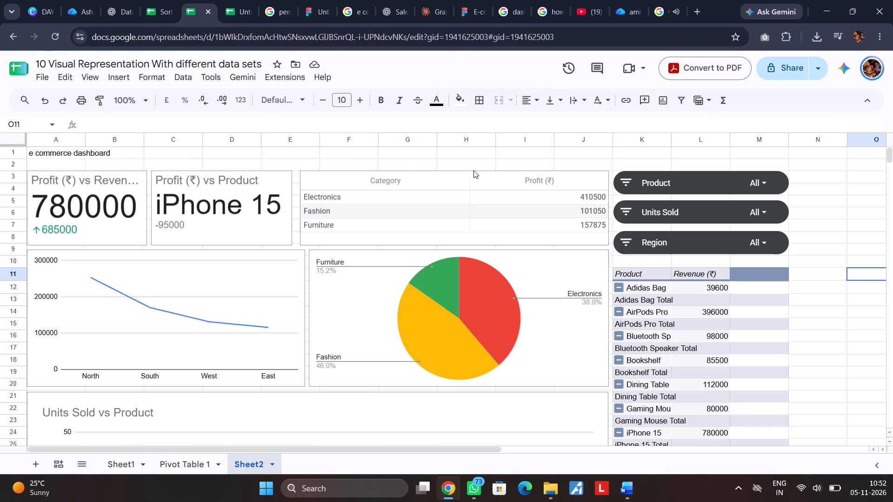
{"action": "scroll", "coordinate": [824, 235], "scroll_direction": "down", "scroll_amount": 2}
{"action": "scroll", "coordinate": [824, 235], "scroll_direction": "up", "scroll_amount": 2}
{"action": "scroll", "coordinate": [761, 223], "scroll_direction": "down", "scroll_amount": 5}
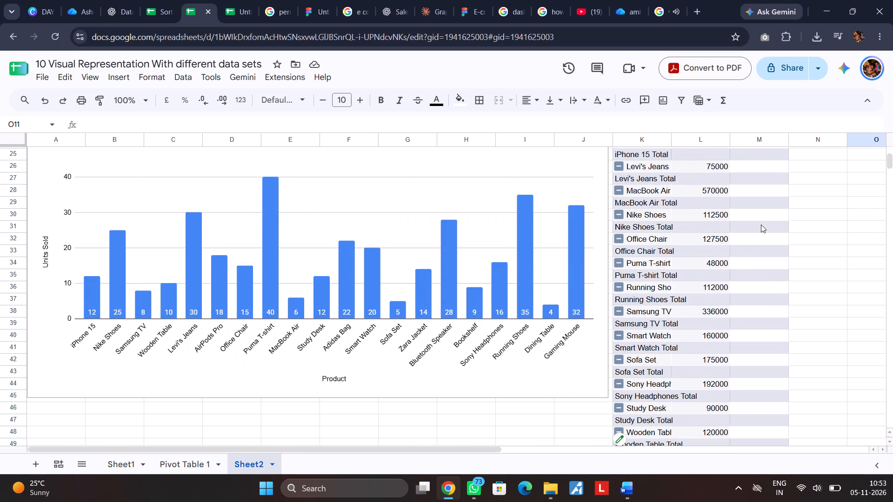
{"action": "scroll", "coordinate": [761, 225], "scroll_direction": "up", "scroll_amount": 7}
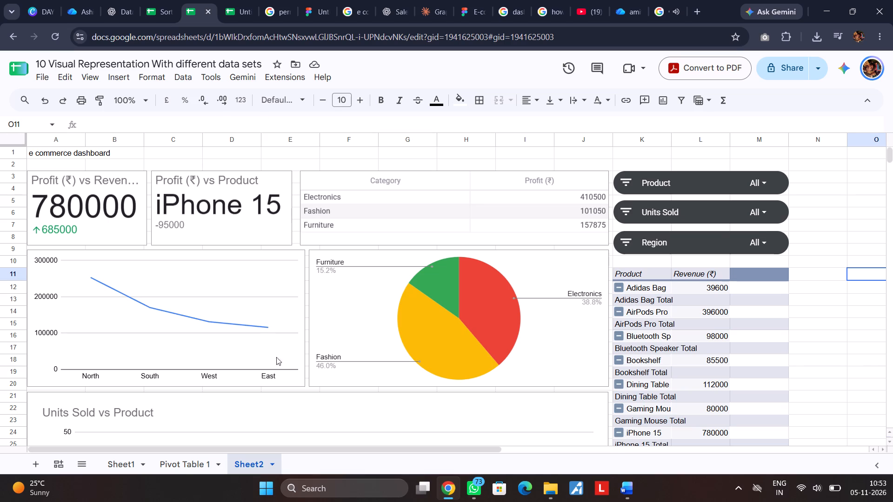
On Sheet1, move the Category and Profit table chart off the sales data to the space below the combo chart.
{"action": "left_click", "coordinate": [133, 460]}
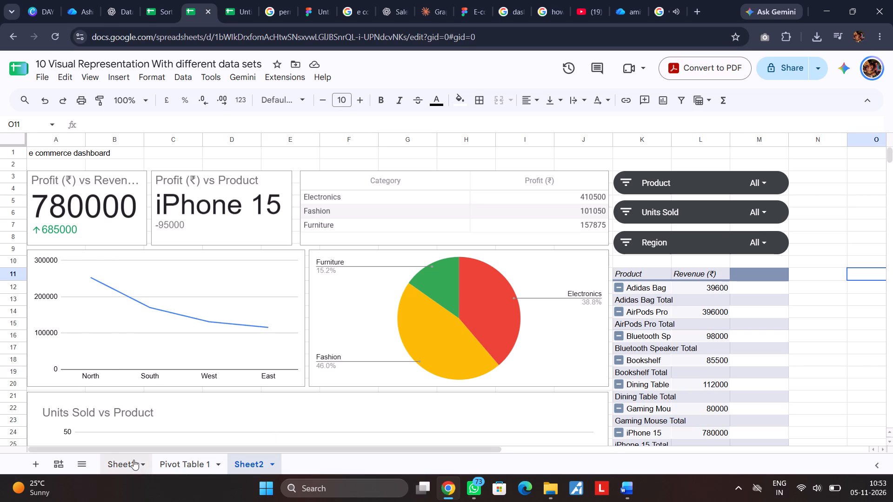
{"action": "left_click", "coordinate": [289, 423]}
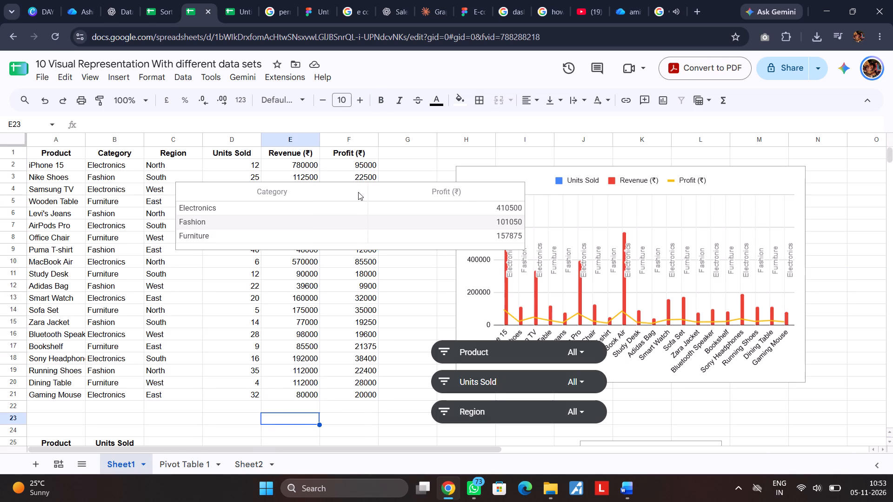
{"action": "left_click_drag", "start_coordinate": [358, 192], "coordinate": [440, 228]}
{"action": "left_click_drag", "start_coordinate": [347, 192], "coordinate": [760, 432]}
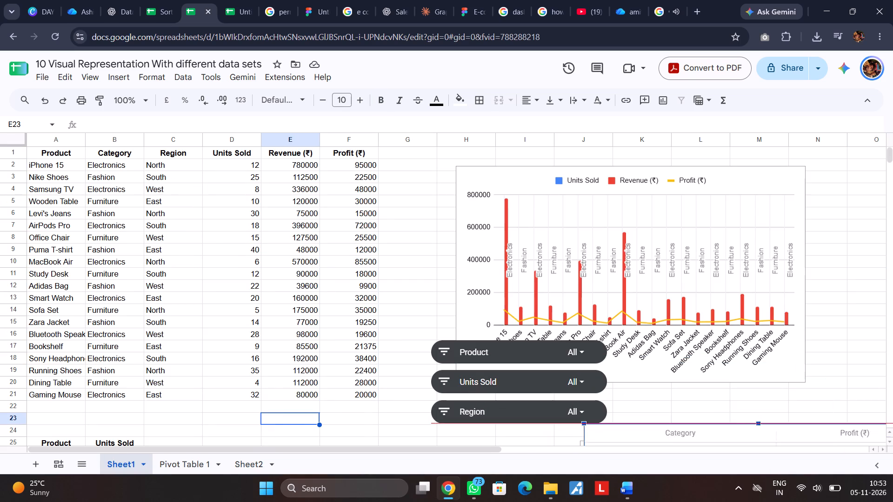
{"action": "left_click_drag", "start_coordinate": [760, 432], "coordinate": [801, 404]}
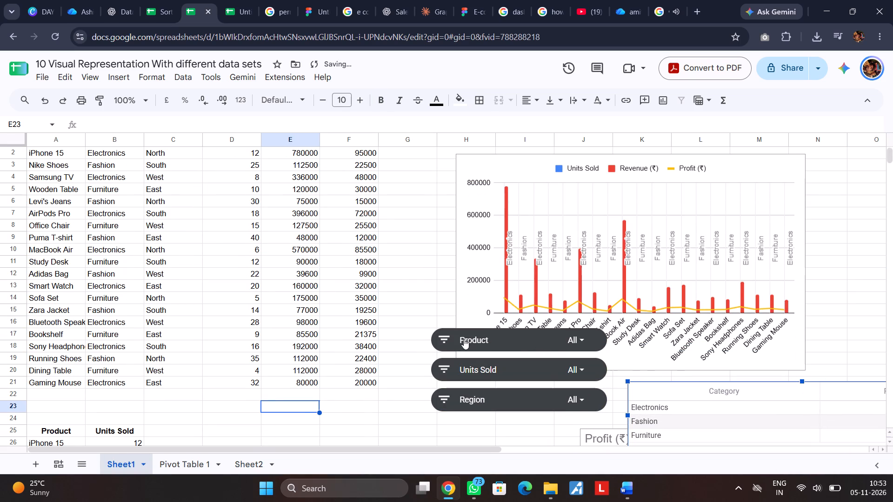
Move the Product, Units Sold and Region slicers together off the combo chart to start around row 22, beside the sales data.
{"action": "left_click", "coordinate": [511, 338]}
{"action": "left_click", "coordinate": [522, 370], "text": "shift"}
{"action": "left_click", "coordinate": [522, 393], "text": "shift"}
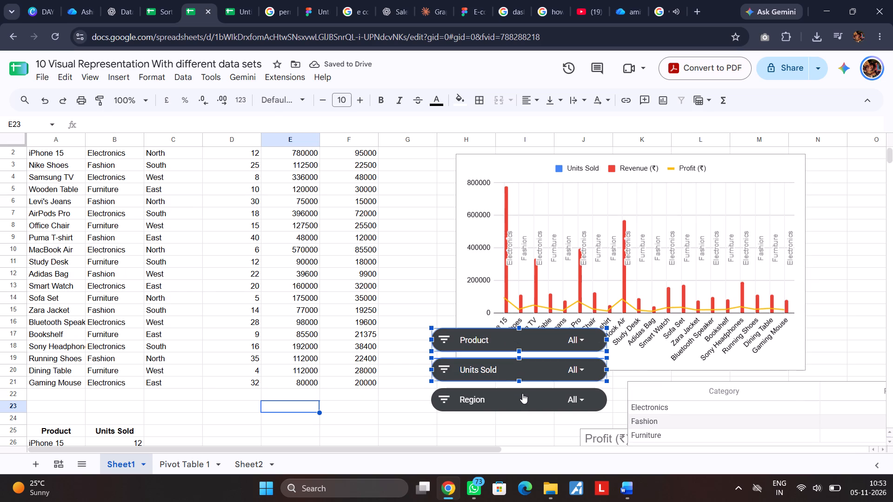
{"action": "left_click_drag", "start_coordinate": [549, 344], "coordinate": [493, 408]}
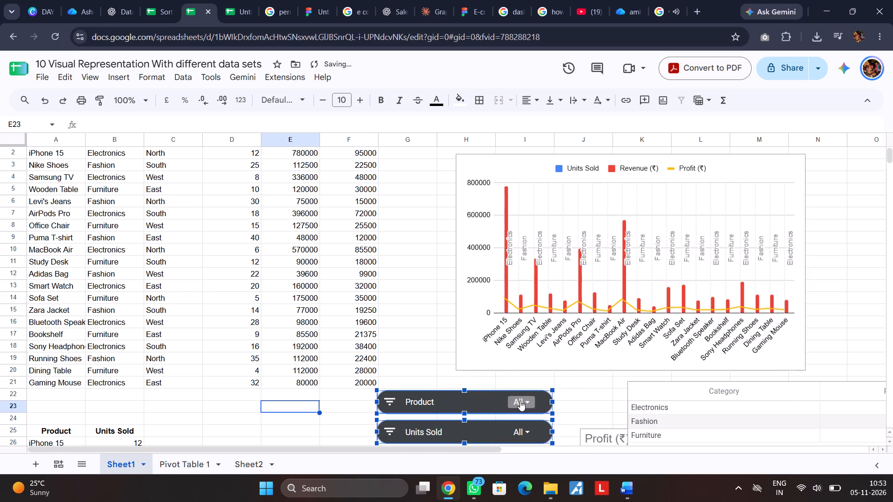
{"action": "left_click", "coordinate": [589, 393]}
Check the filter options of the Product slicer and close them without changing the filter.
{"action": "left_click", "coordinate": [523, 403]}
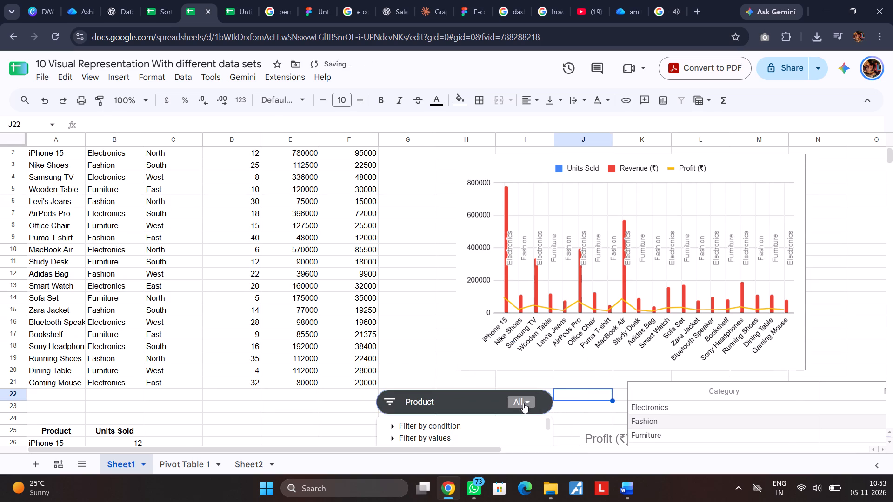
{"action": "scroll", "coordinate": [523, 403], "scroll_direction": "down", "scroll_amount": 2}
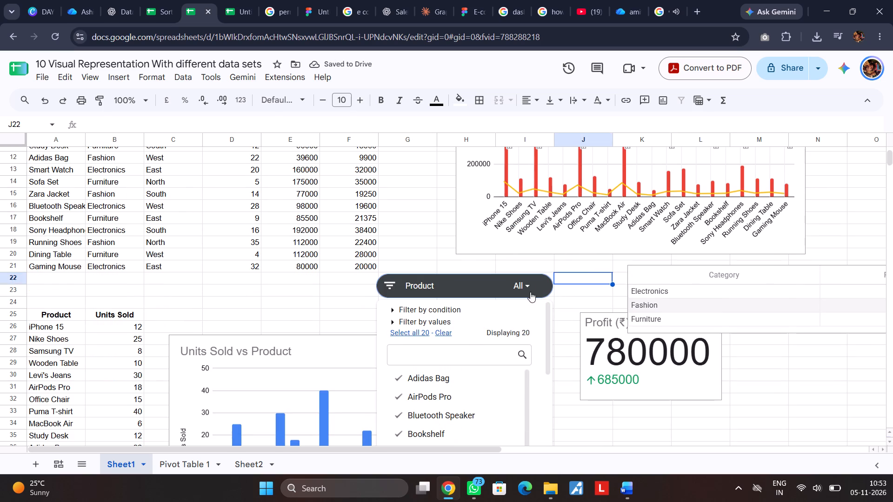
{"action": "left_click", "coordinate": [534, 284]}
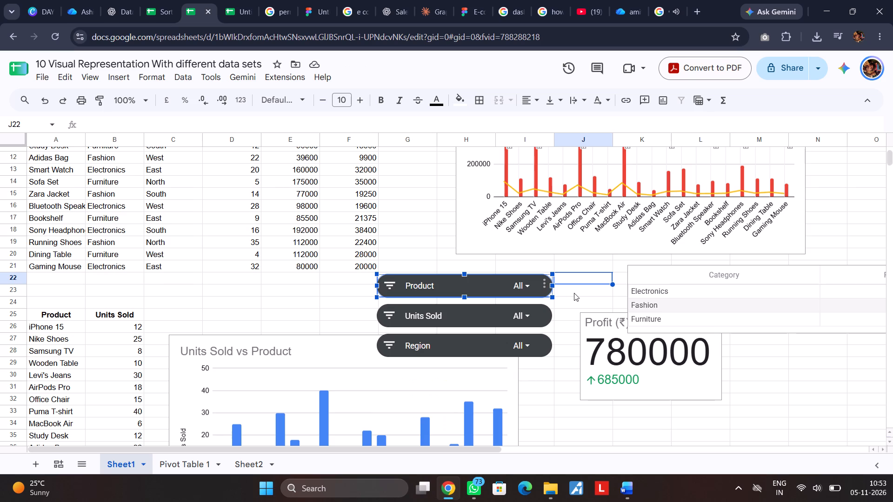
{"action": "left_click", "coordinate": [579, 294]}
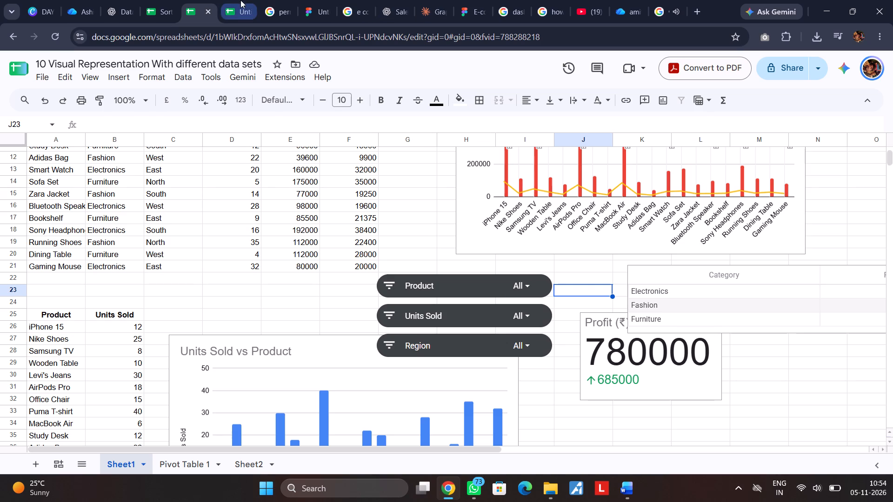
Return to the KPI dashboard video, replay it from near the beginning to study the method, and go back to the search results.
{"action": "left_click", "coordinate": [668, 13]}
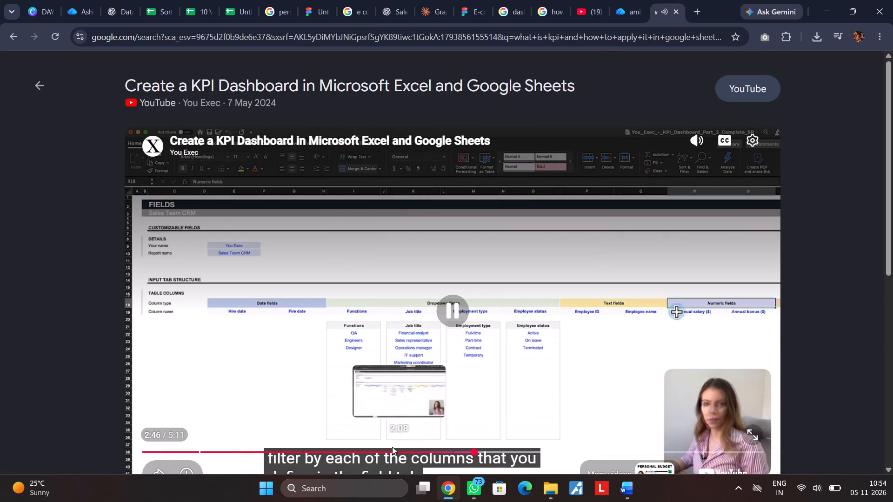
{"action": "left_click", "coordinate": [304, 451]}
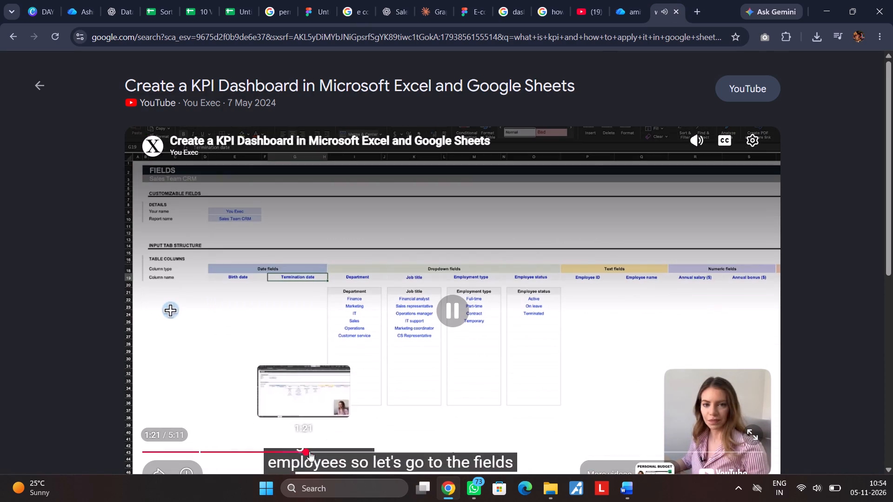
{"action": "left_click", "coordinate": [200, 453]}
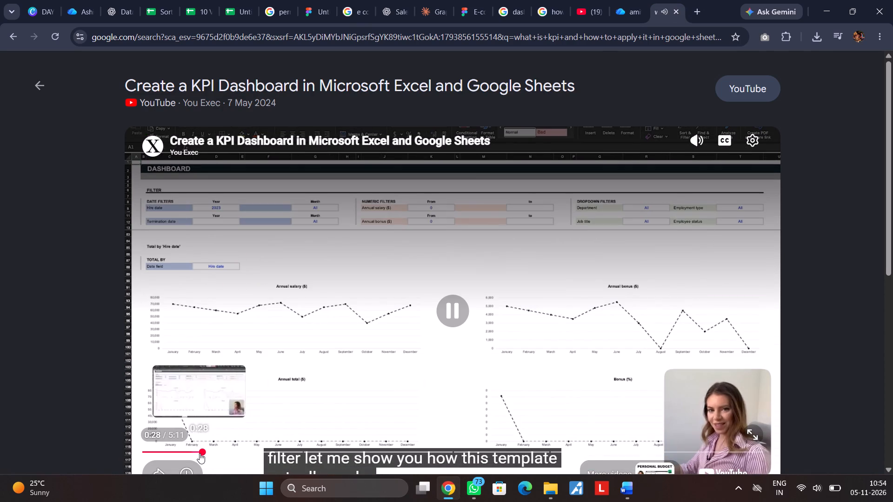
{"action": "left_click", "coordinate": [147, 453]}
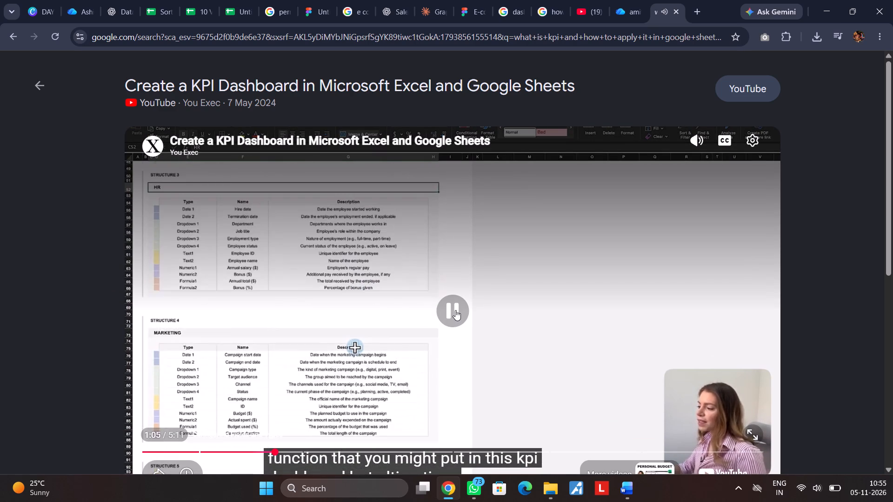
{"action": "left_click", "coordinate": [455, 310]}
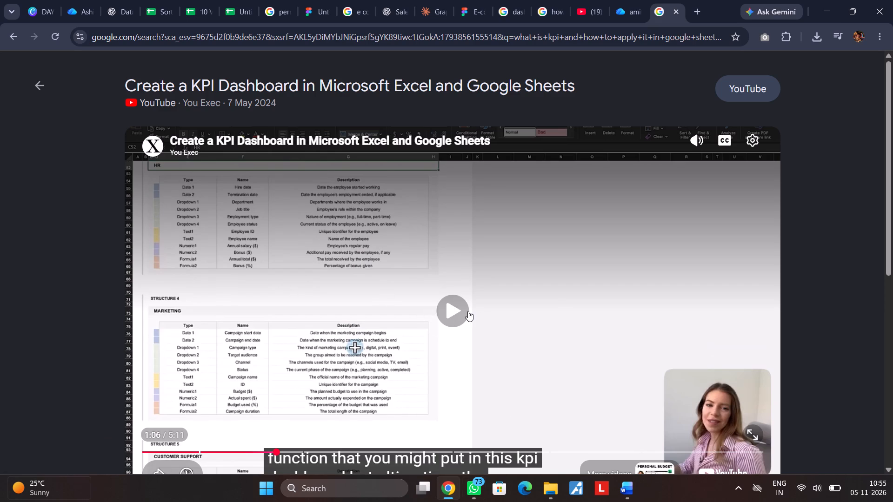
{"action": "left_click", "coordinate": [450, 311]}
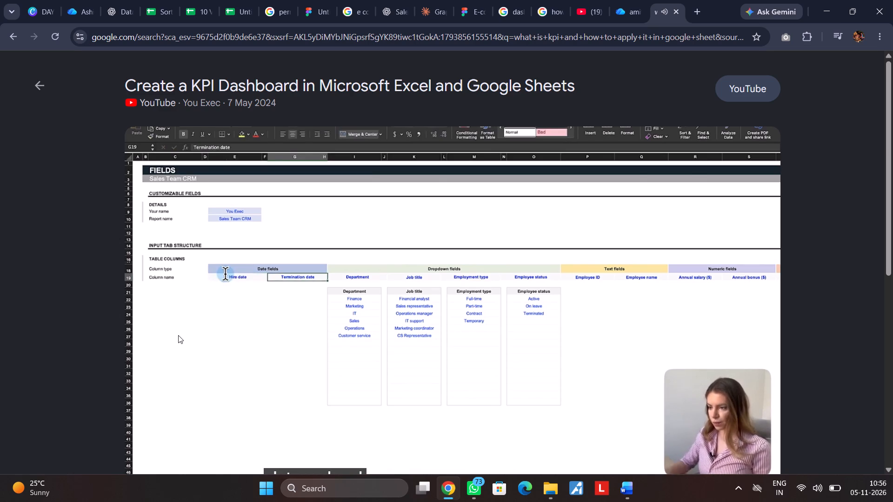
{"action": "left_click", "coordinate": [227, 264]}
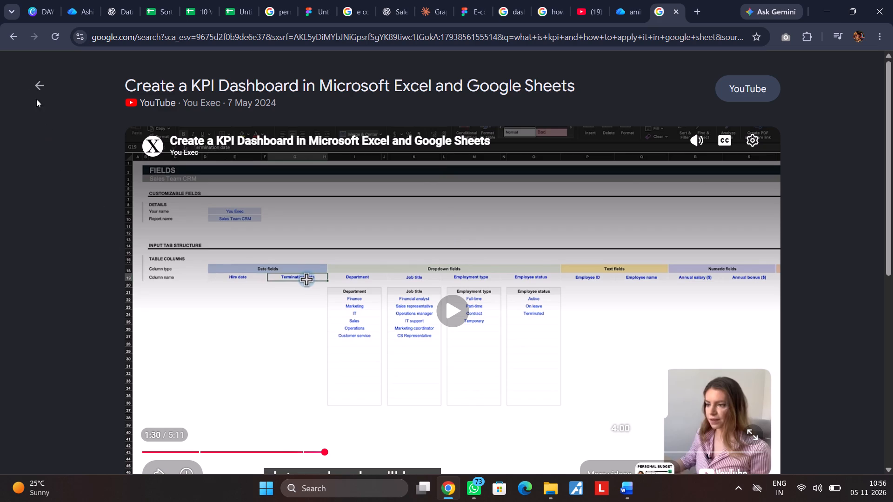
{"action": "left_click", "coordinate": [36, 85]}
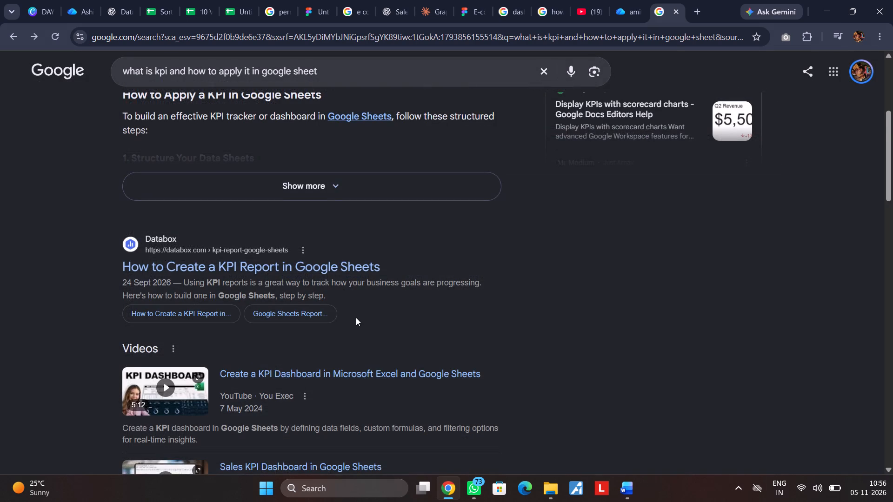
Open the Sales KPI Dashboard in Google Sheets video from the search results, skim its trend and input sheets, and restart it from the beginning.
{"action": "scroll", "coordinate": [356, 317], "scroll_direction": "down", "scroll_amount": 4}
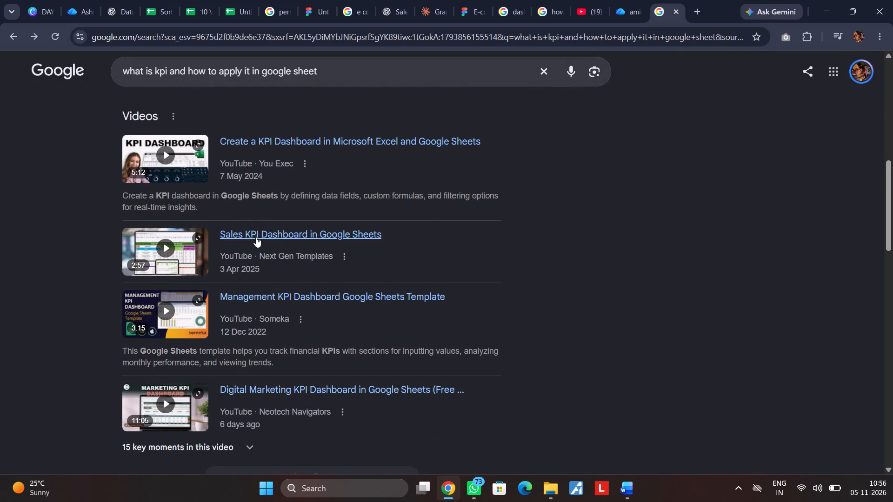
{"action": "left_click", "coordinate": [165, 245]}
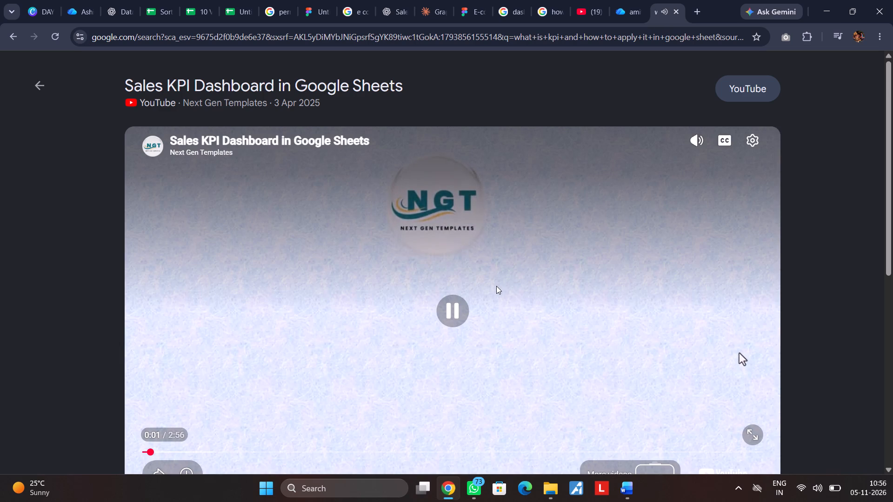
{"action": "scroll", "coordinate": [496, 286], "scroll_direction": "down", "scroll_amount": 1}
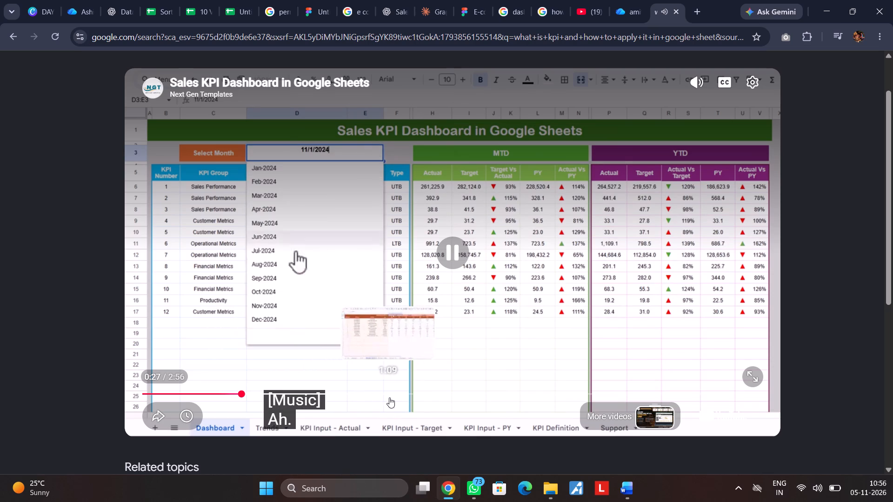
{"action": "left_click", "coordinate": [407, 397]}
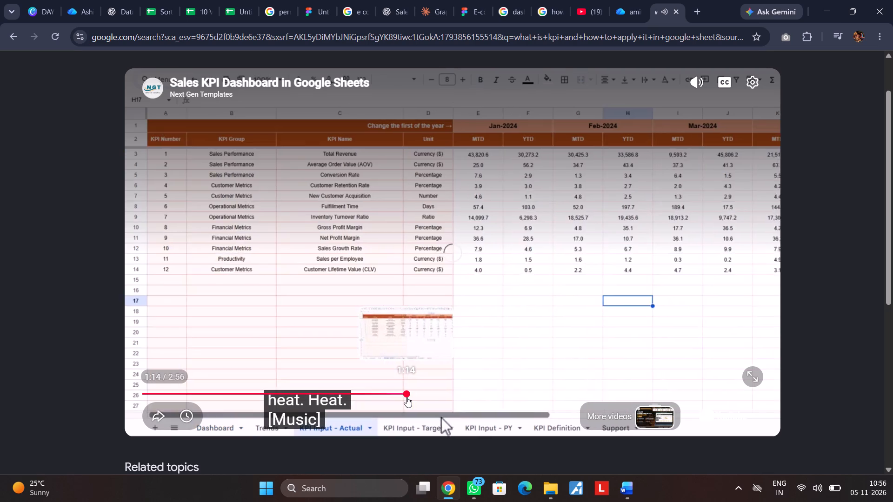
{"action": "left_click", "coordinate": [360, 391]}
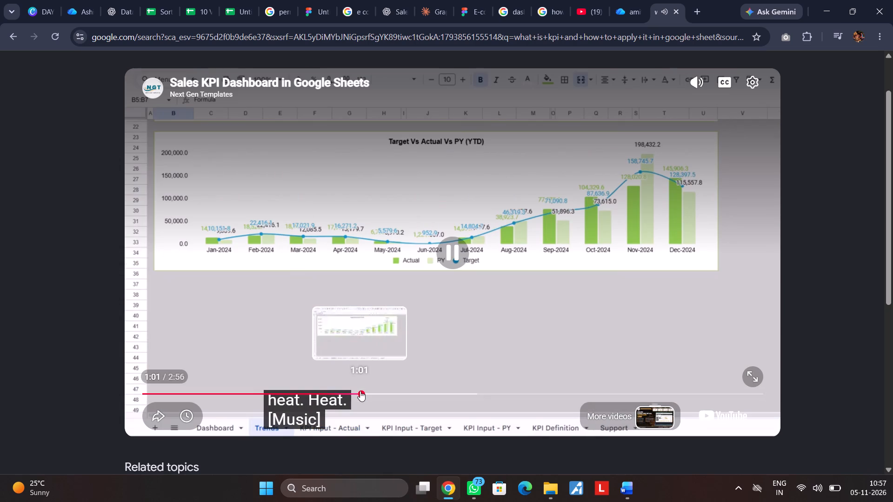
{"action": "left_click", "coordinate": [347, 391]}
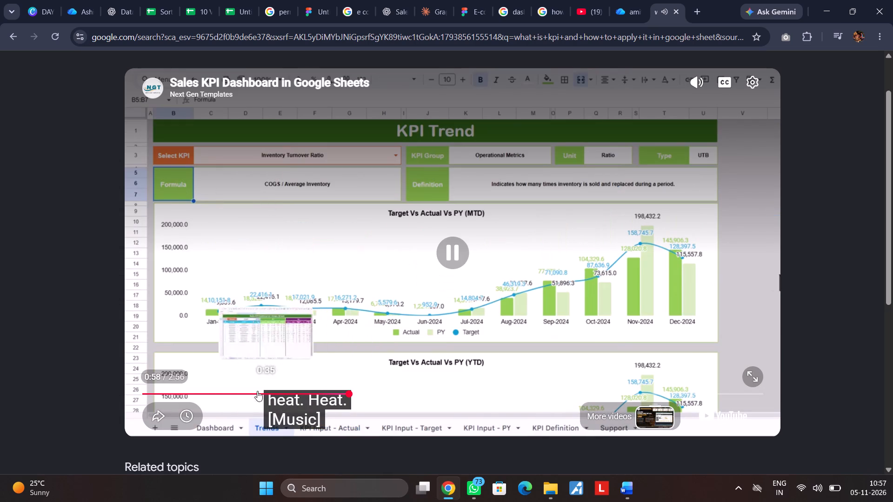
{"action": "left_click", "coordinate": [147, 393]}
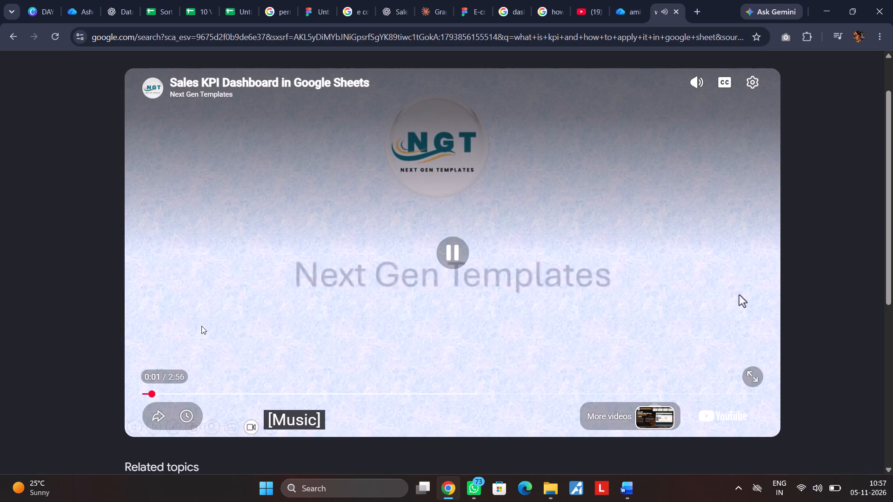